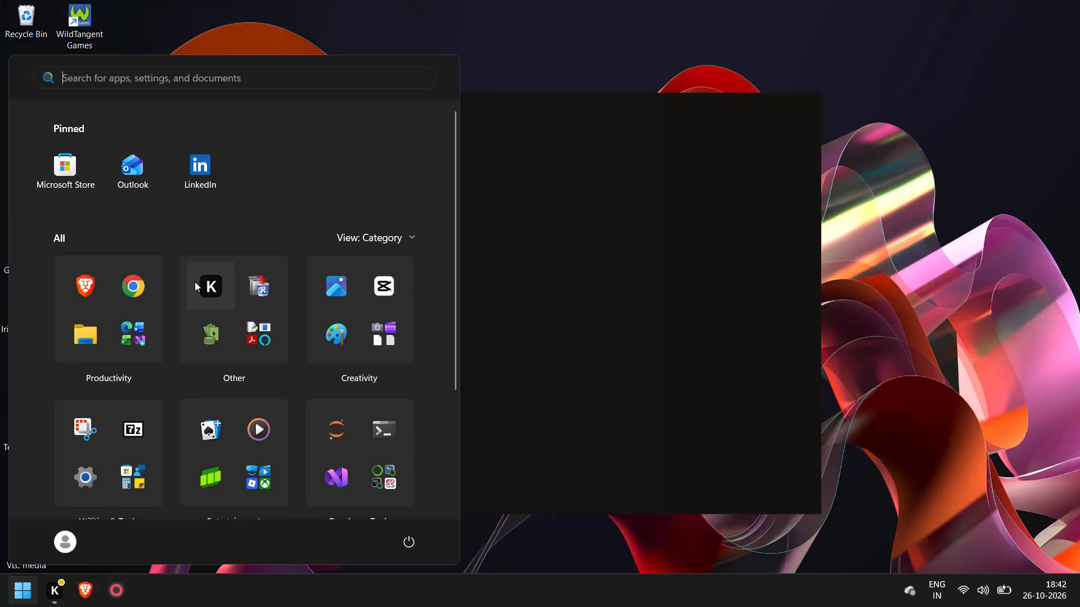
Open Google Chrome with the Varshini profile.
scroll(195, 282, "down", 1)
left_click(128, 243)
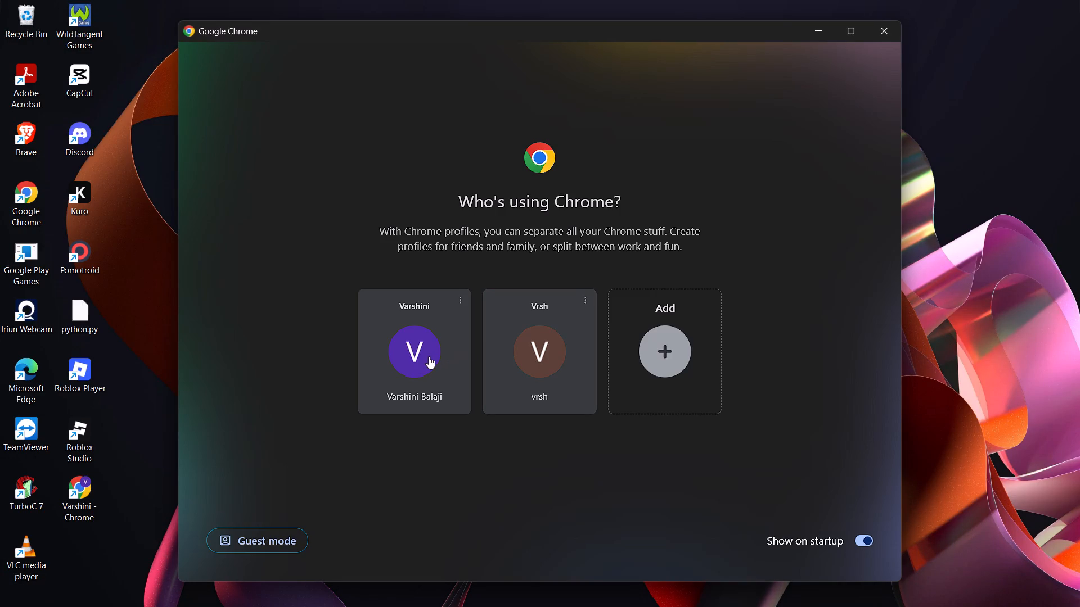
left_click(424, 359)
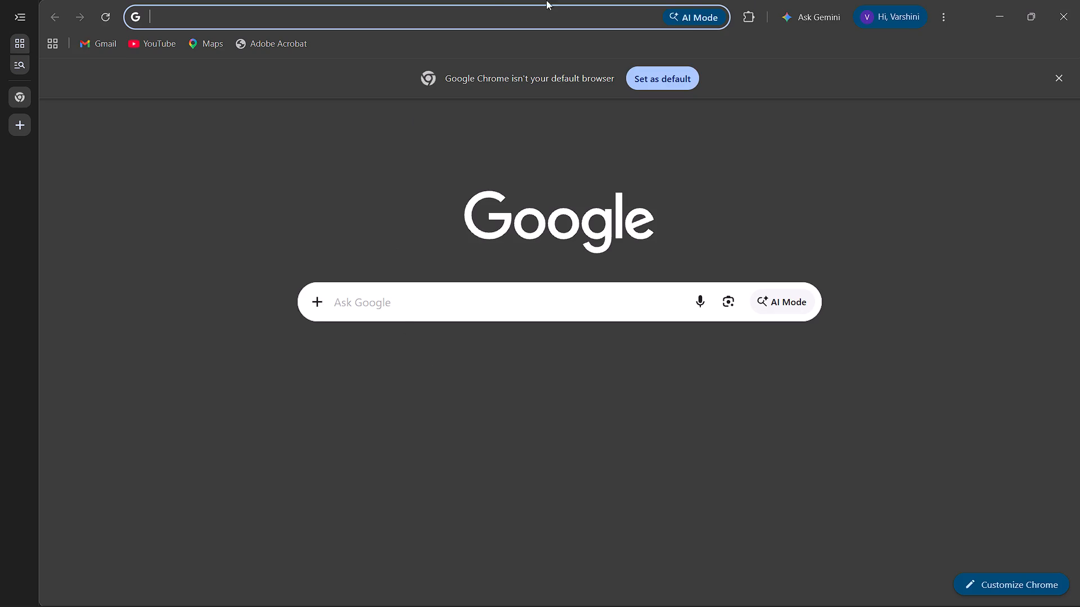
Open the YapCash extension, open today's free Daily Pack and finish collecting its reward.
left_click(749, 7)
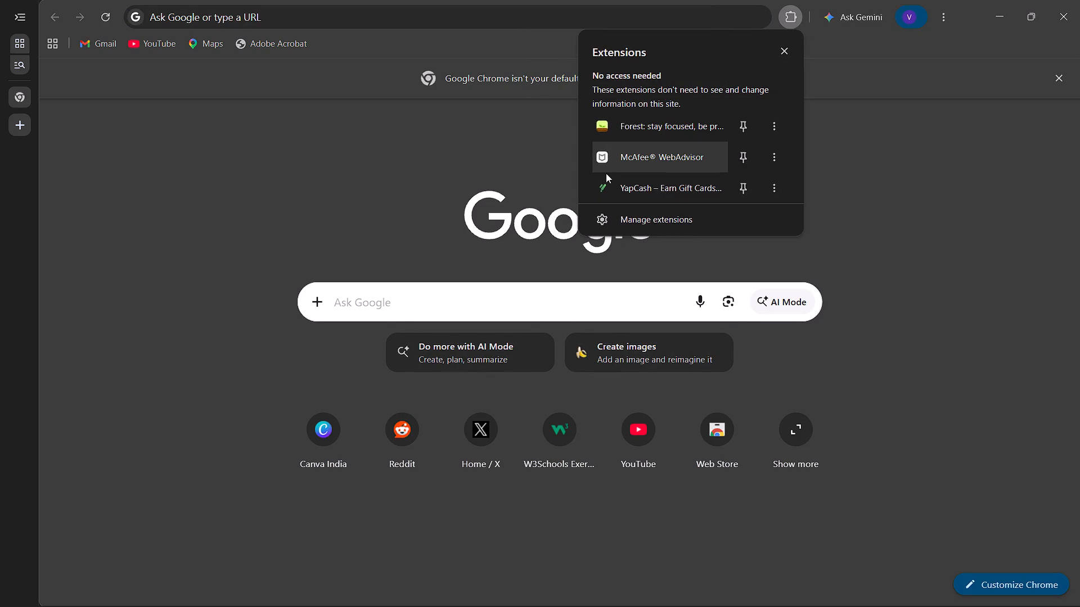
left_click(621, 184)
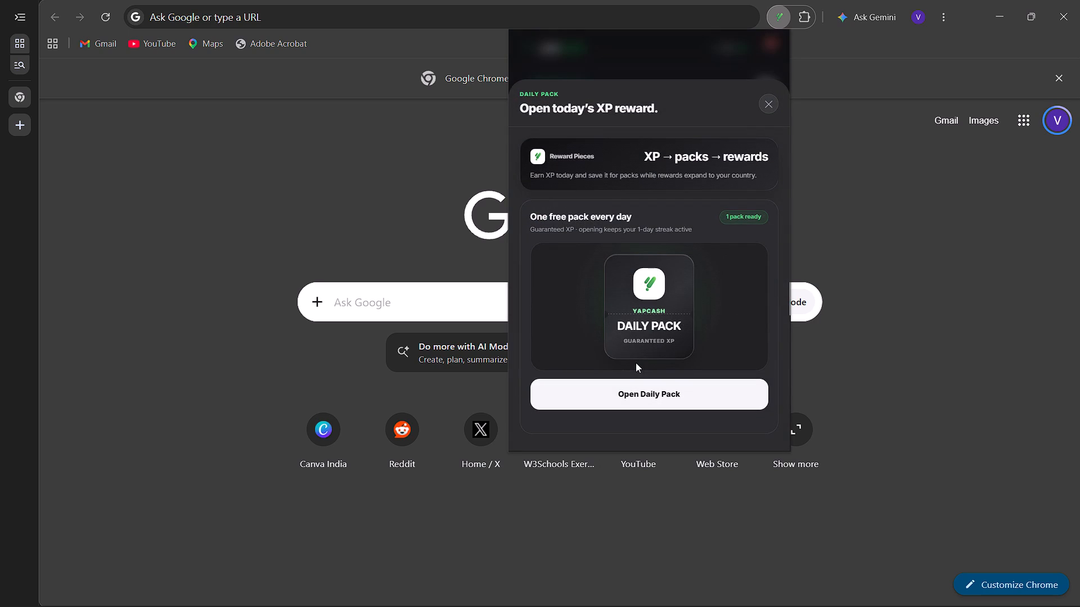
left_click(646, 395)
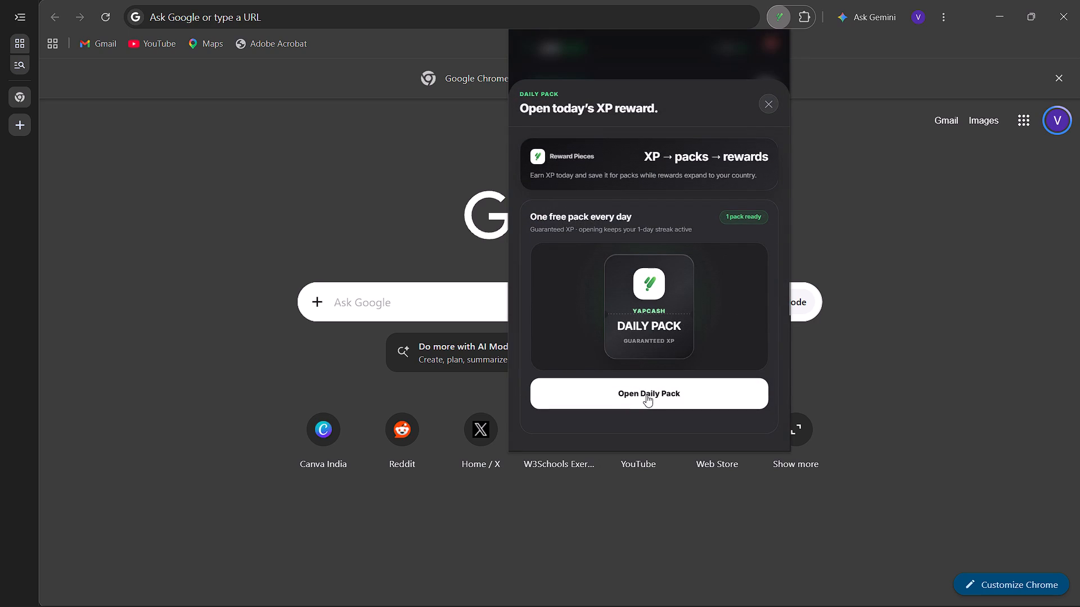
scroll(725, 356, "down", 2)
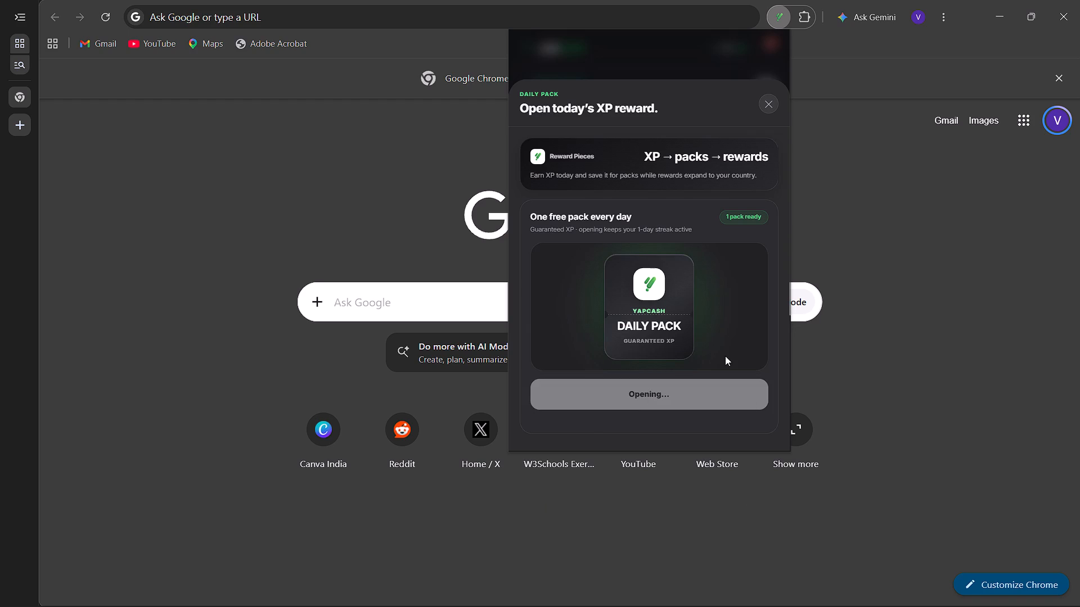
scroll(725, 356, "down", 6)
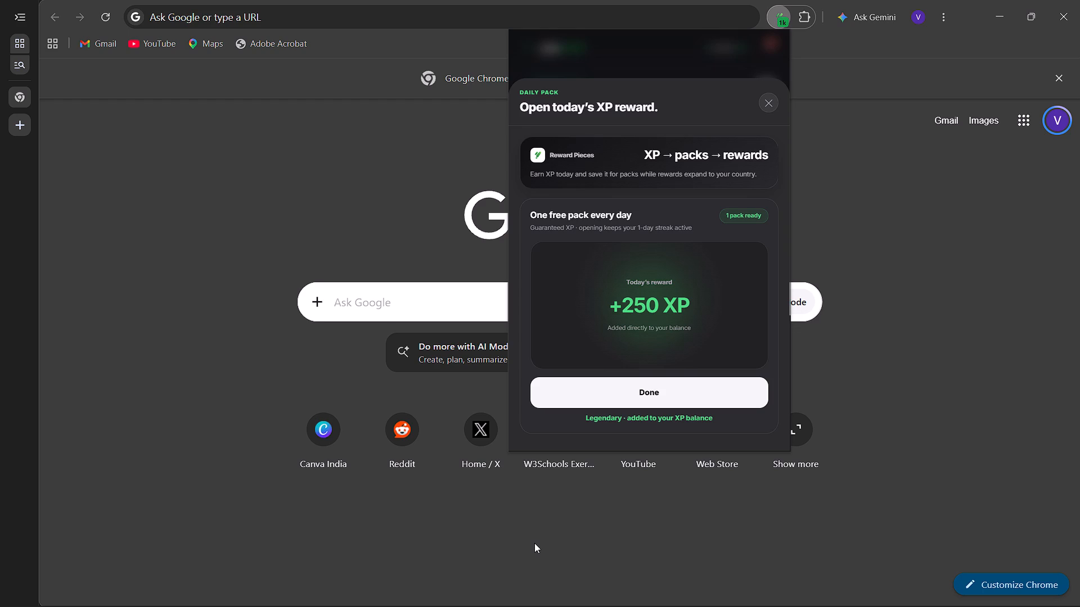
left_click(723, 390)
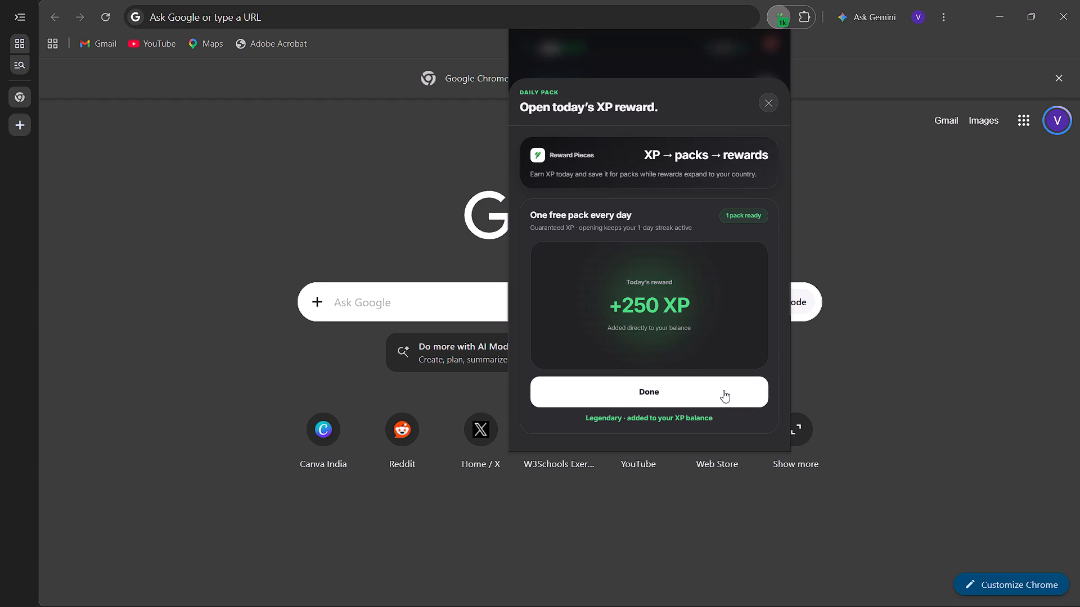
Examine the YapCash reward pieces in the wallet and the regional catalog for India, and close the extension.
scroll(716, 330, "down", 2)
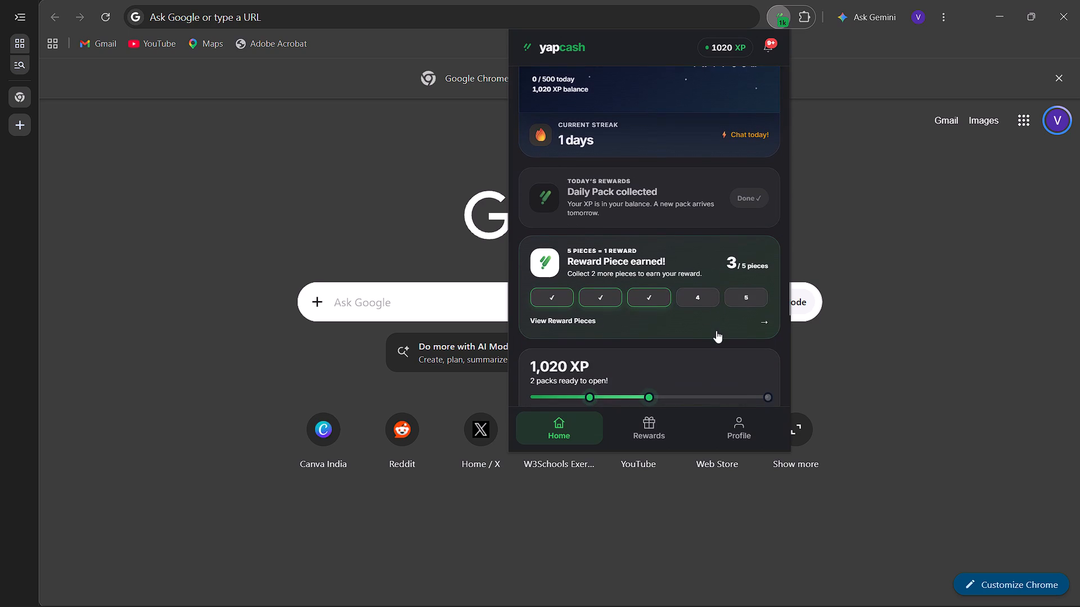
left_click(698, 286)
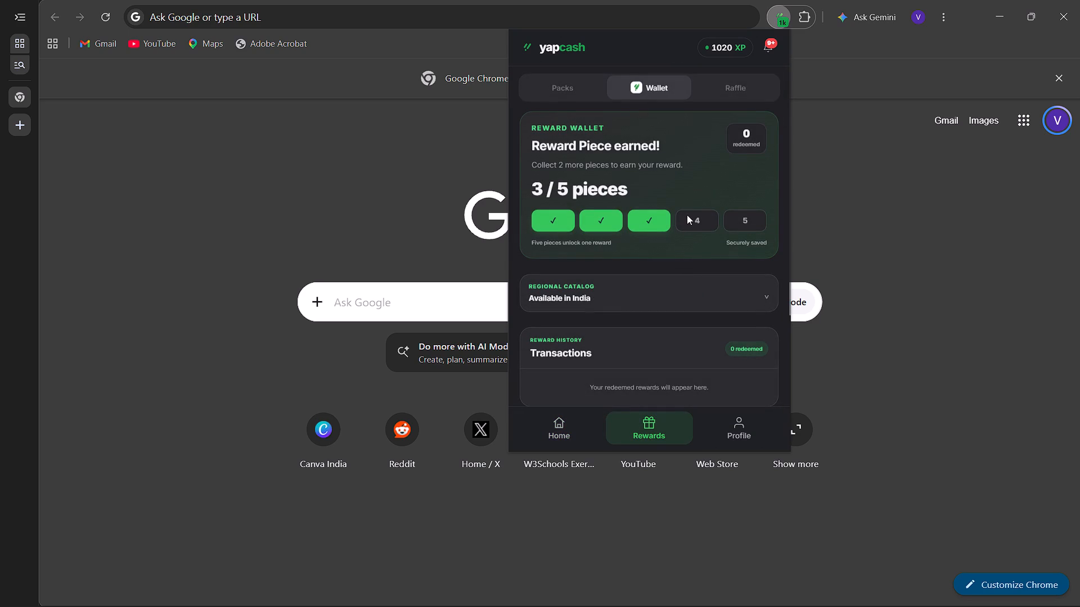
left_click(686, 224)
scroll(686, 224, "down", 2)
left_click(646, 297)
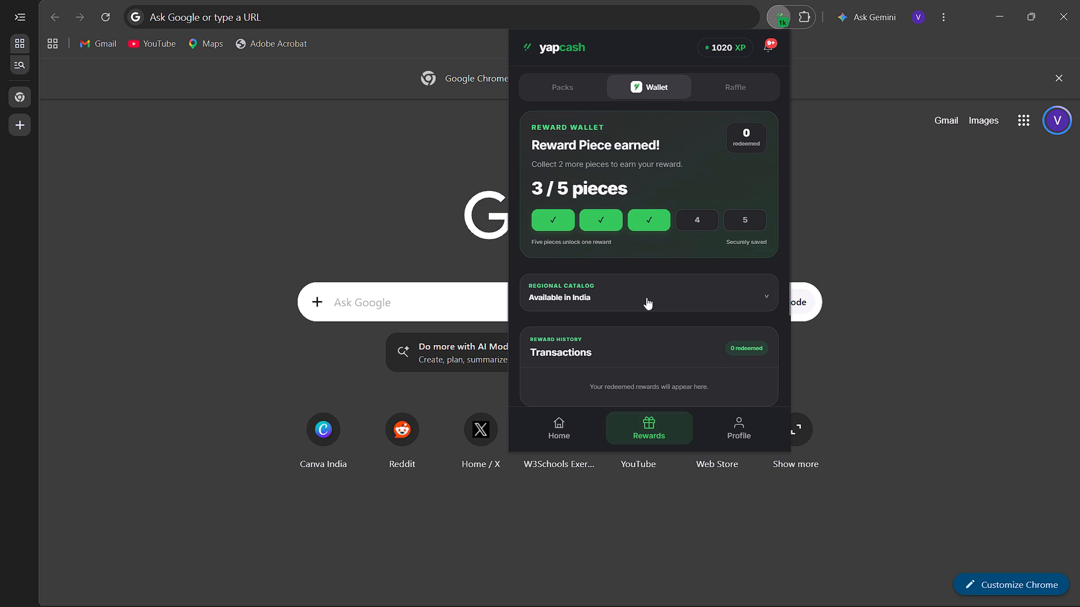
left_click(646, 297)
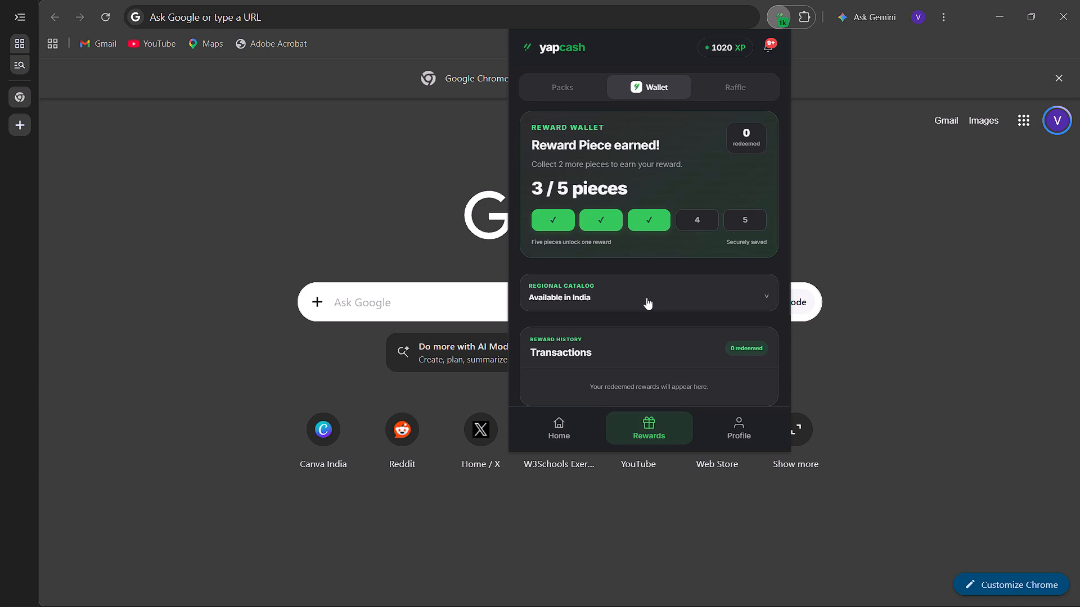
double_click(646, 297)
left_click(646, 297)
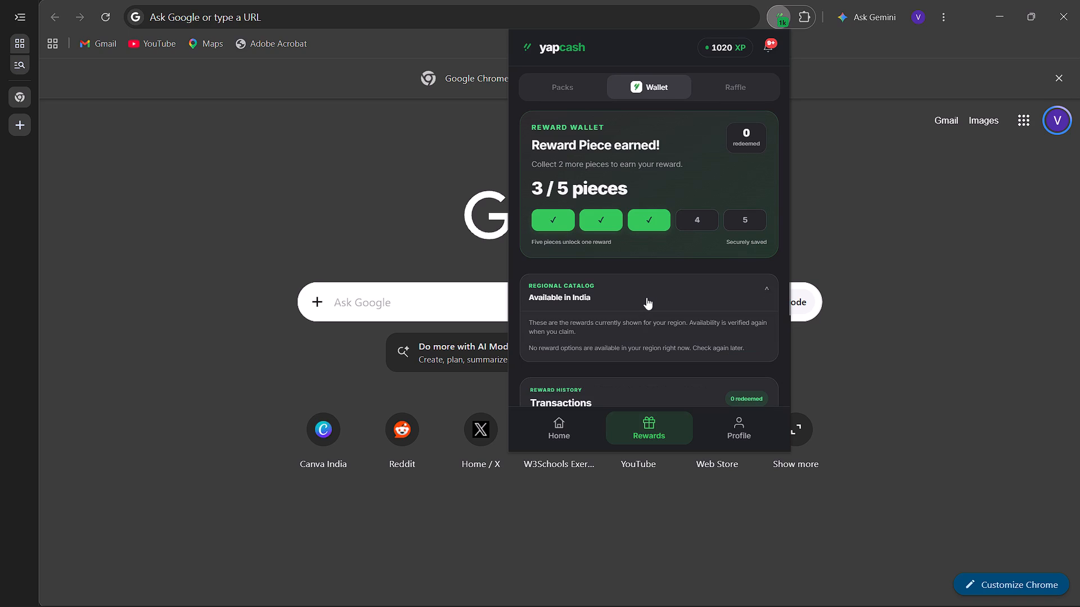
left_click(897, 242)
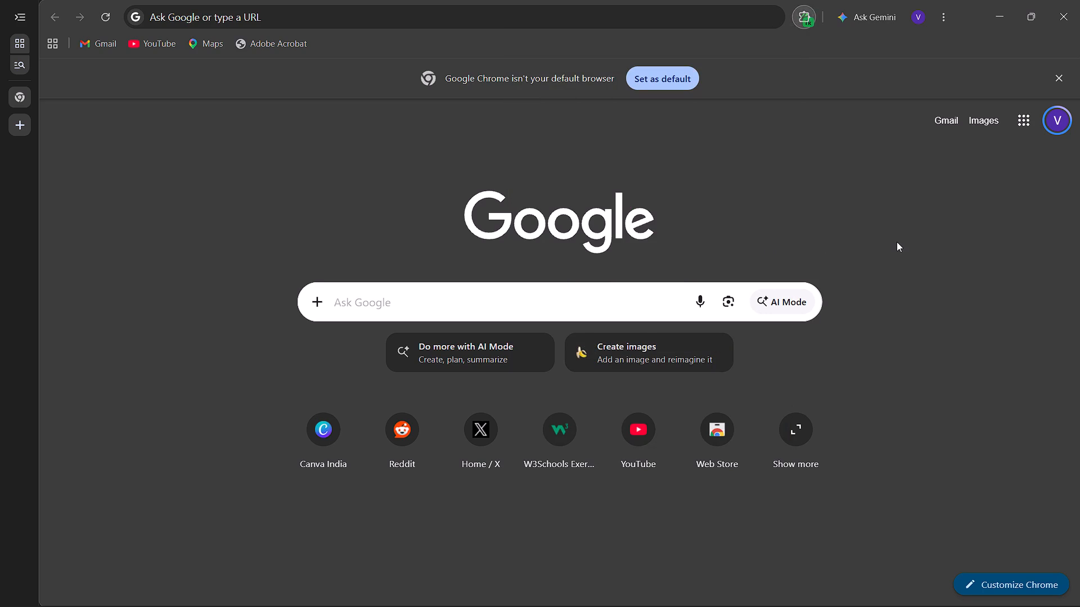
Open Canva from the new tab page's shortcuts and look through the suggested templates on its home page.
left_click(314, 434)
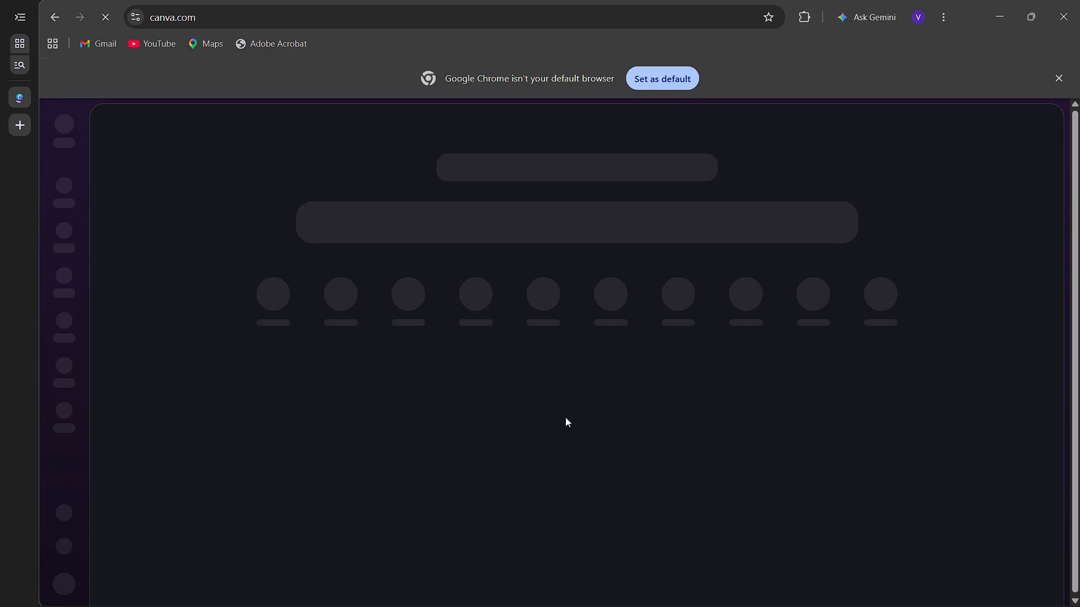
scroll(516, 319, "down", 4)
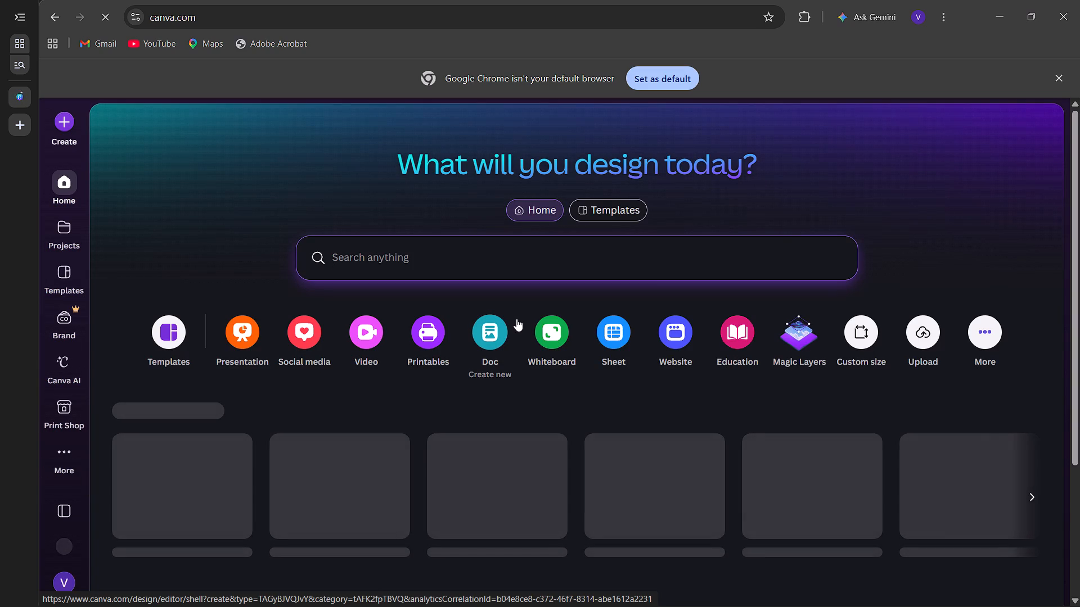
scroll(516, 319, "down", 12)
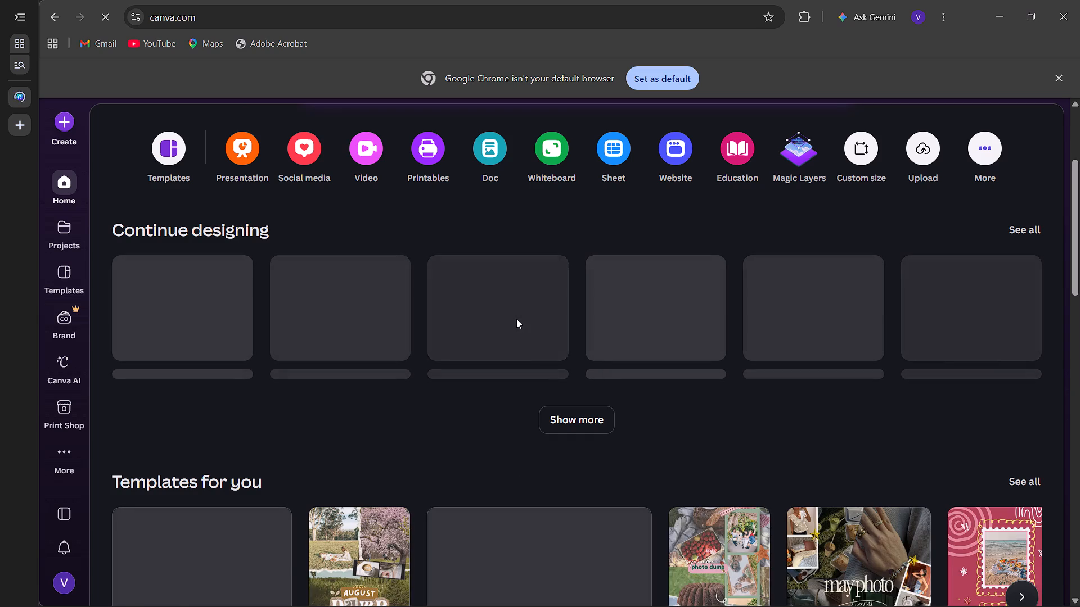
scroll(371, 441, "down", 2)
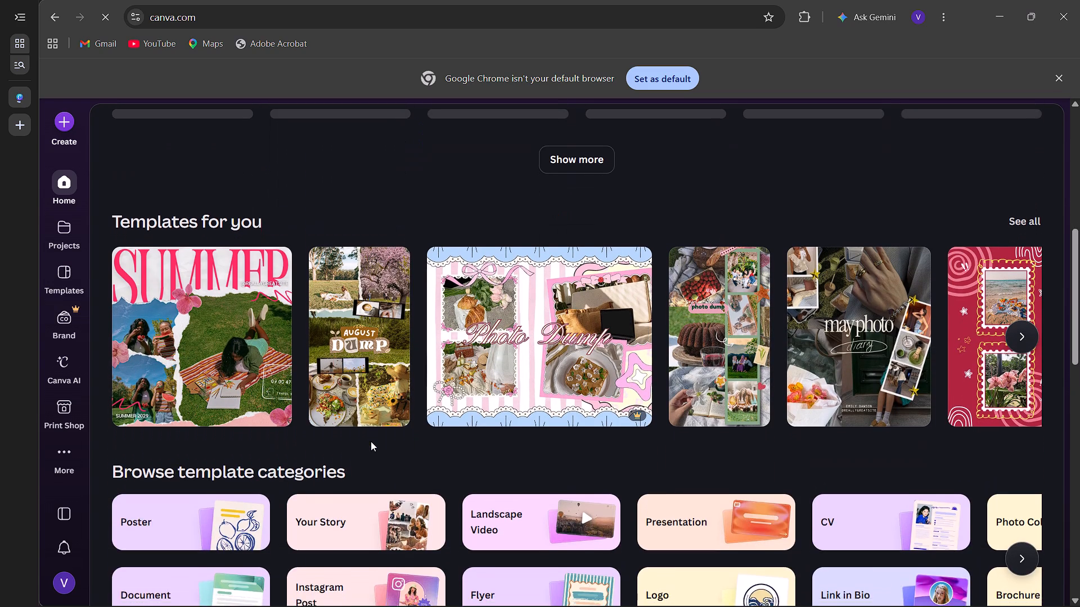
scroll(371, 441, "down", 1)
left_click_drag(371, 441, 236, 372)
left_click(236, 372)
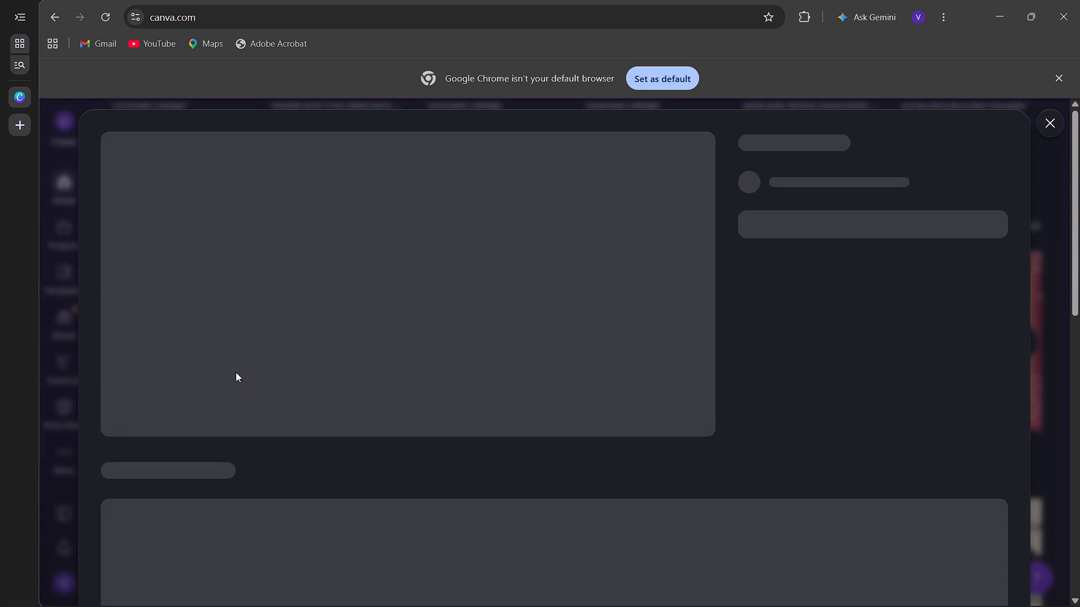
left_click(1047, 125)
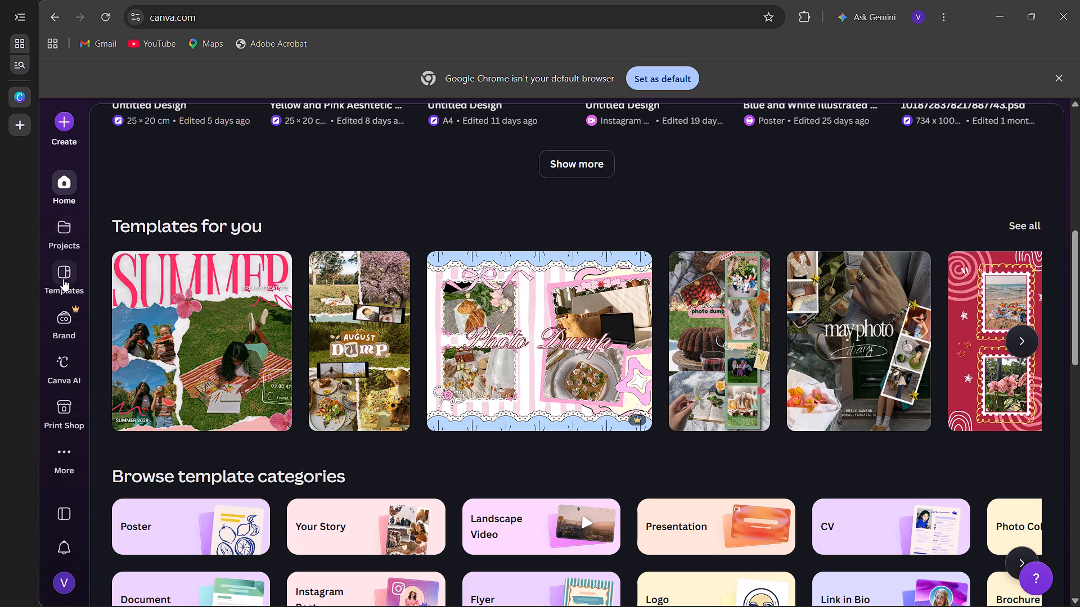
Star the most recently edited Untitled Design under Recents in Canva's projects.
left_click(61, 262)
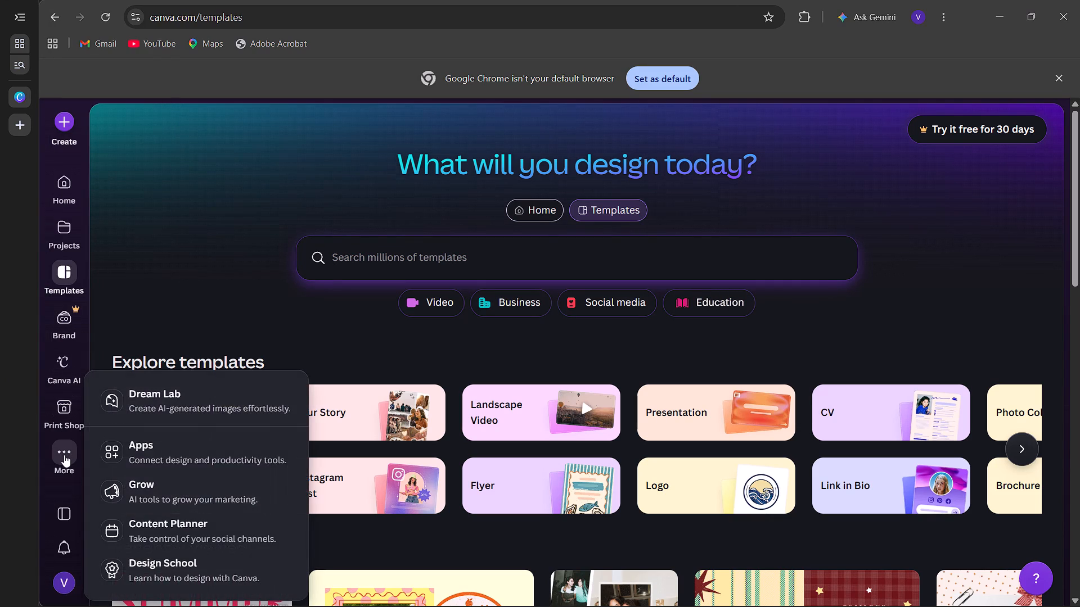
left_click(67, 227)
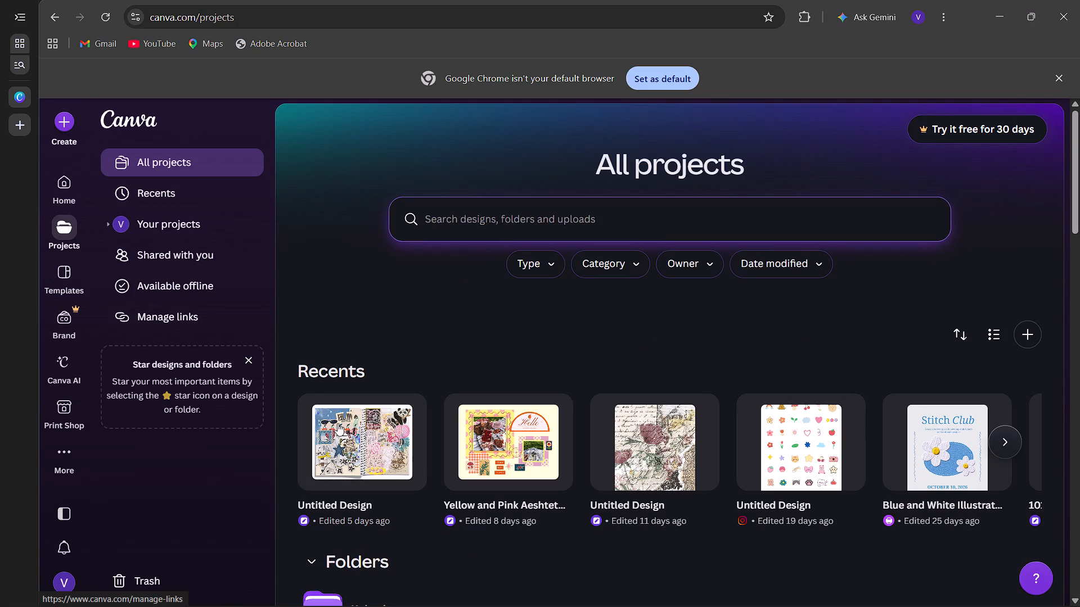
left_click(383, 422)
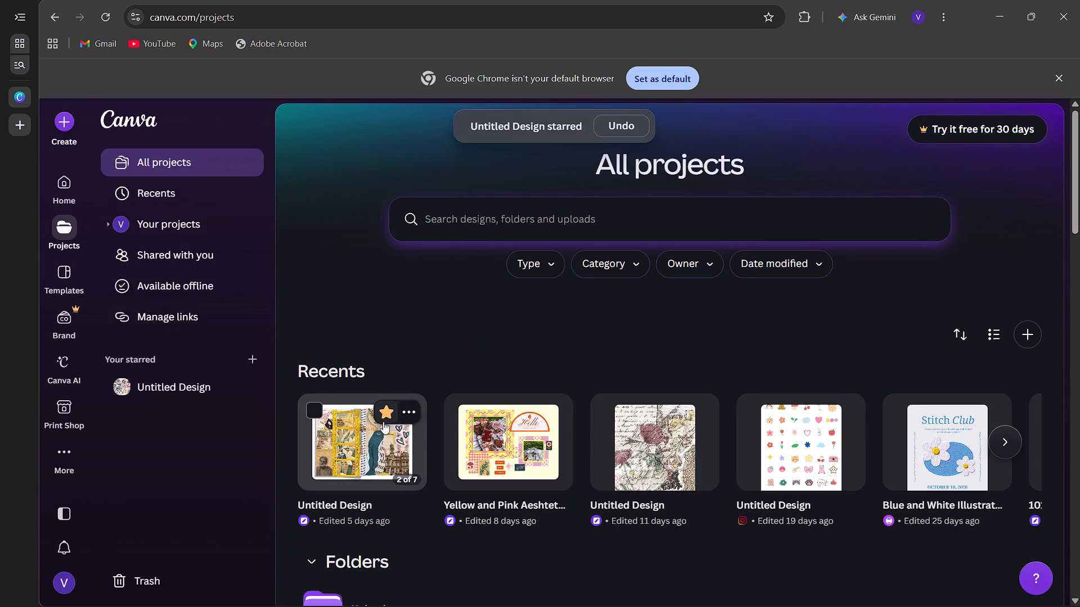
double_click(383, 422)
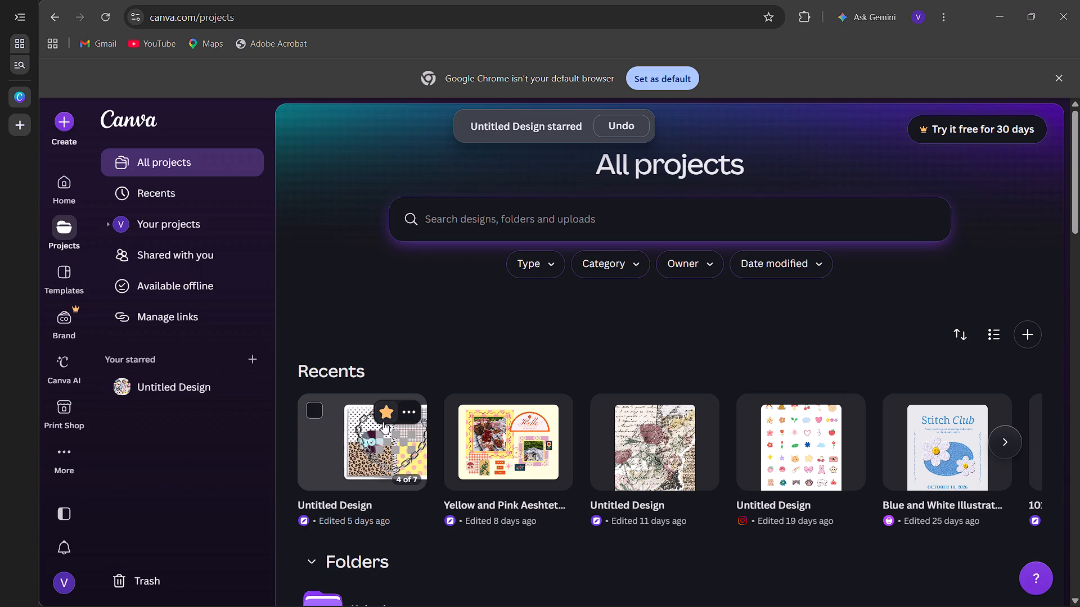
Open the starred 25 × 20 cm notebook design for editing and go to its blank page 7.
double_click(356, 450)
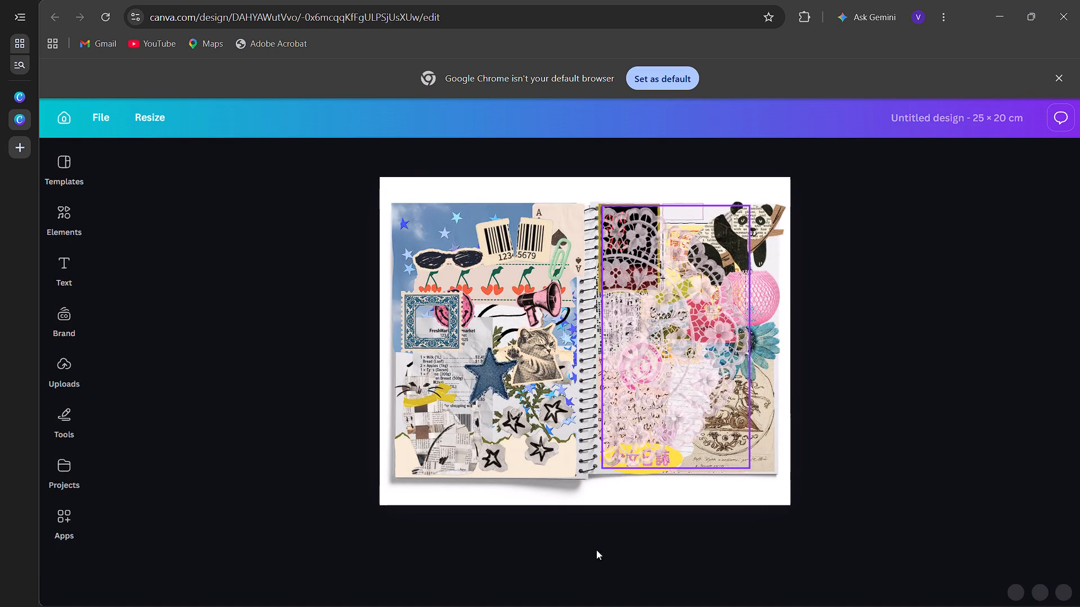
left_click(719, 546)
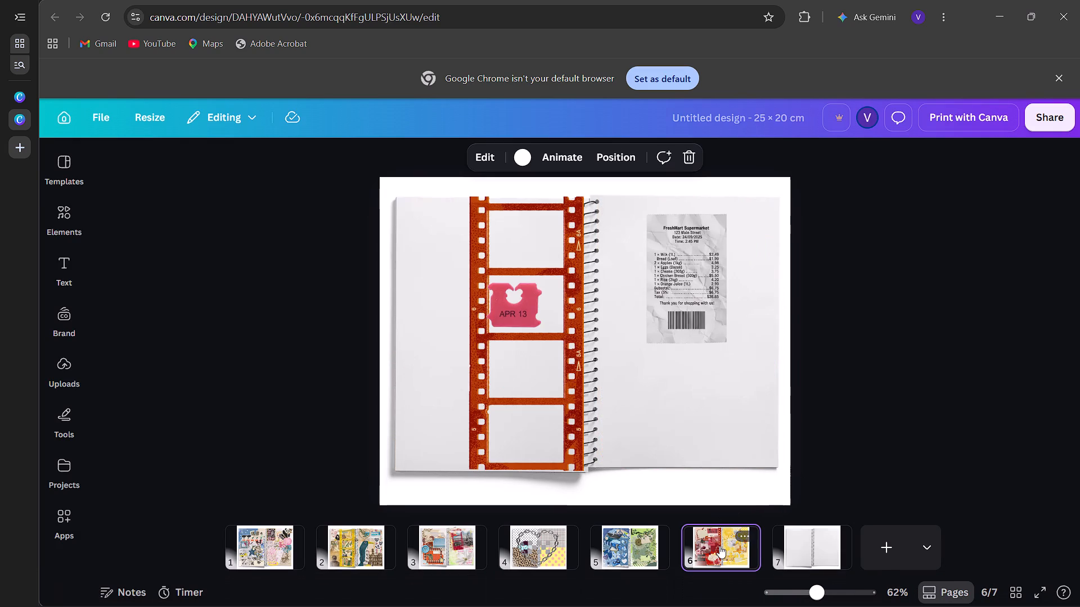
left_click(611, 547)
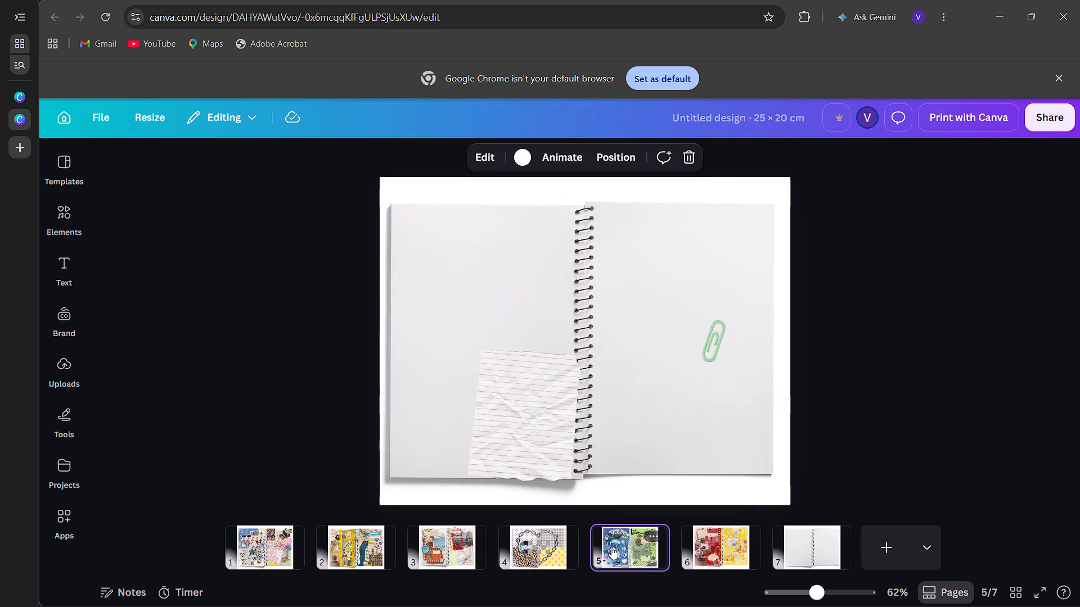
left_click(724, 548)
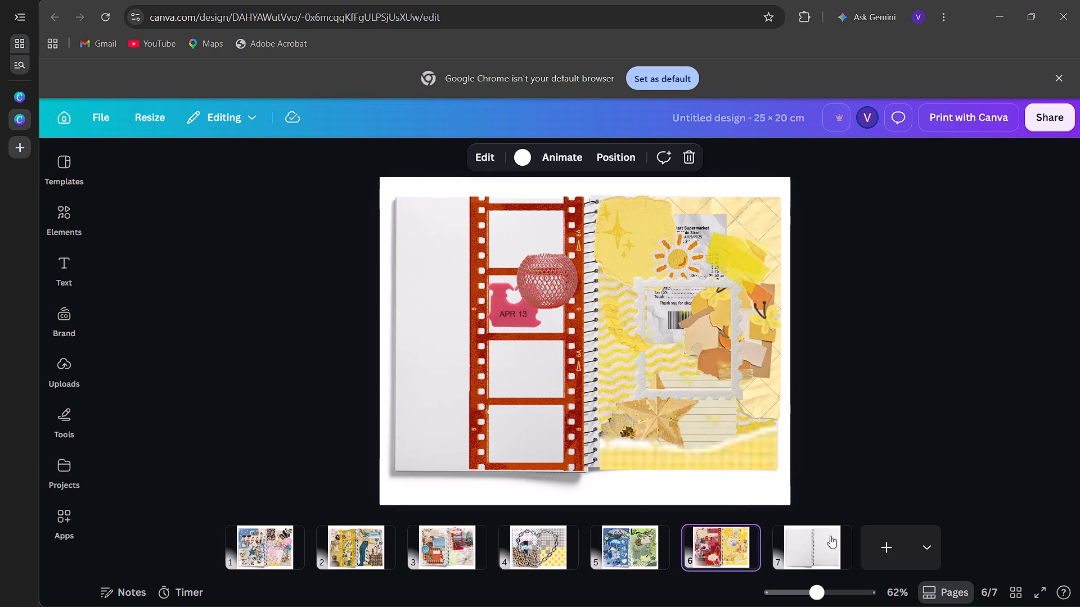
left_click(816, 544)
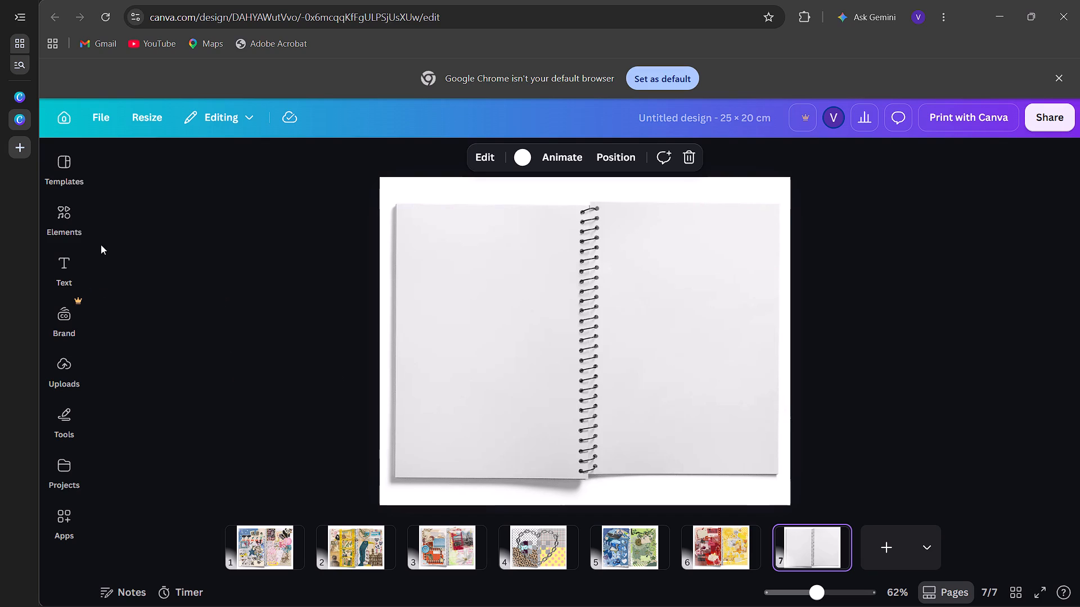
Search the design elements for "pink" and show the full set of graphics results.
left_click(59, 208)
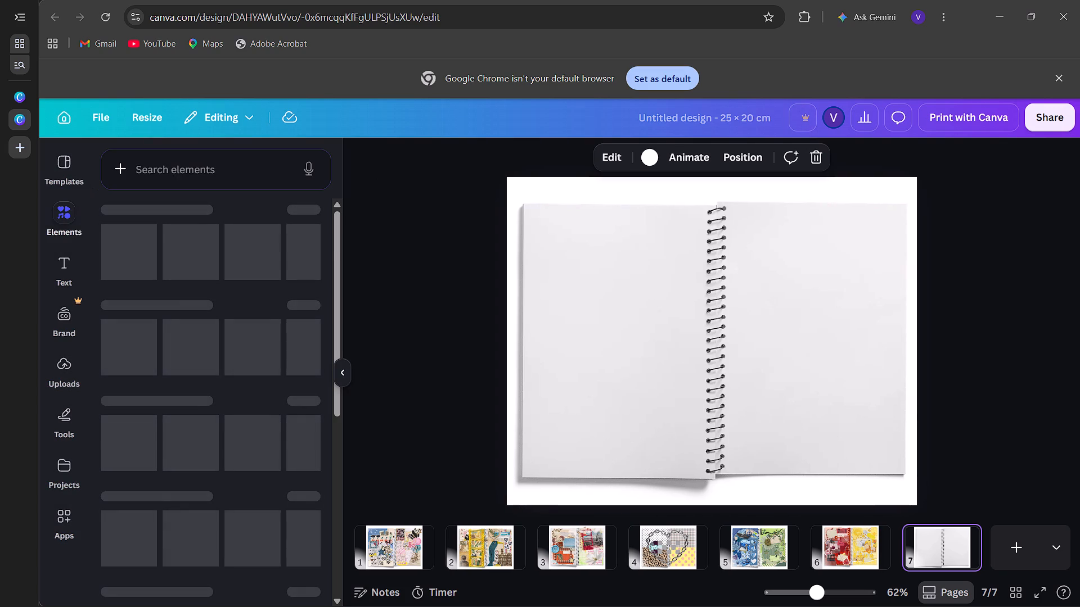
left_click(189, 173)
type("pink")
key("Return")
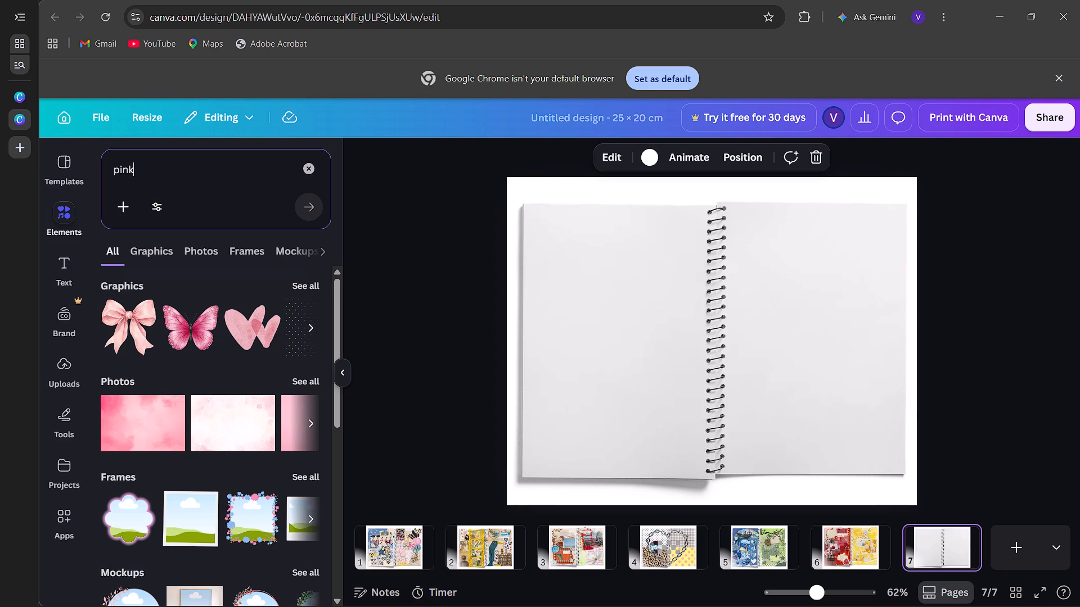
left_click(305, 282)
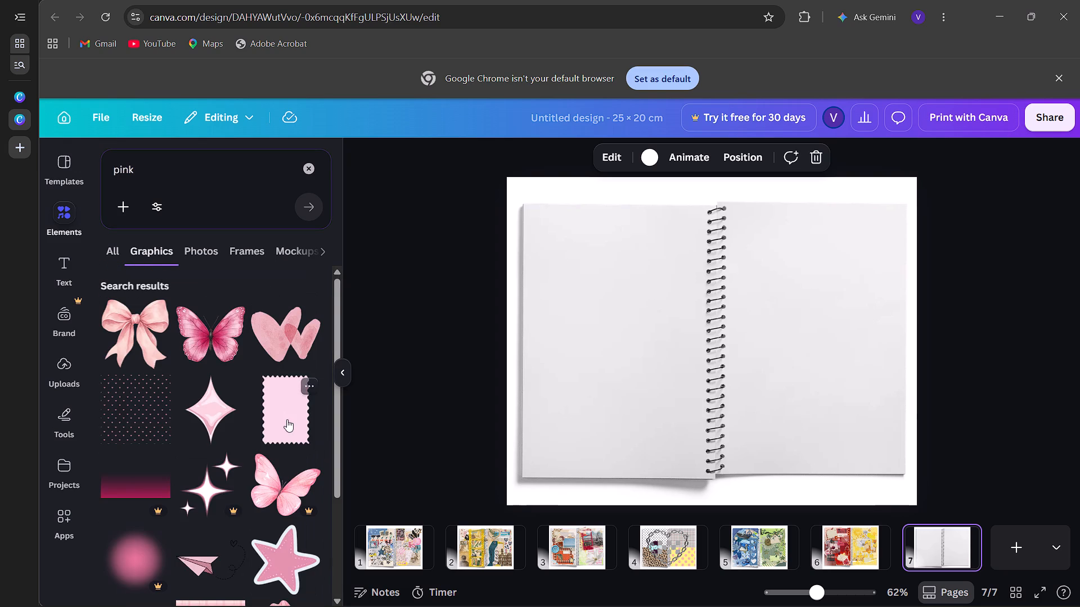
Add the pink plaid square graphic and crop its width so it covers the notebook's left page up to the spiral binding.
scroll(287, 419, "down", 4)
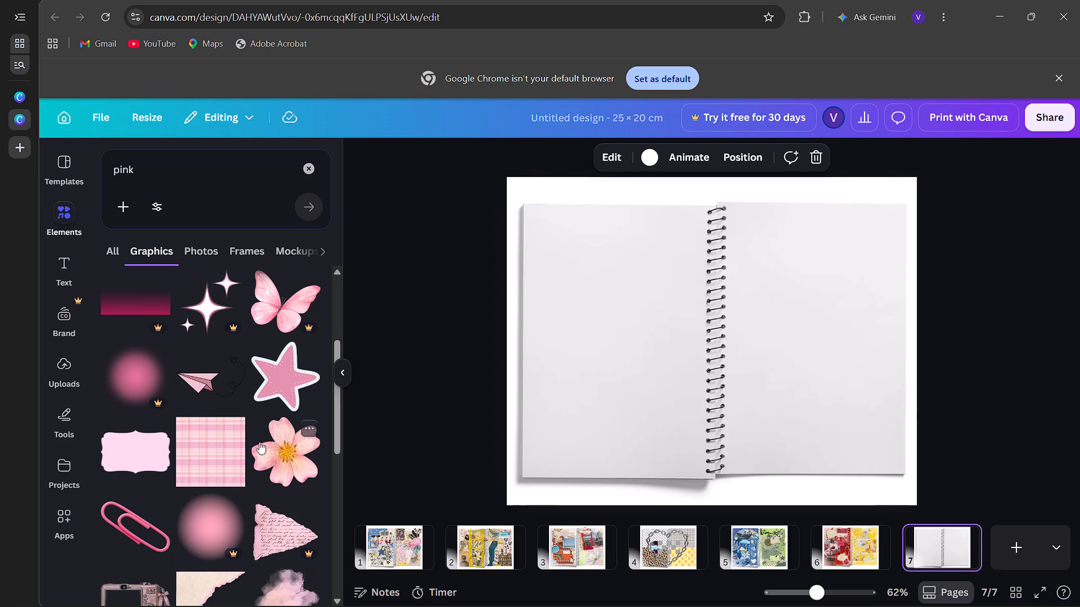
left_click(209, 479)
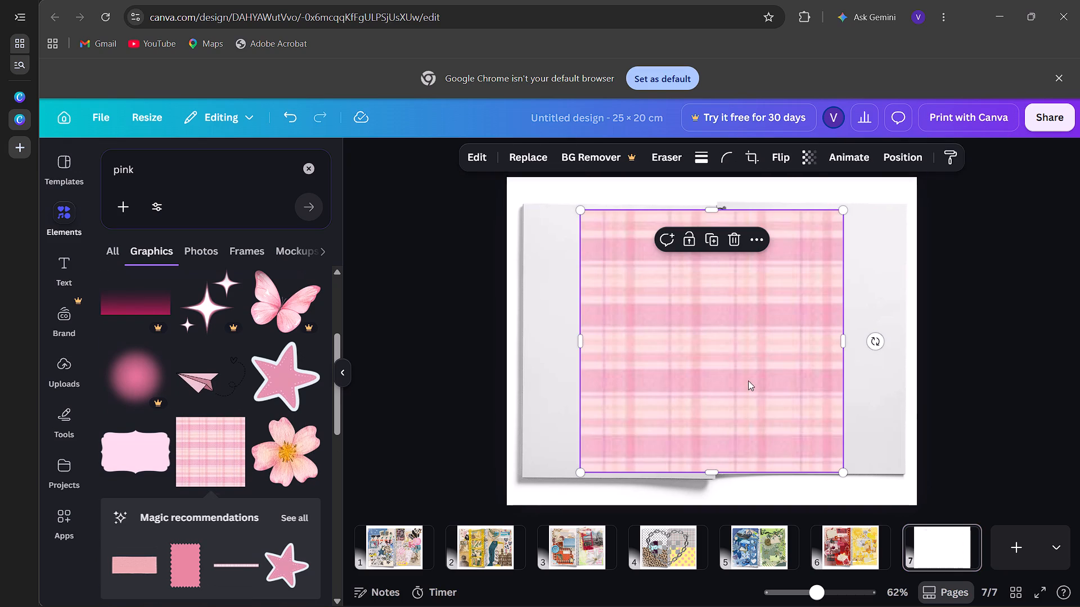
left_click_drag(740, 379, 686, 370)
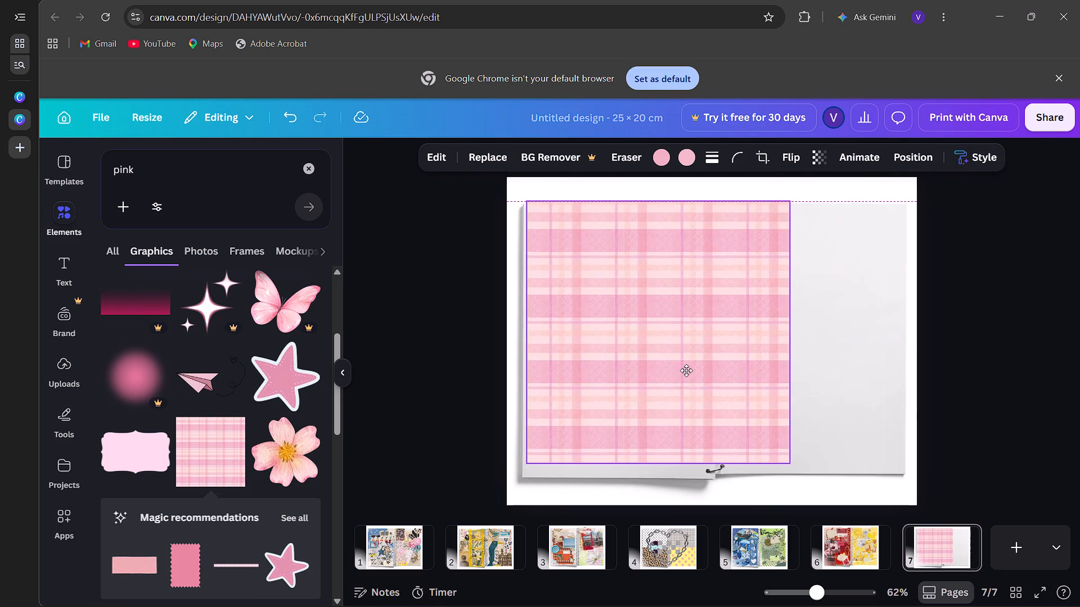
left_click_drag(686, 370, 685, 379)
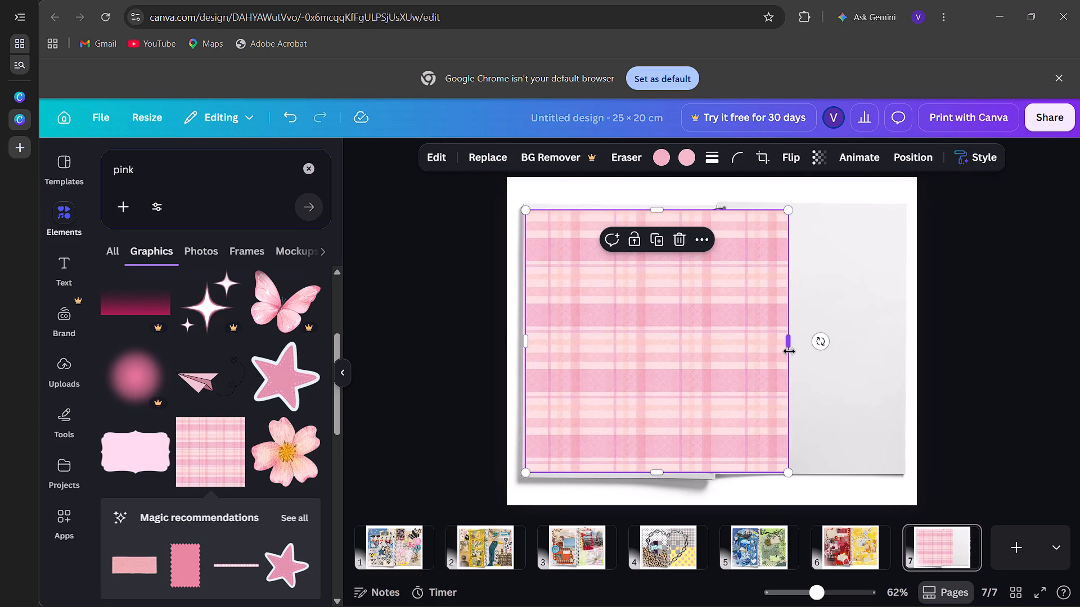
left_click_drag(789, 351, 705, 377)
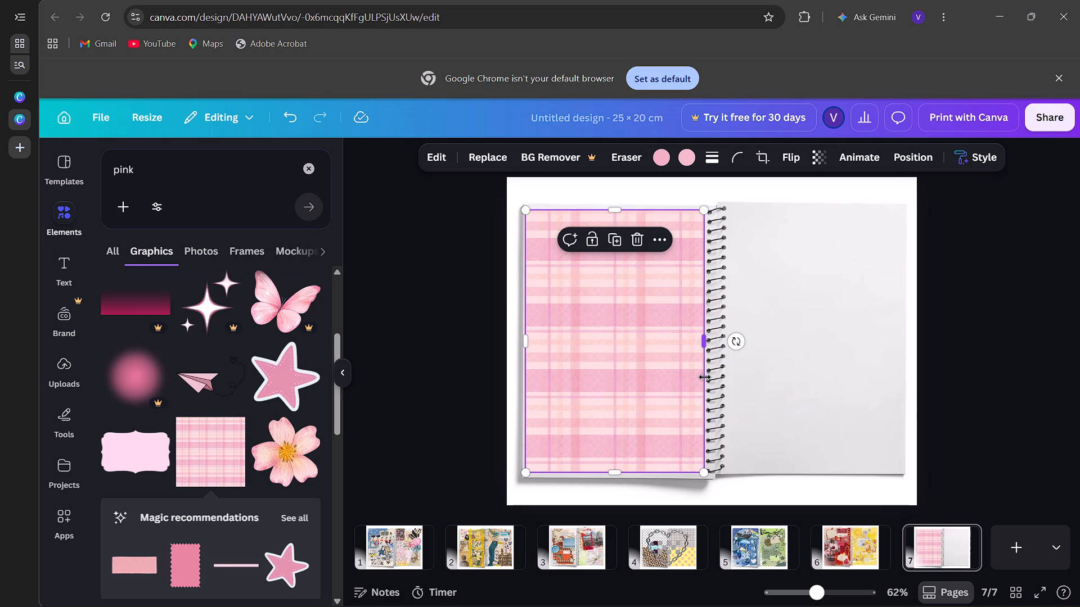
Add the torn pink paper with handwritten script, shrink it, and place it at the left page's outer edge, about mid-height.
scroll(285, 517, "down", 2)
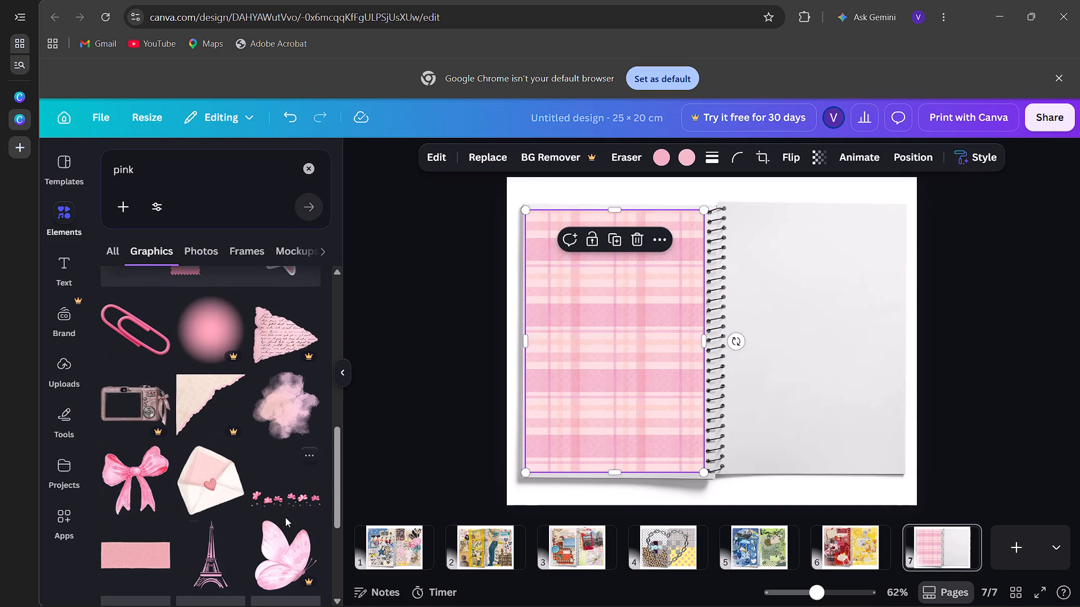
scroll(285, 517, "down", 1)
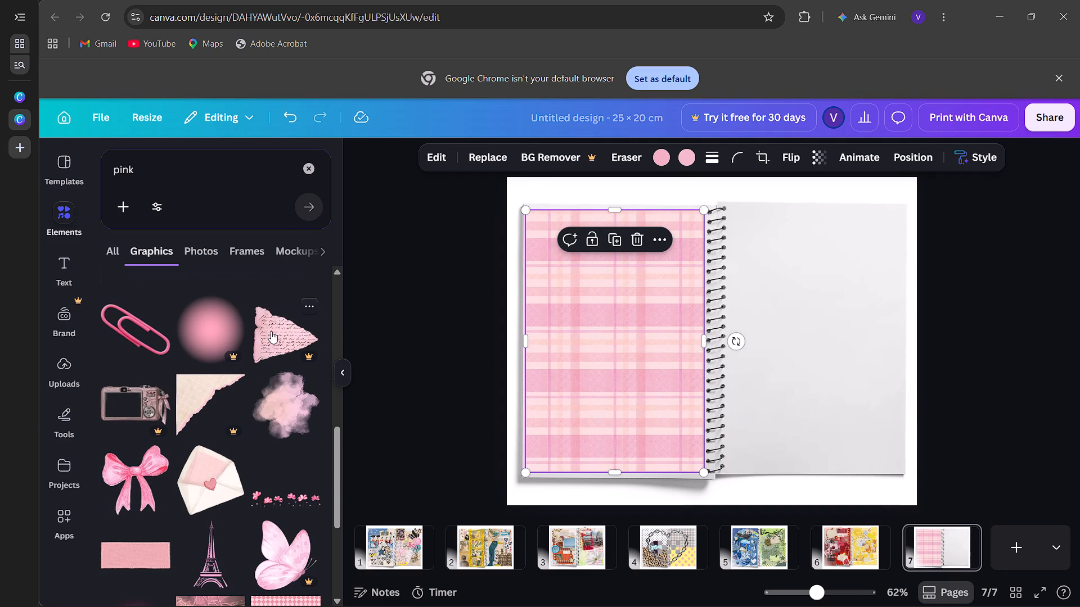
left_click(271, 331)
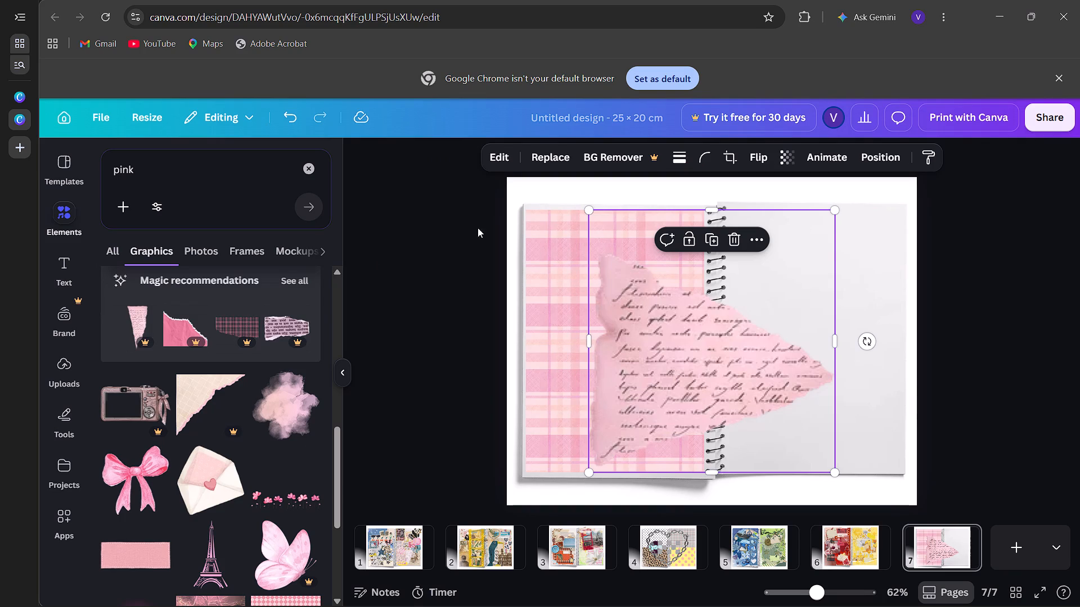
left_click_drag(835, 213, 662, 330)
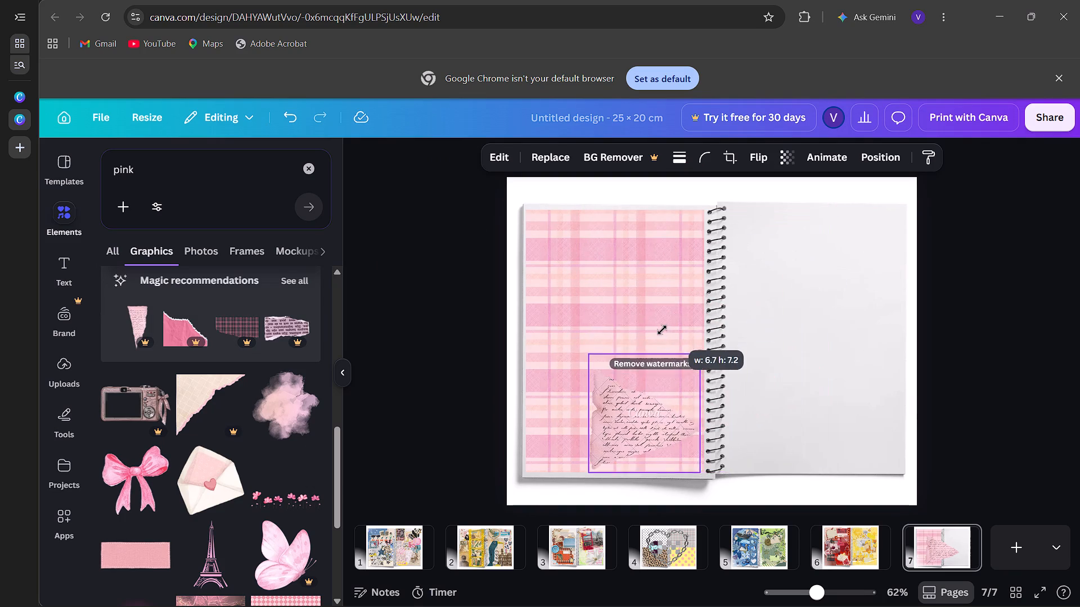
left_click_drag(662, 330, 661, 331)
left_click_drag(605, 428, 539, 268)
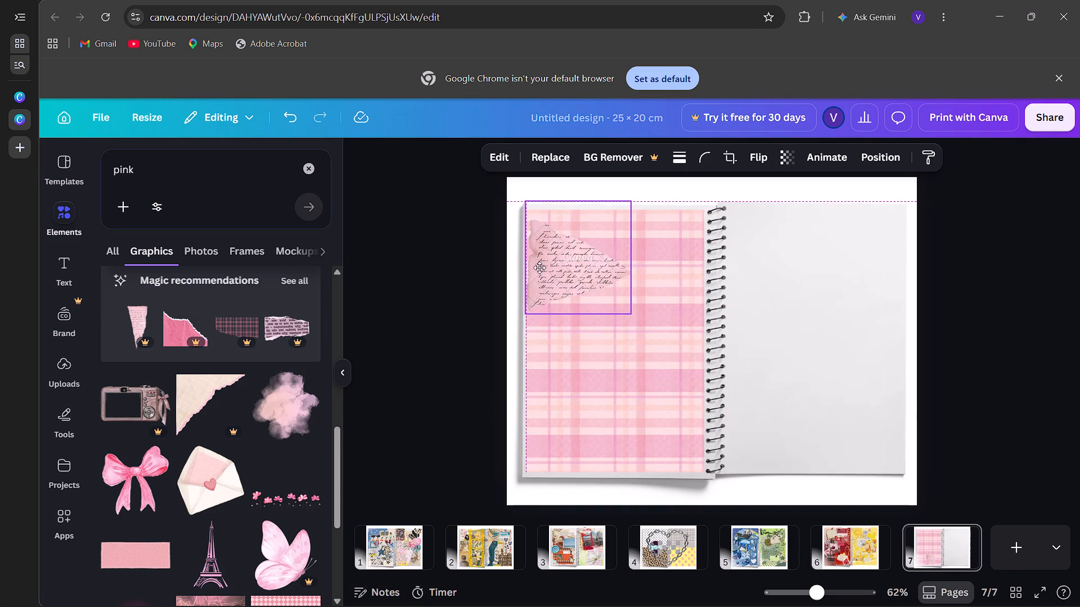
left_click_drag(539, 268, 537, 355)
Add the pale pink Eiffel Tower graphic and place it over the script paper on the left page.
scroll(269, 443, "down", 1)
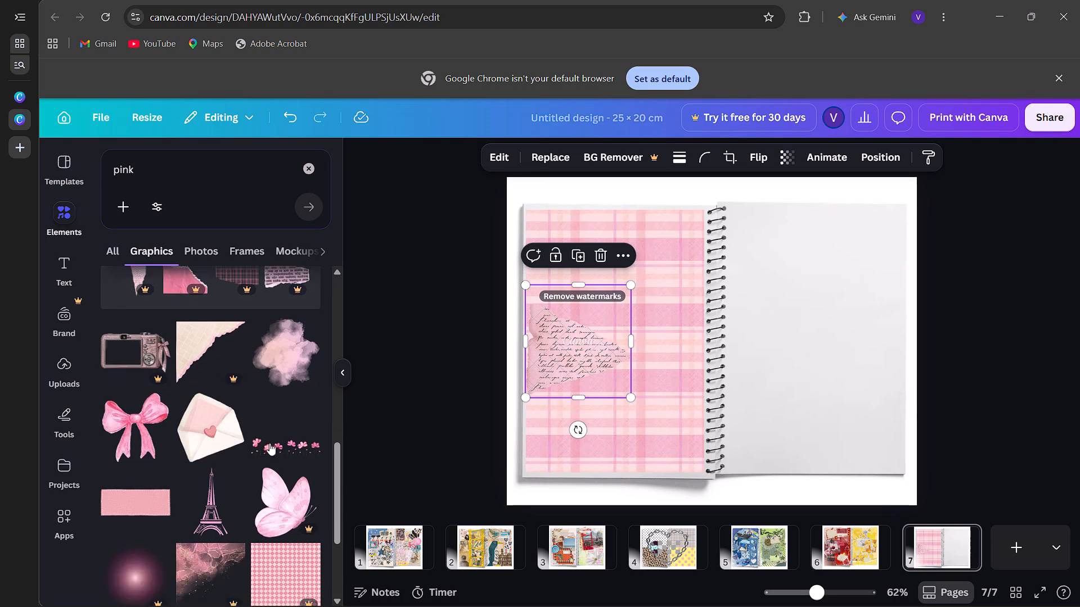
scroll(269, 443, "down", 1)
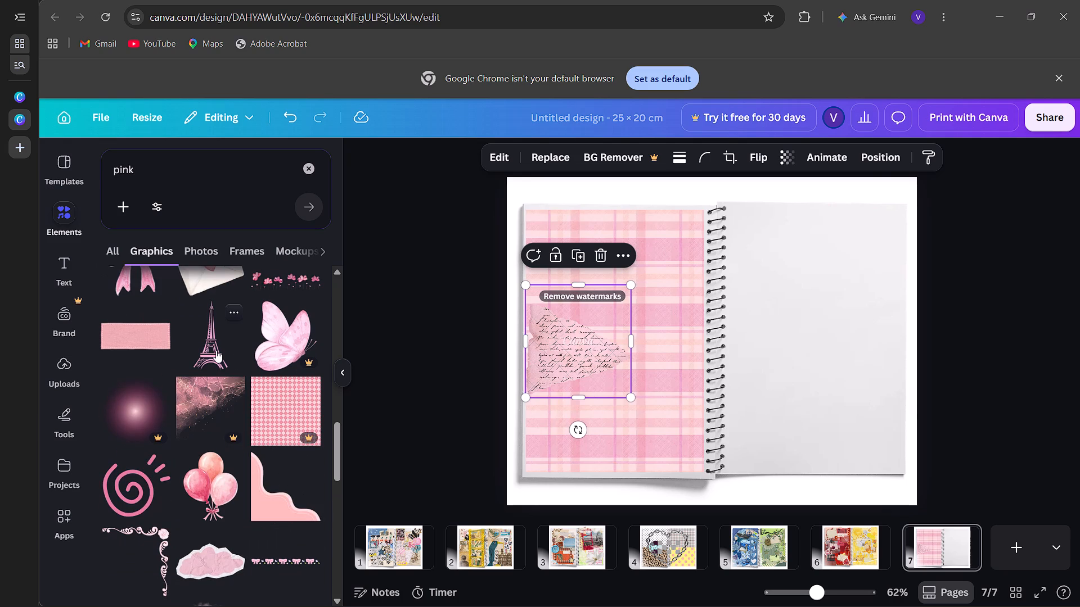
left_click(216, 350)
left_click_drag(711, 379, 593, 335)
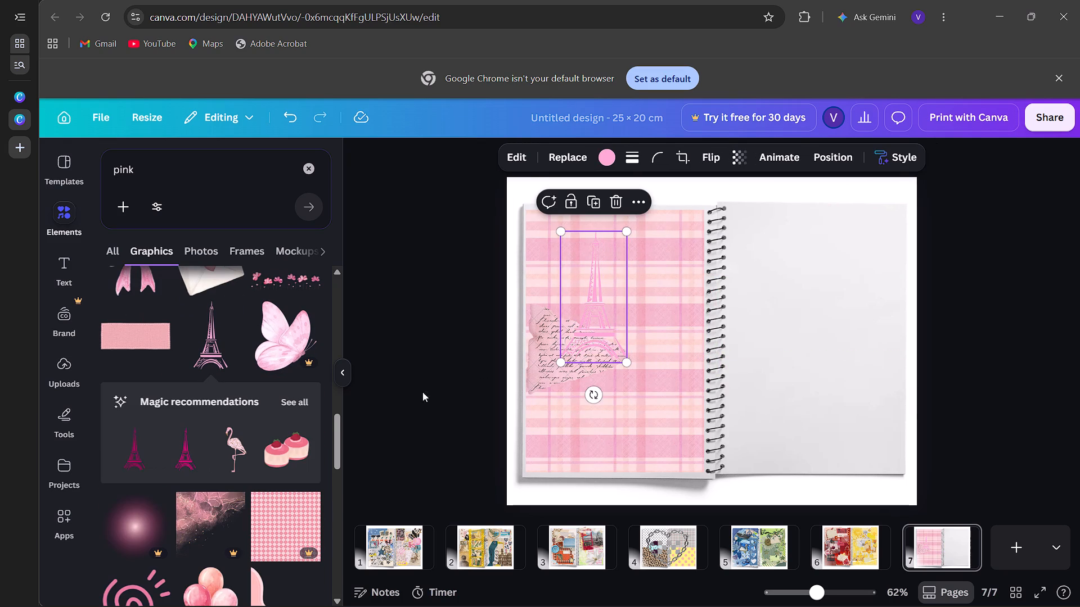
Swap the pale Eiffel Tower for the dark magenta one from the recommendations, placed over the script paper on the left page.
left_click(125, 463)
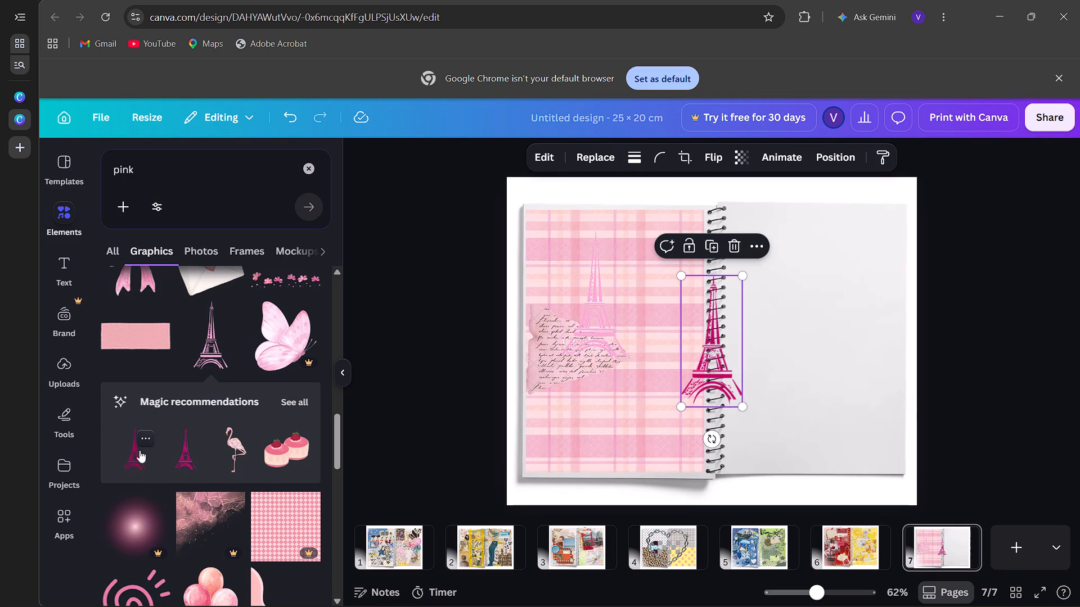
left_click(595, 306)
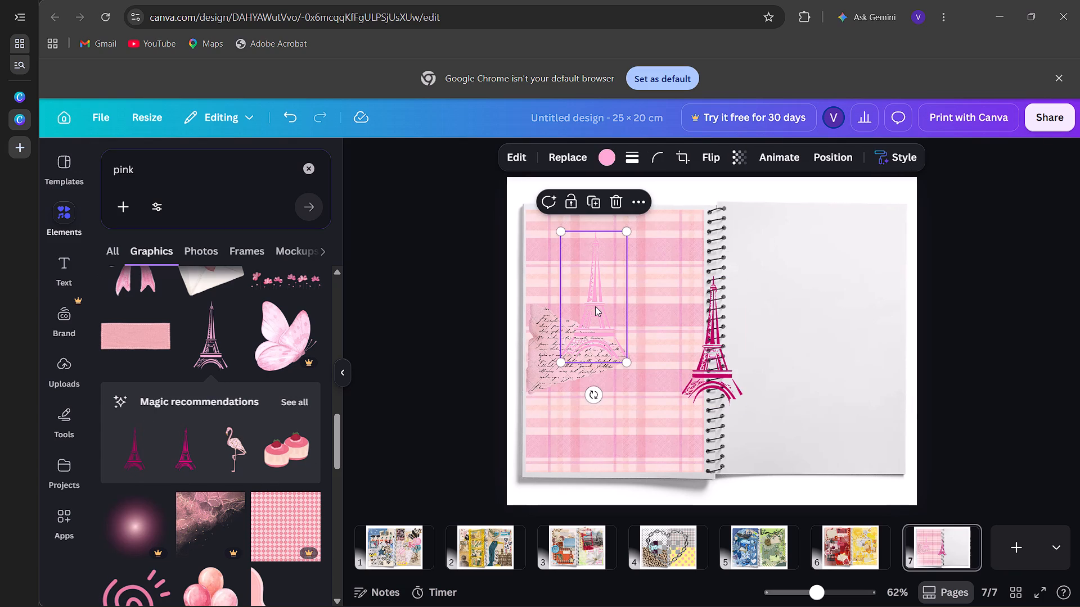
key("BackSpace")
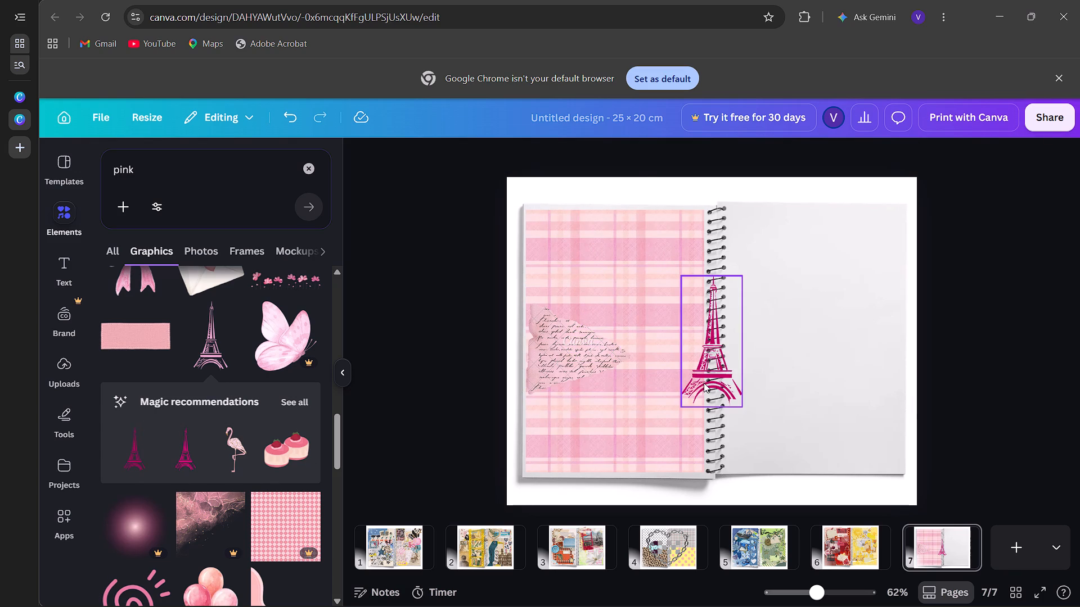
left_click_drag(704, 383, 587, 363)
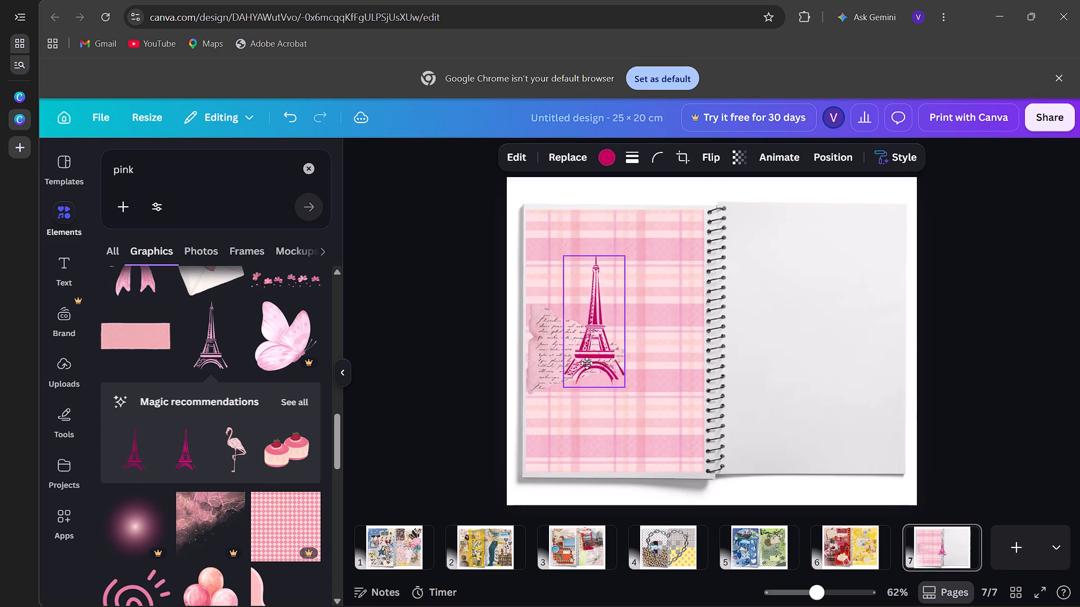
left_click_drag(587, 363, 570, 345)
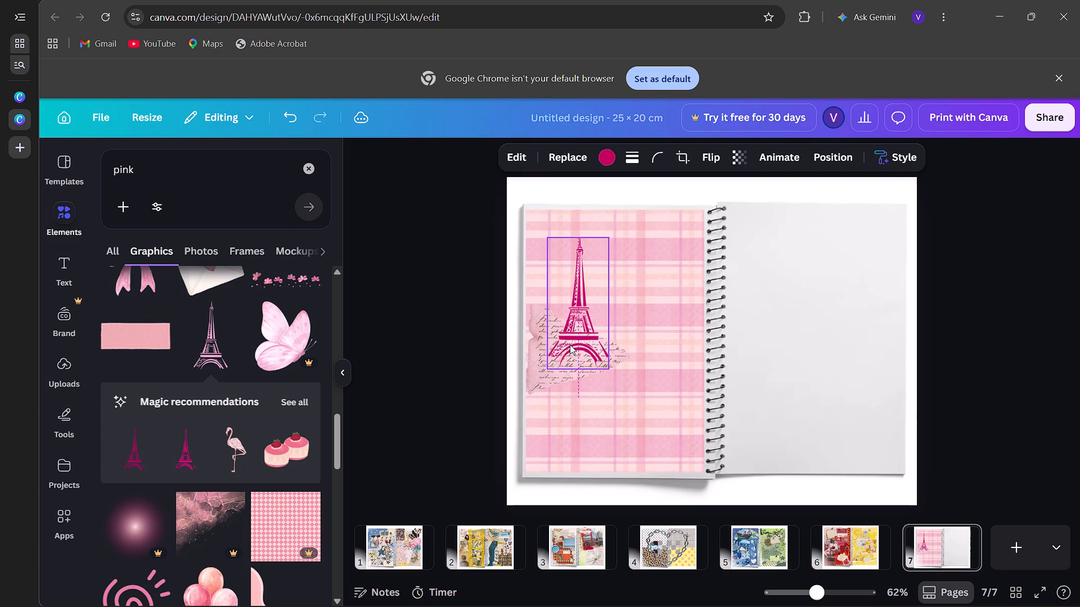
Look through the remaining pink graphics for more decorations for the spread.
scroll(193, 468, "down", 4)
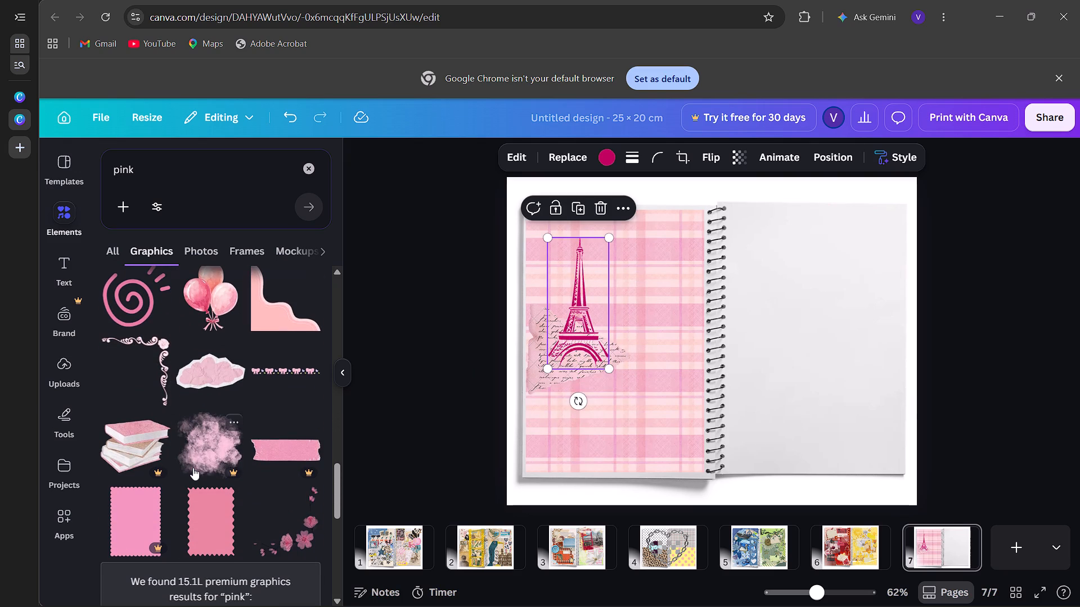
scroll(193, 468, "down", 5)
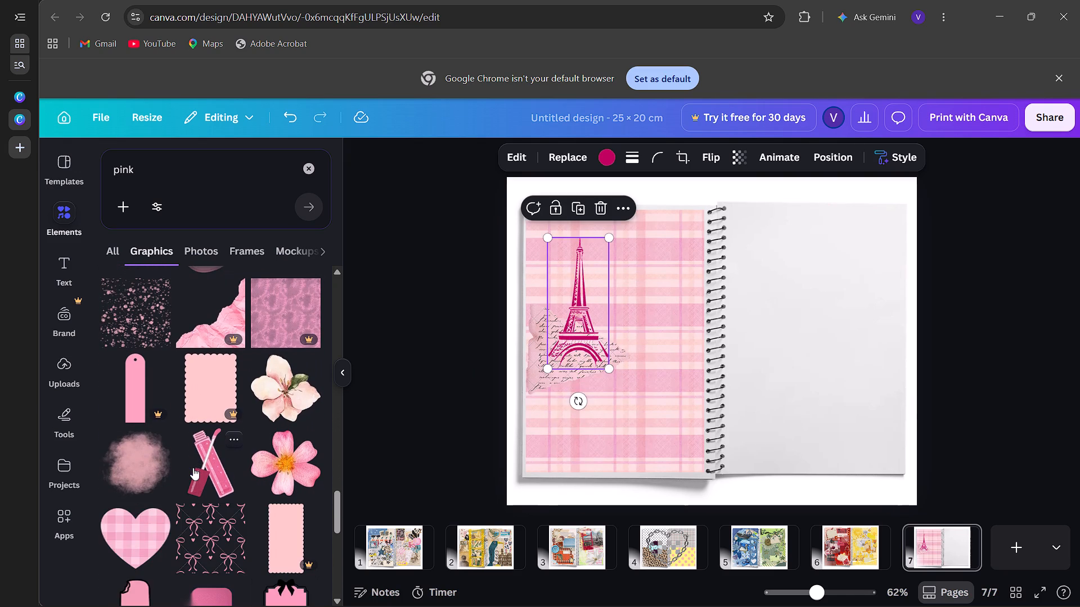
scroll(193, 468, "down", 7)
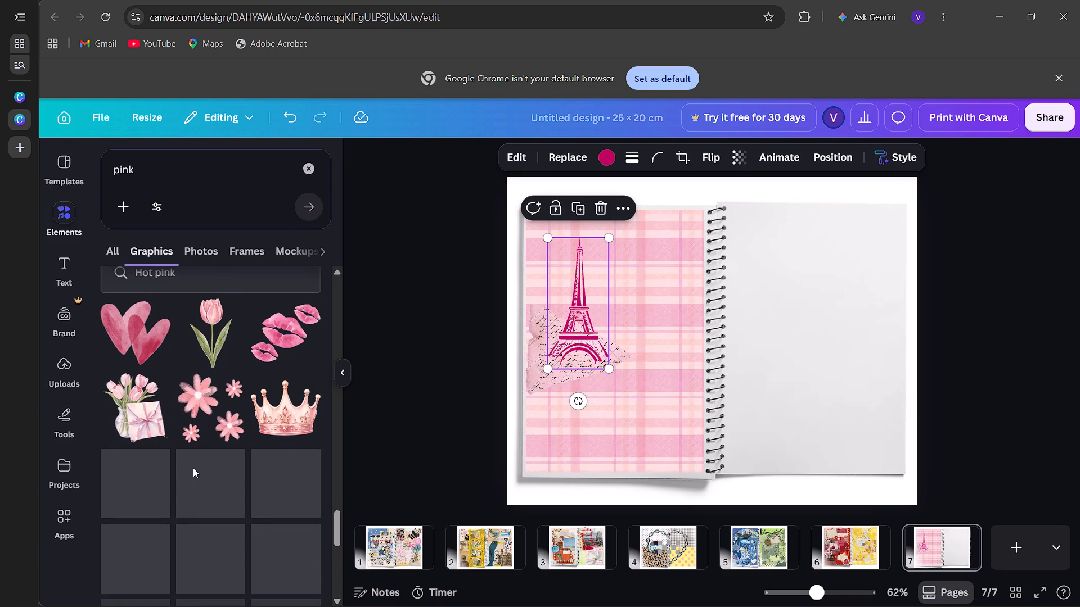
scroll(193, 468, "down", 4)
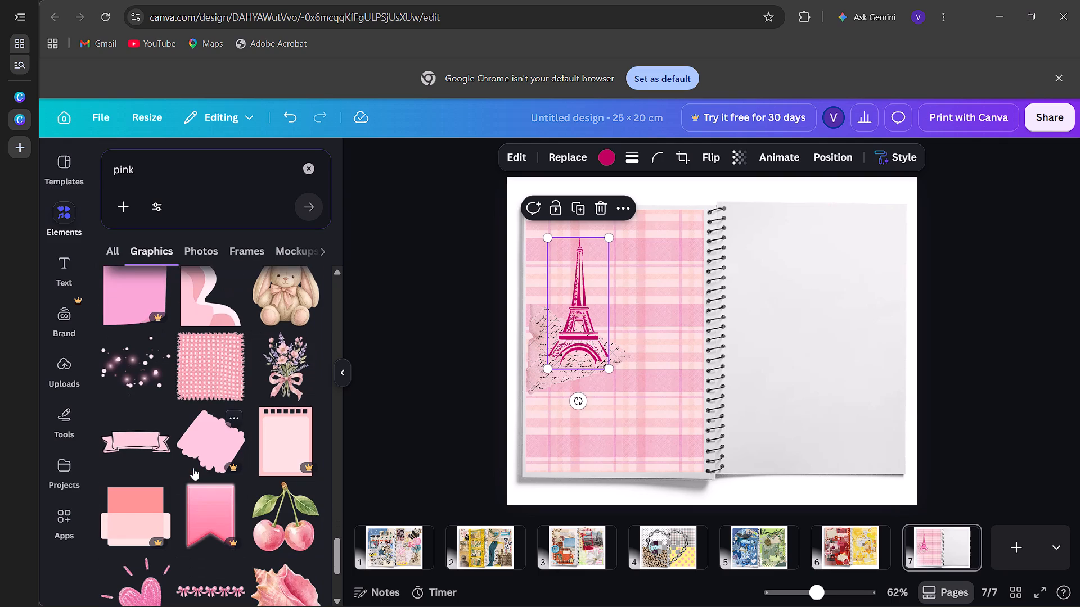
scroll(193, 468, "down", 5)
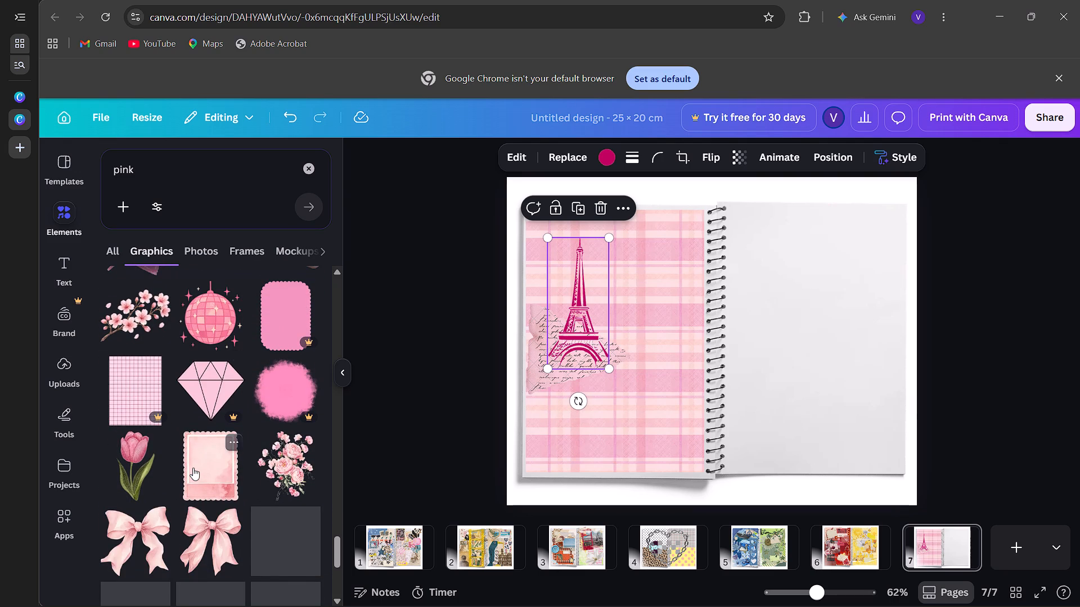
scroll(193, 468, "down", 4)
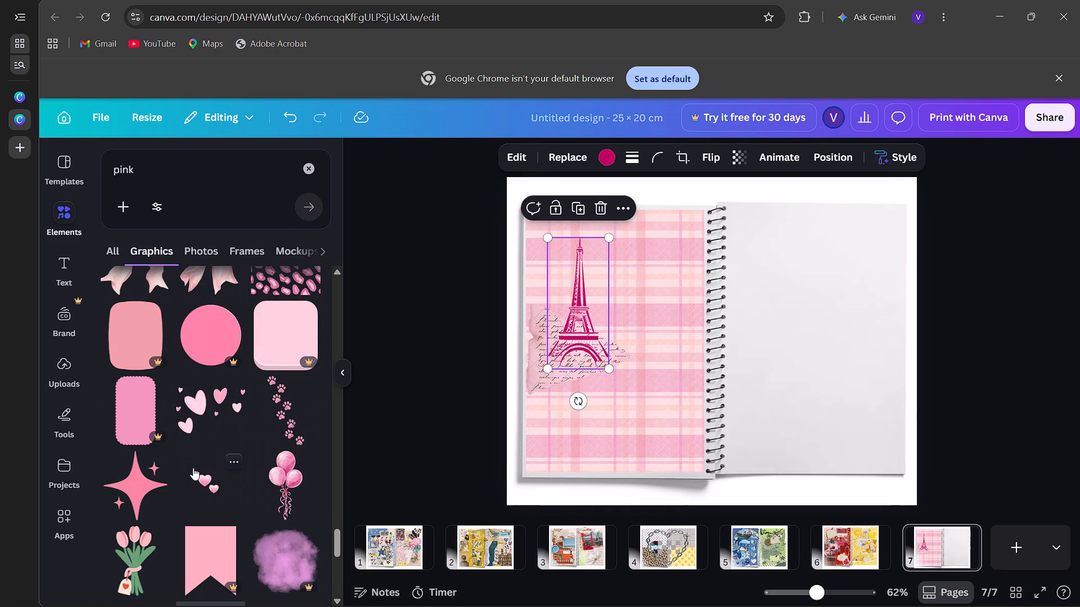
scroll(193, 468, "down", 6)
Search the graphics for "pink scrapbook".
left_click(178, 156)
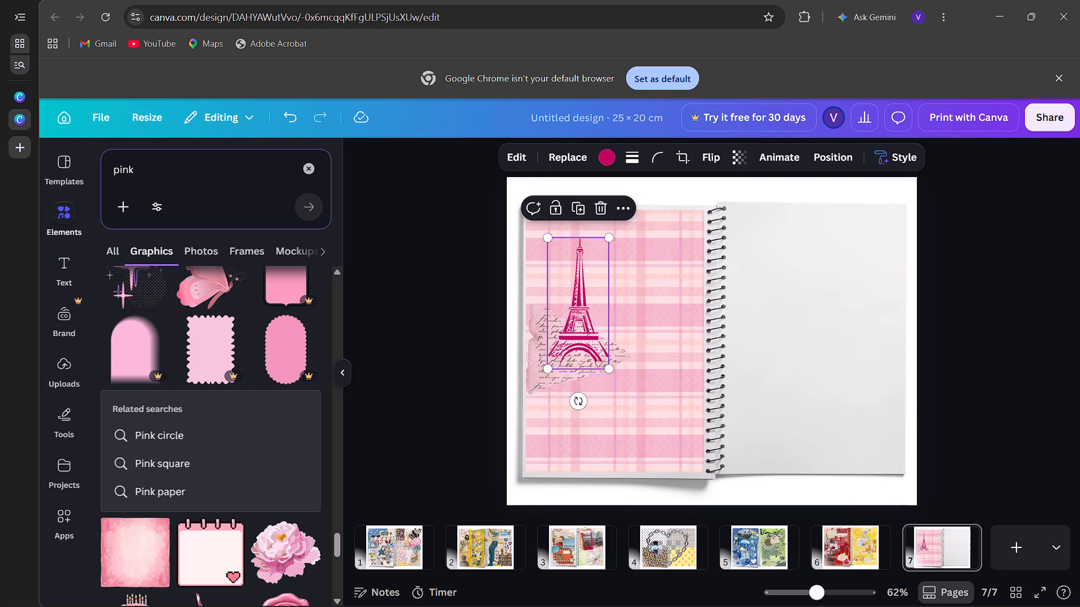
left_click(169, 175)
key("space")
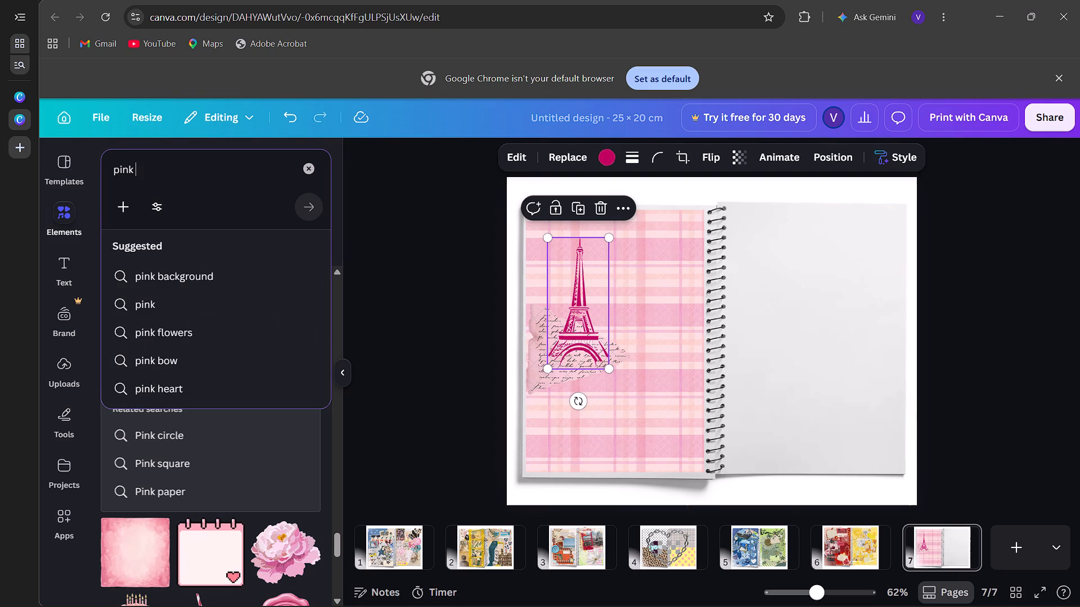
type("scrap")
key("space")
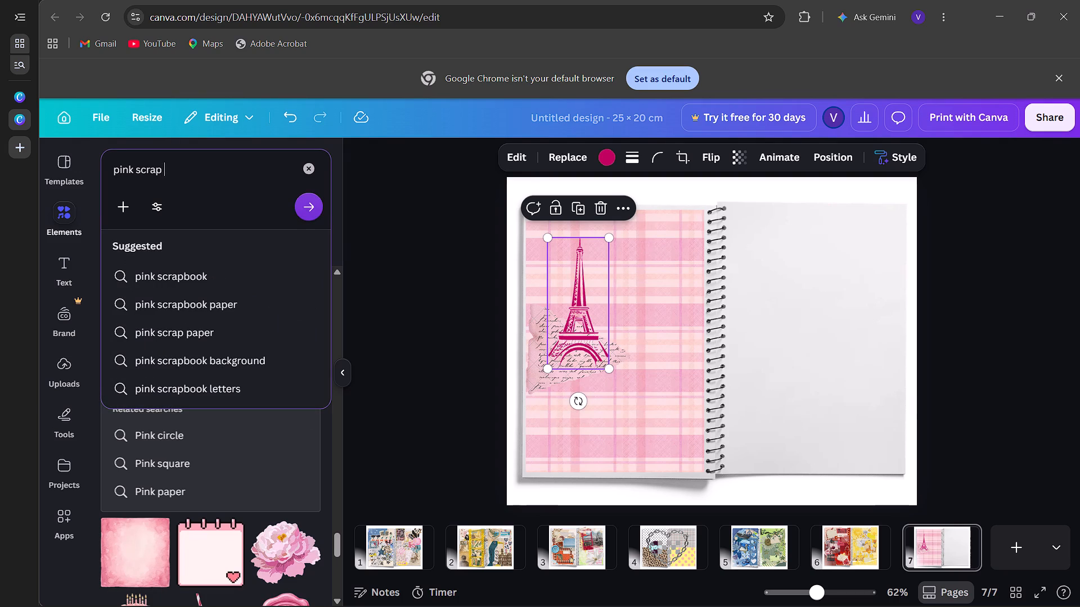
key("BackSpace")
type("book")
key("space")
key("Return")
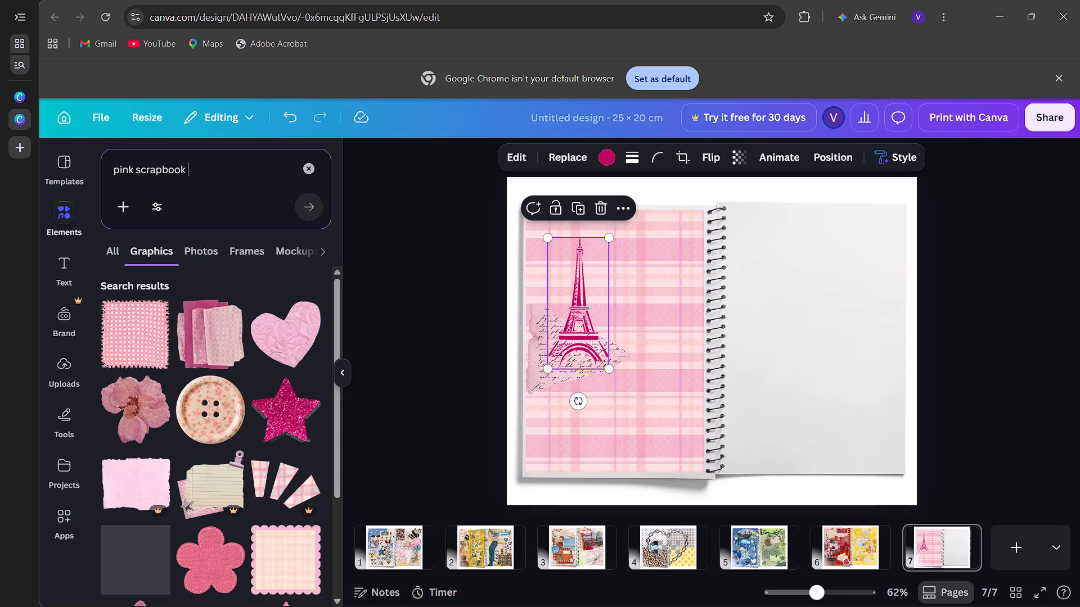
Add the crumpled pink paper heart, shrink it, and place it on the left page's lower part beside the spiral binding.
left_click(286, 345)
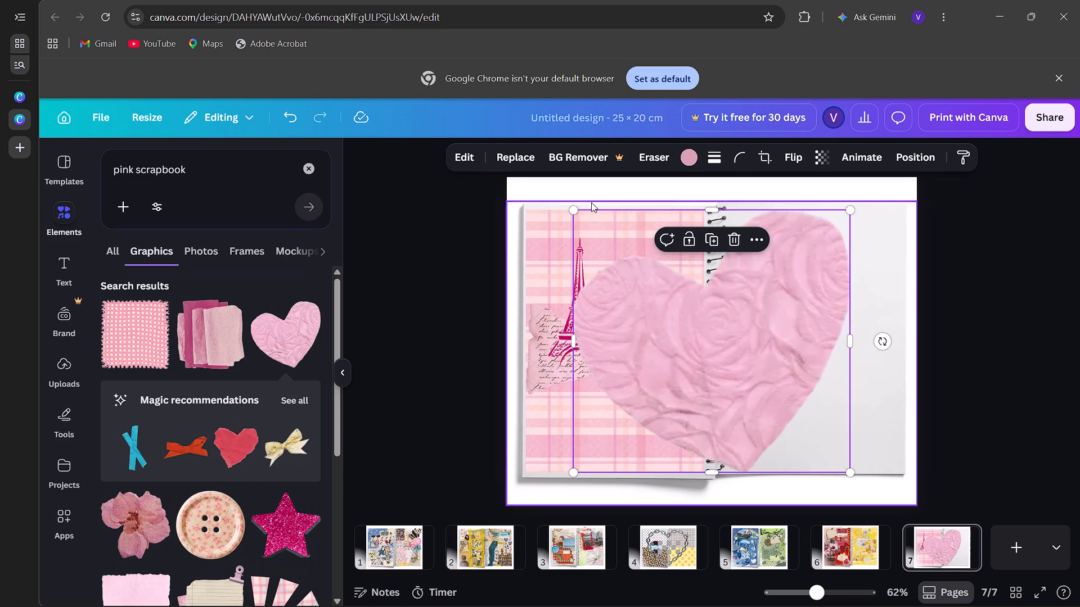
left_click_drag(575, 209, 769, 404)
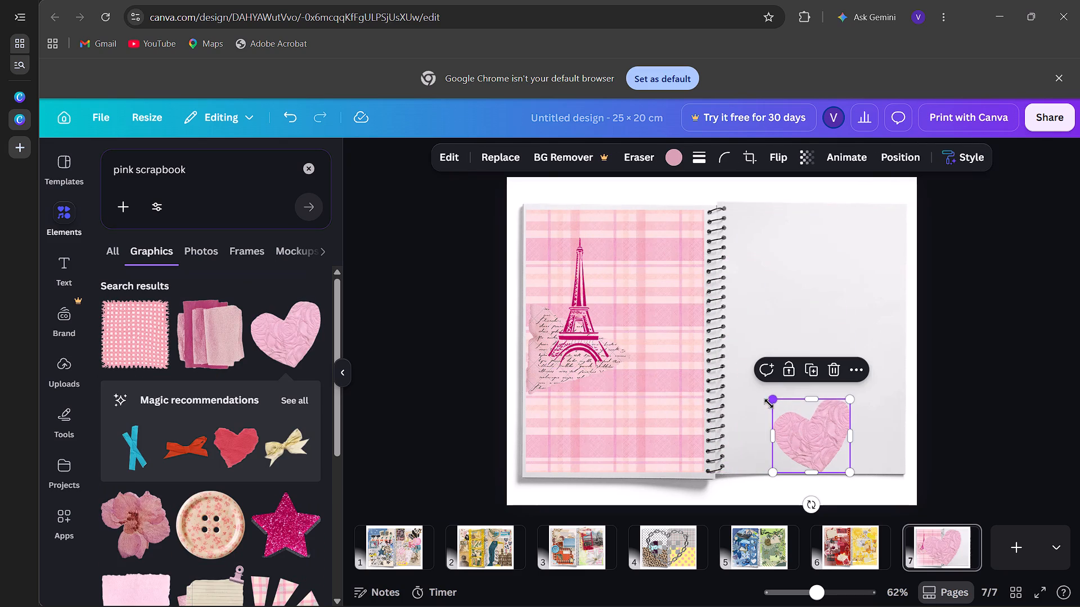
left_click_drag(809, 449, 657, 418)
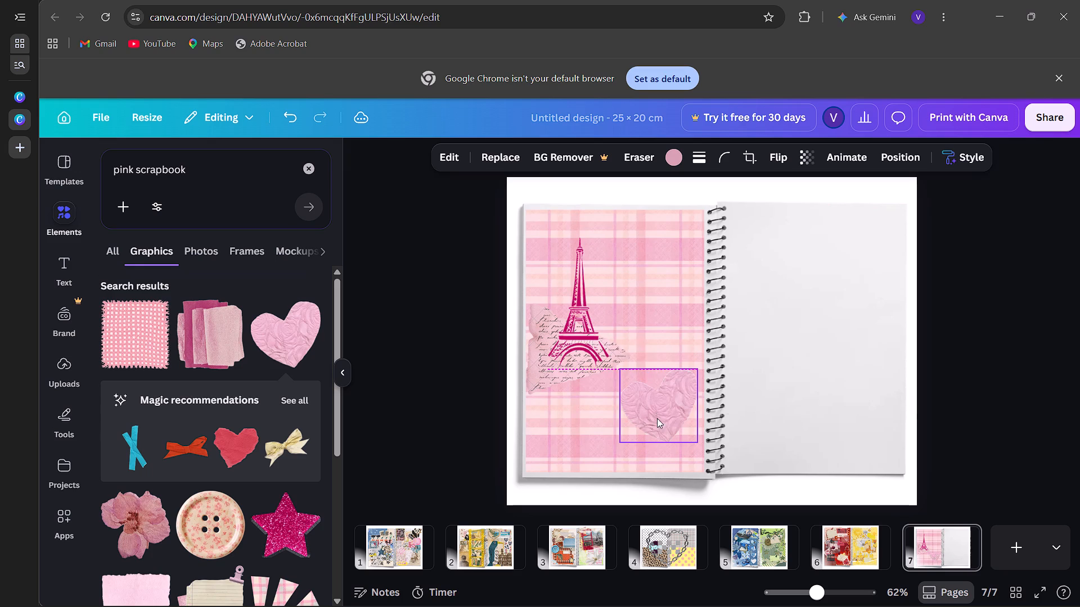
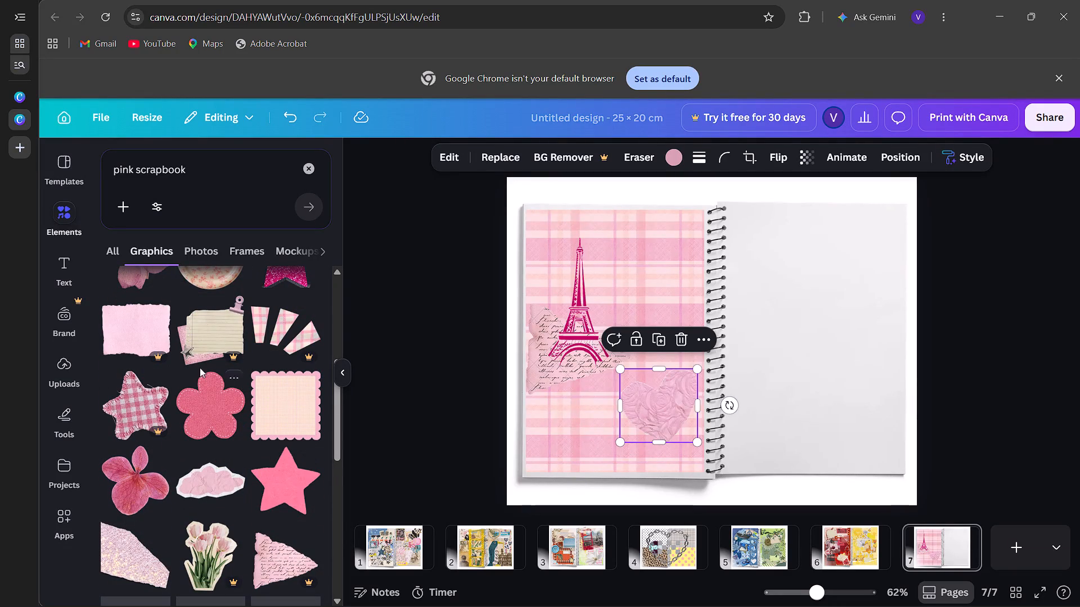
Add the lined note paper with the pink clip and star, shrink it, and place it at the left page's upper corner beside the binding.
left_click(197, 337)
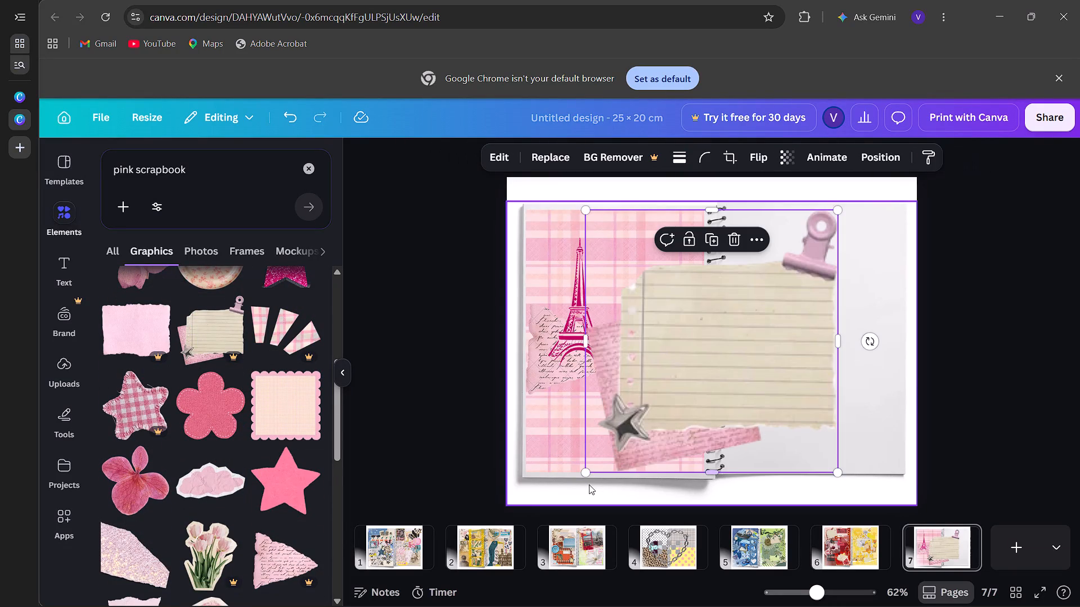
left_click_drag(580, 473, 753, 340)
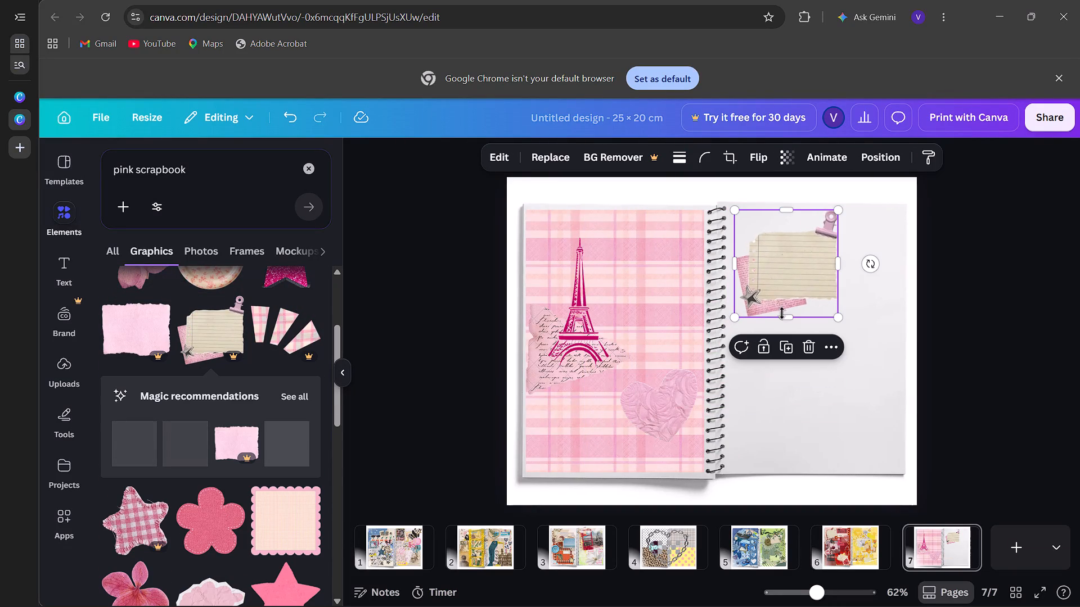
left_click_drag(796, 305, 637, 380)
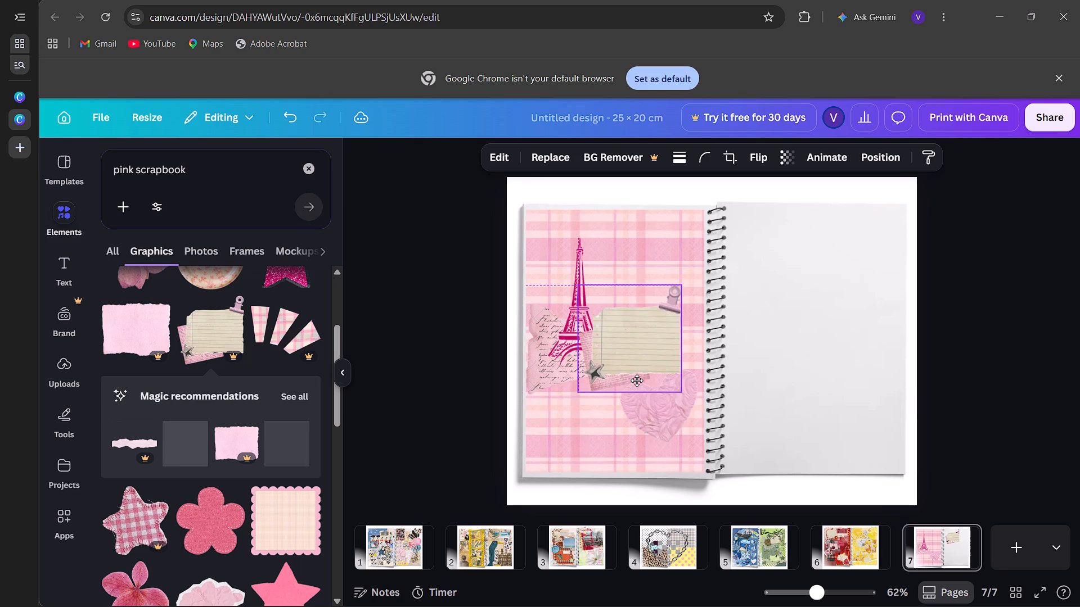
left_click_drag(637, 380, 655, 302)
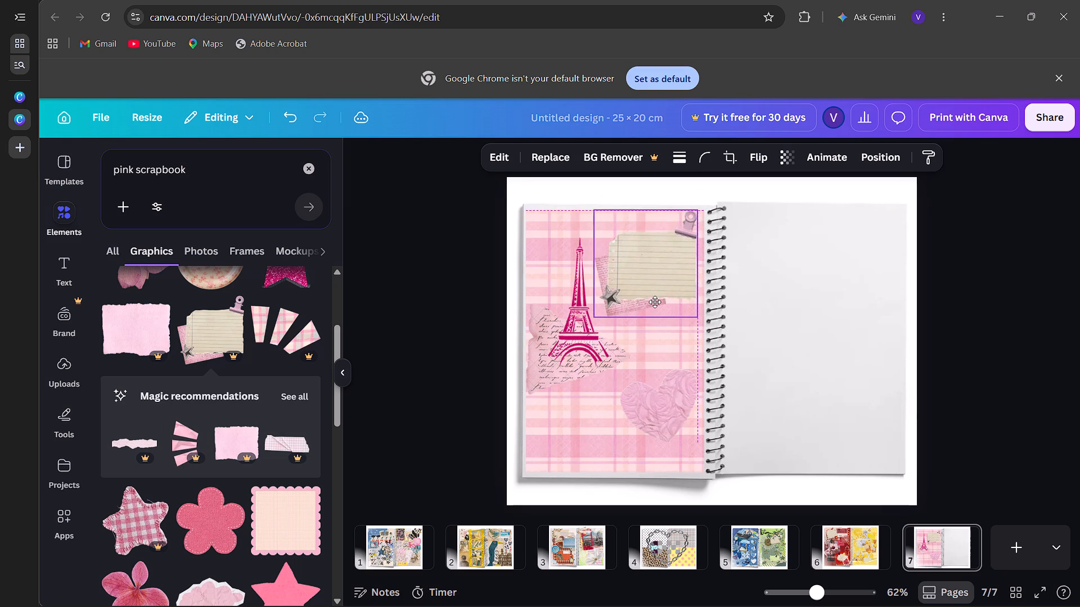
left_click_drag(655, 302, 656, 300)
Add the pink lipstick kiss cutout and place it over the lower corner of the lined note paper, beside the spiral binding.
scroll(219, 403, "down", 2)
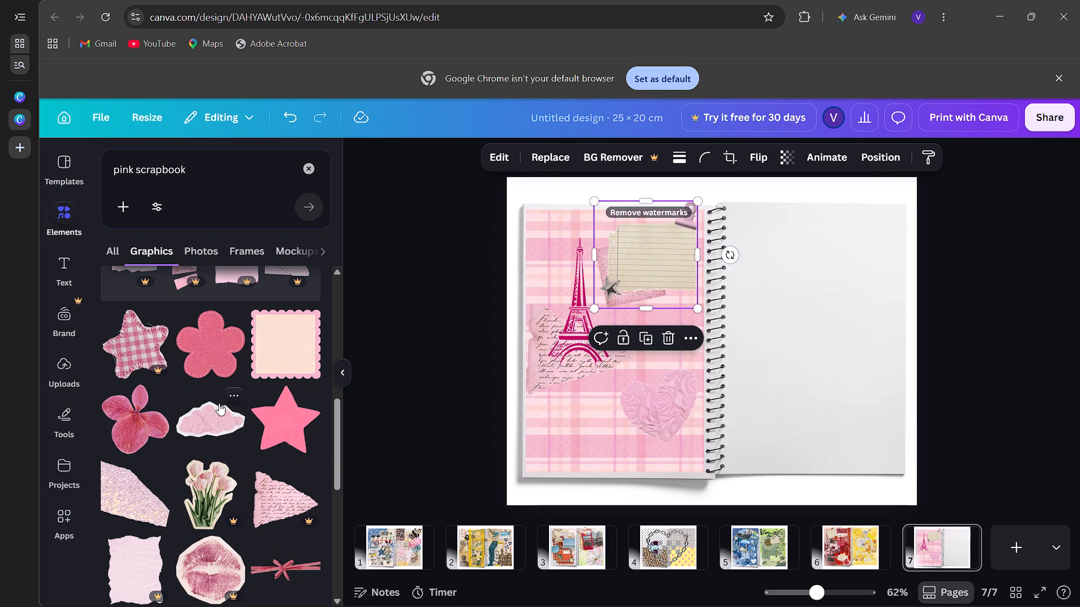
scroll(219, 403, "down", 2)
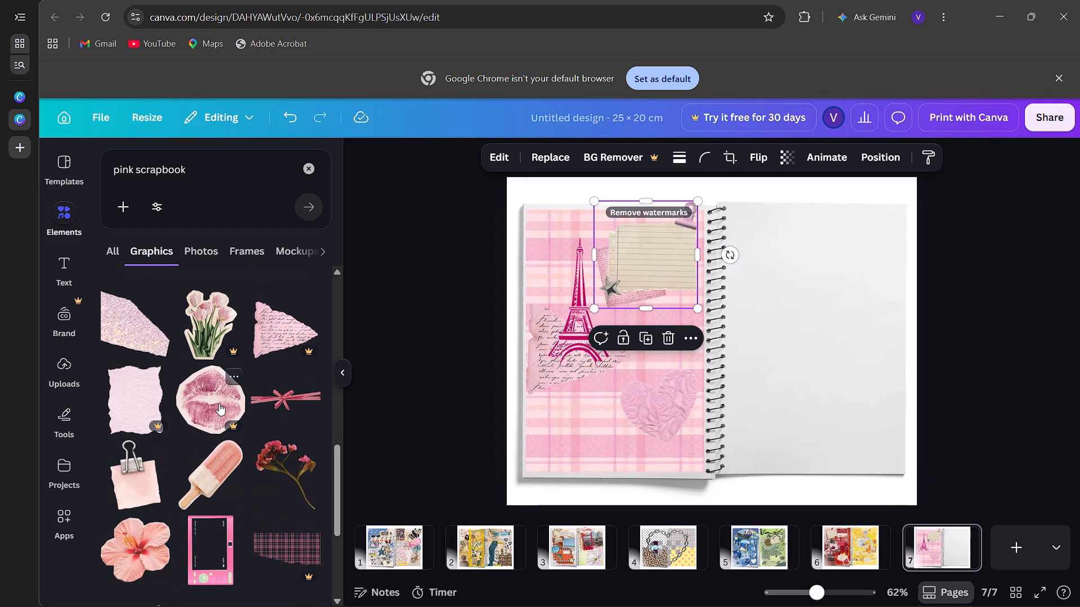
scroll(219, 403, "up", 1)
left_click(219, 403)
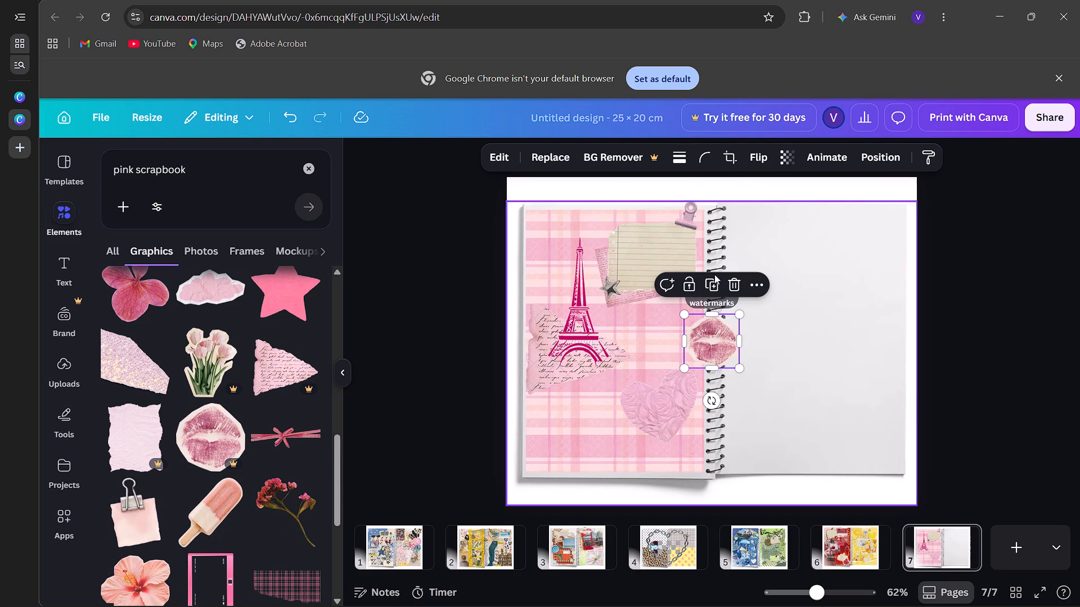
left_click_drag(707, 343, 677, 289)
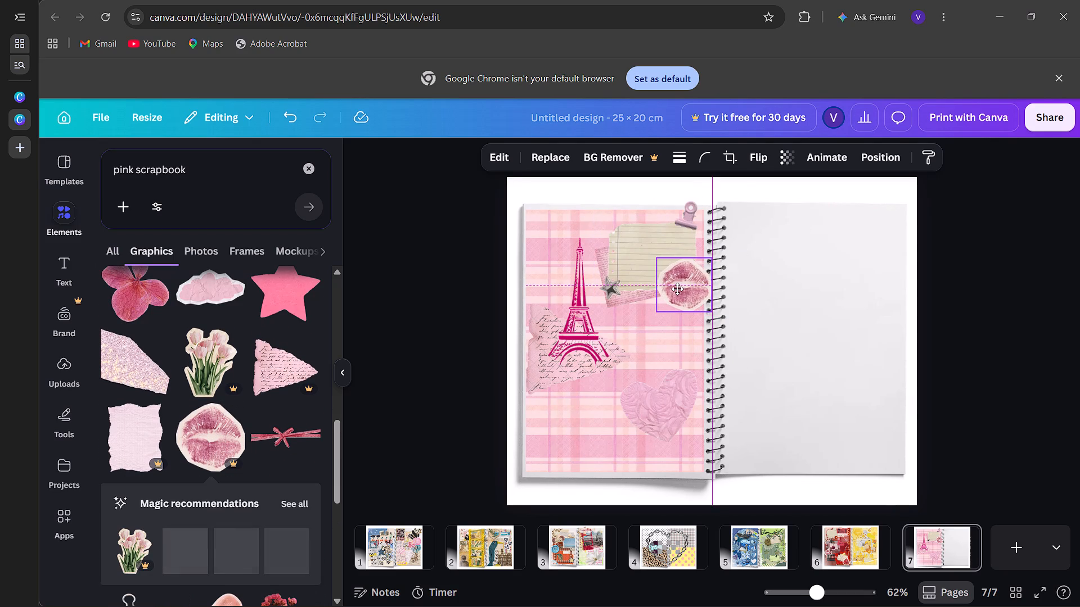
left_click_drag(677, 289, 674, 289)
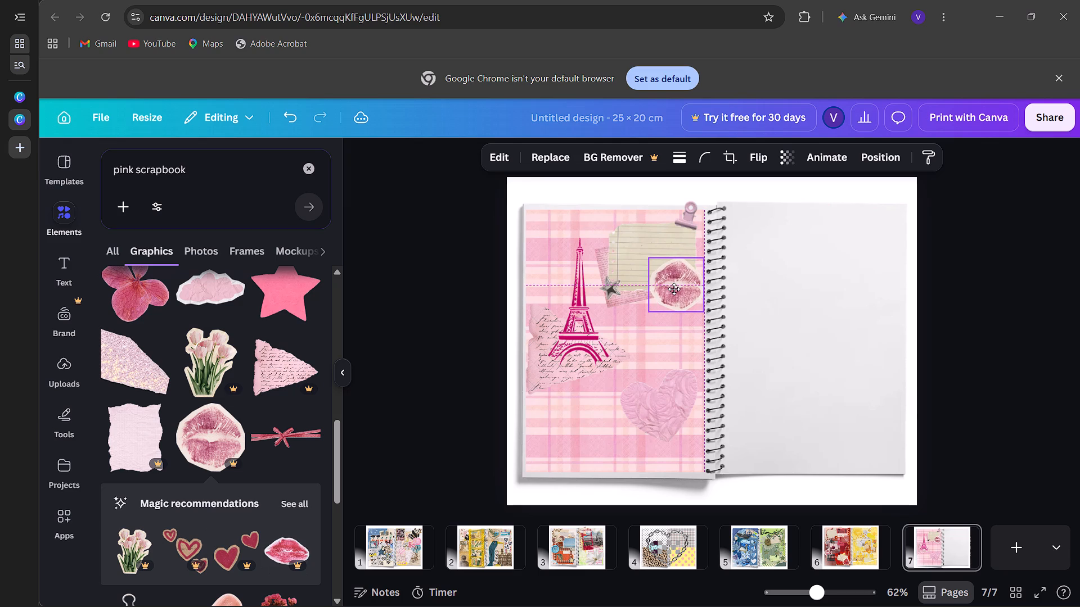
left_click_drag(674, 289, 674, 289)
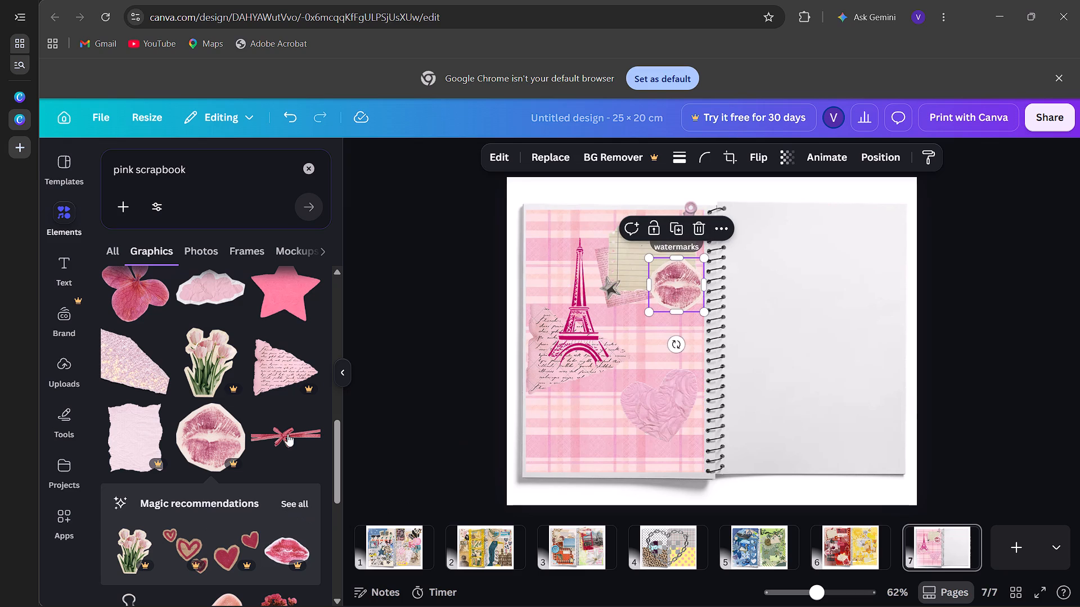
Add the dark pink ribbon with a bow, shrink it, and lay it across the crumpled paper heart on the left page.
left_click(287, 431)
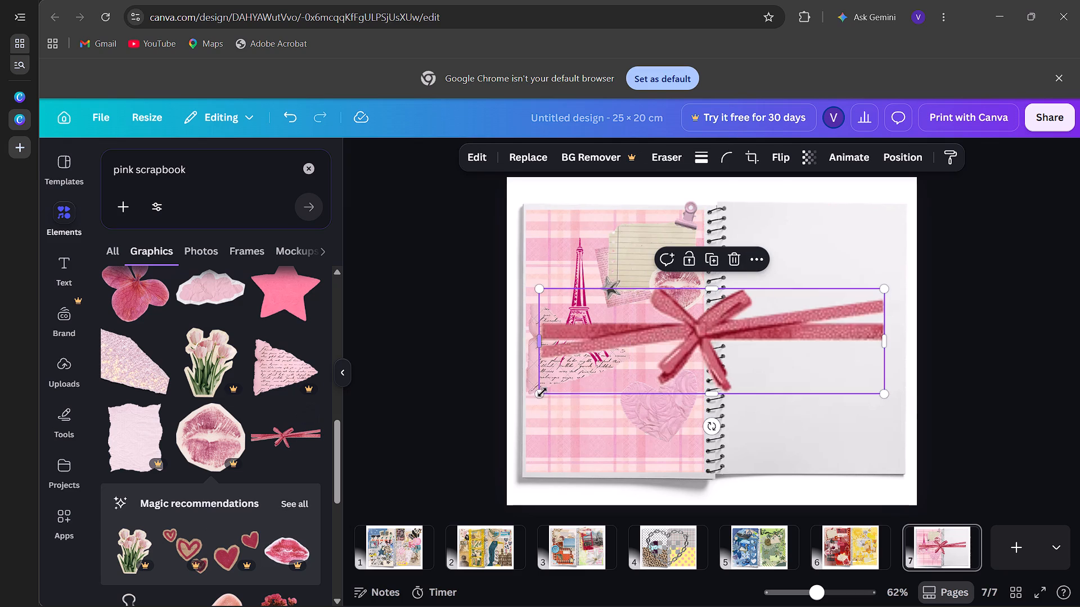
left_click_drag(542, 395, 767, 326)
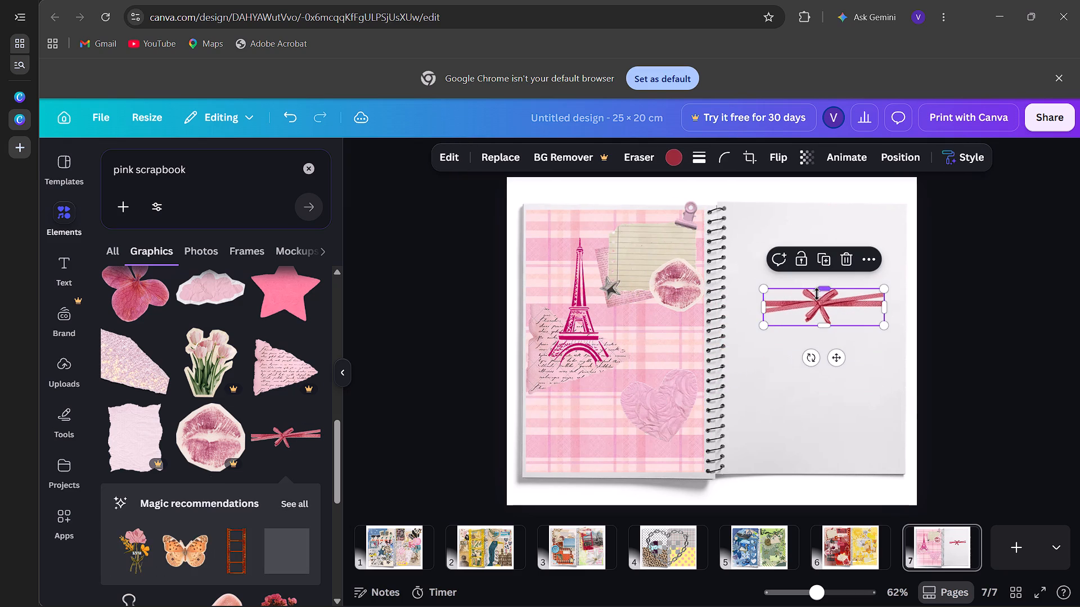
left_click_drag(813, 306, 619, 305)
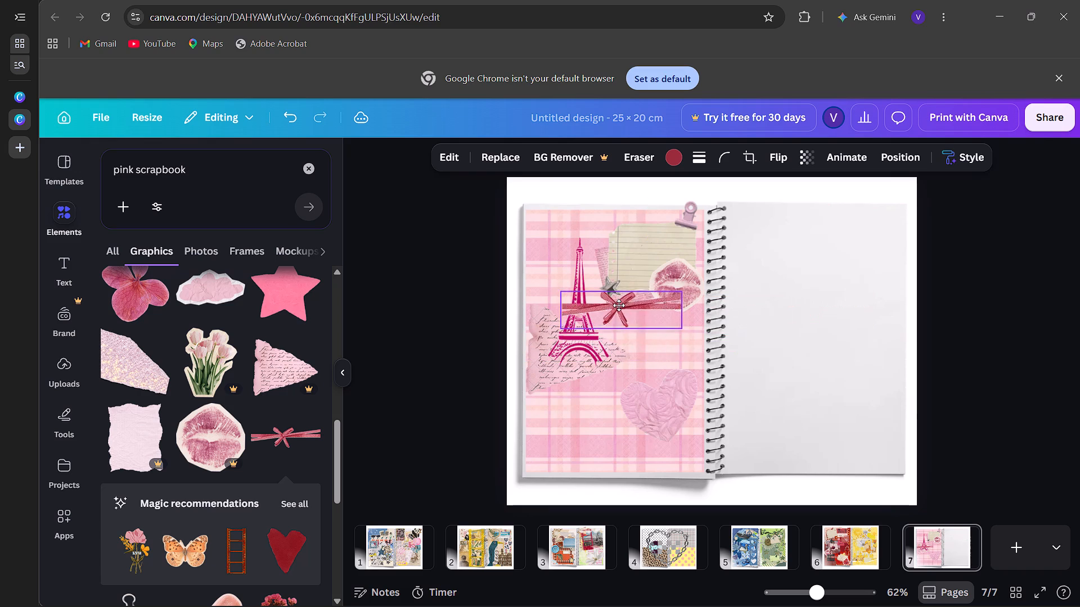
left_click_drag(619, 305, 642, 415)
Add the crossed pink tape strips, shrink them, and place them over the script paper's upper edge at the Eiffel Tower.
scroll(238, 532, "down", 3)
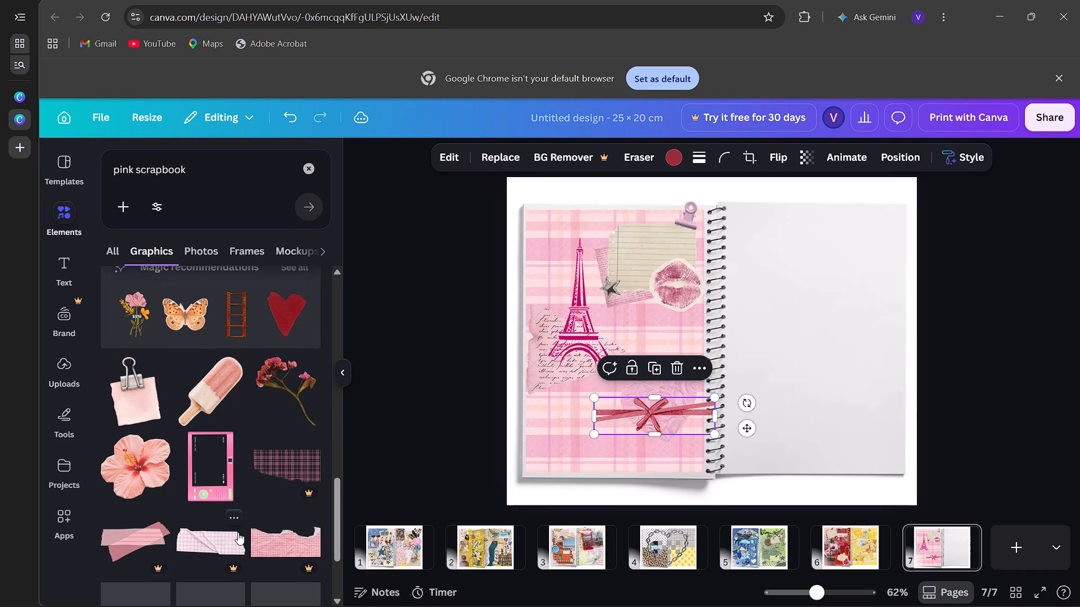
scroll(238, 532, "down", 2)
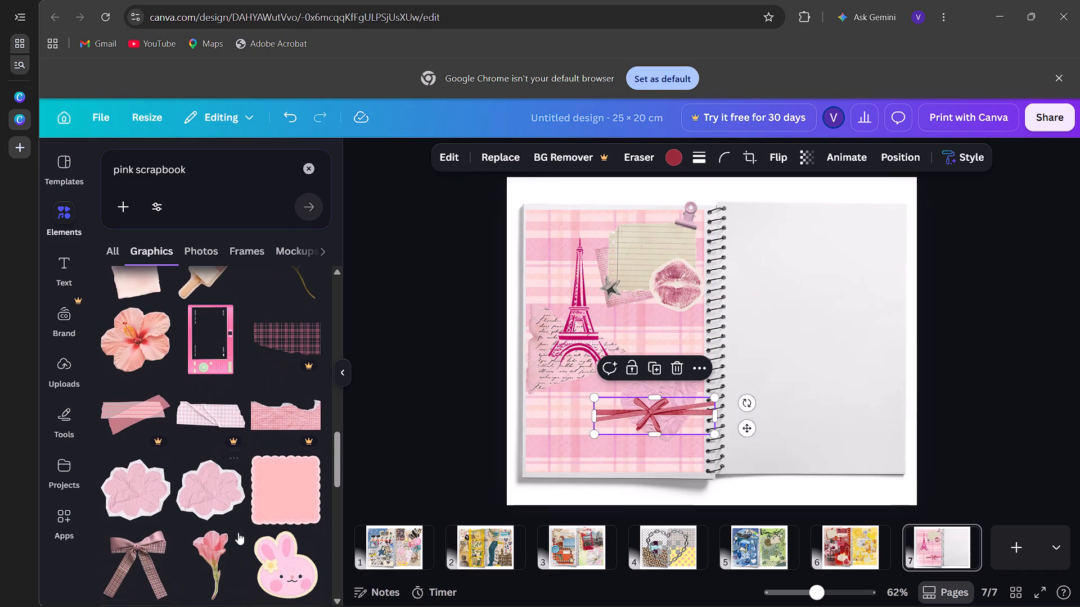
scroll(238, 532, "down", 1)
left_click(119, 414)
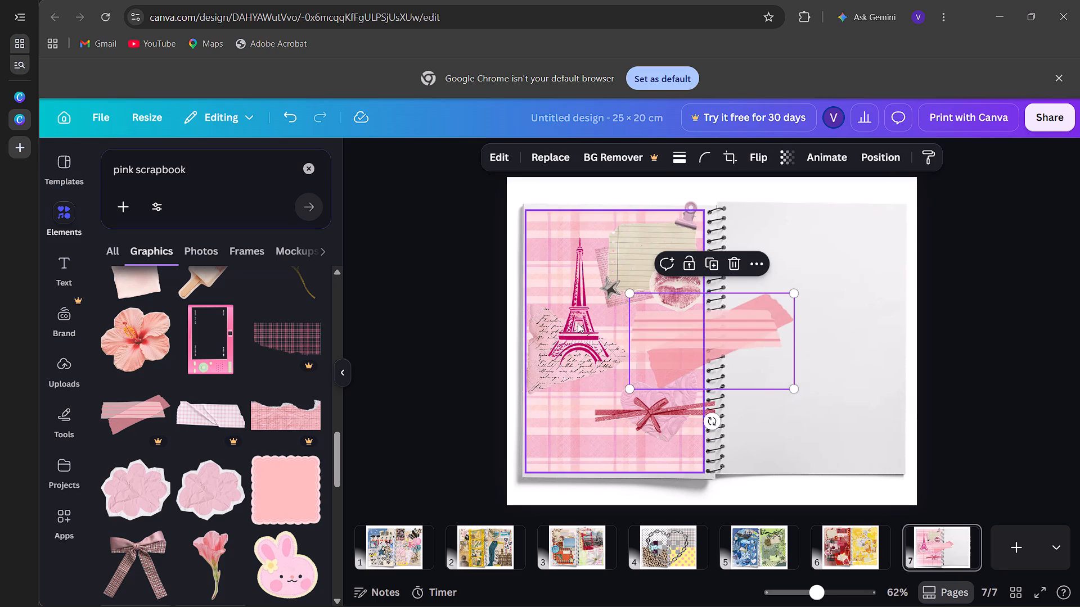
left_click_drag(629, 389, 662, 333)
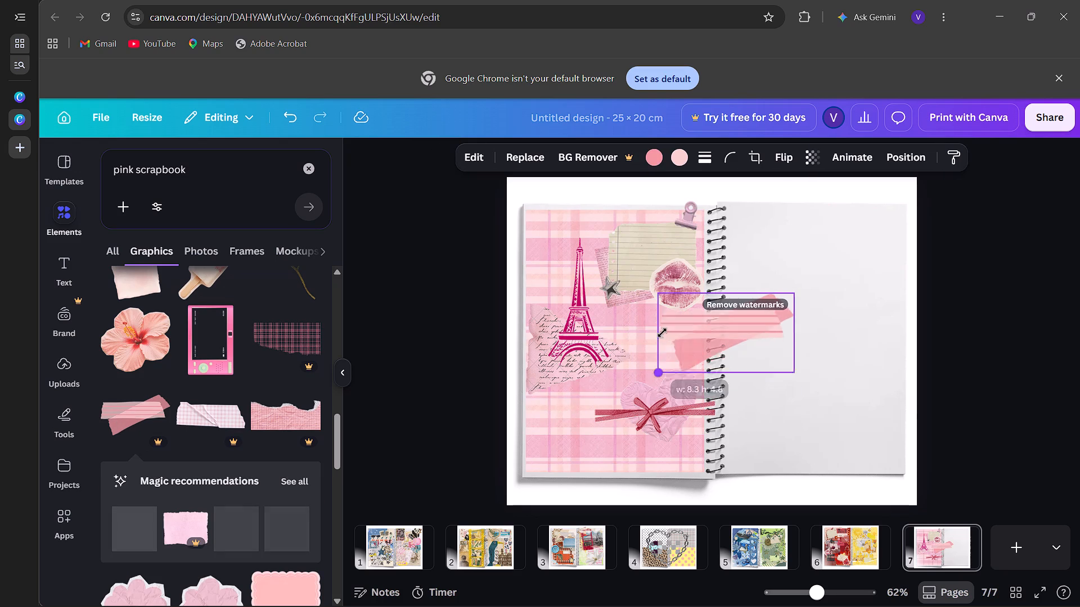
left_click_drag(662, 333, 730, 327)
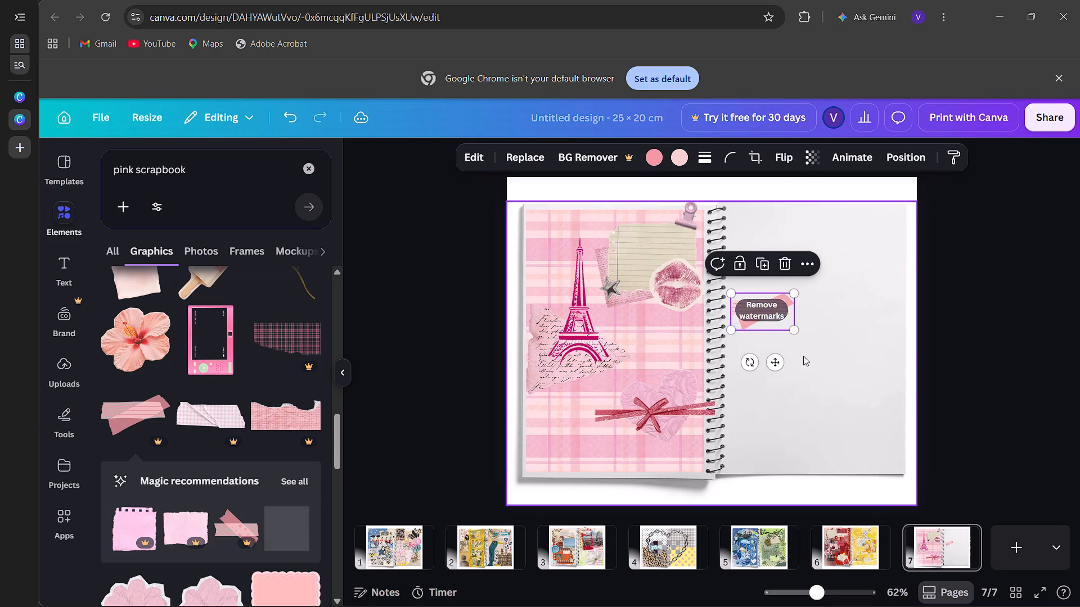
left_click(821, 372)
left_click_drag(760, 315, 632, 274)
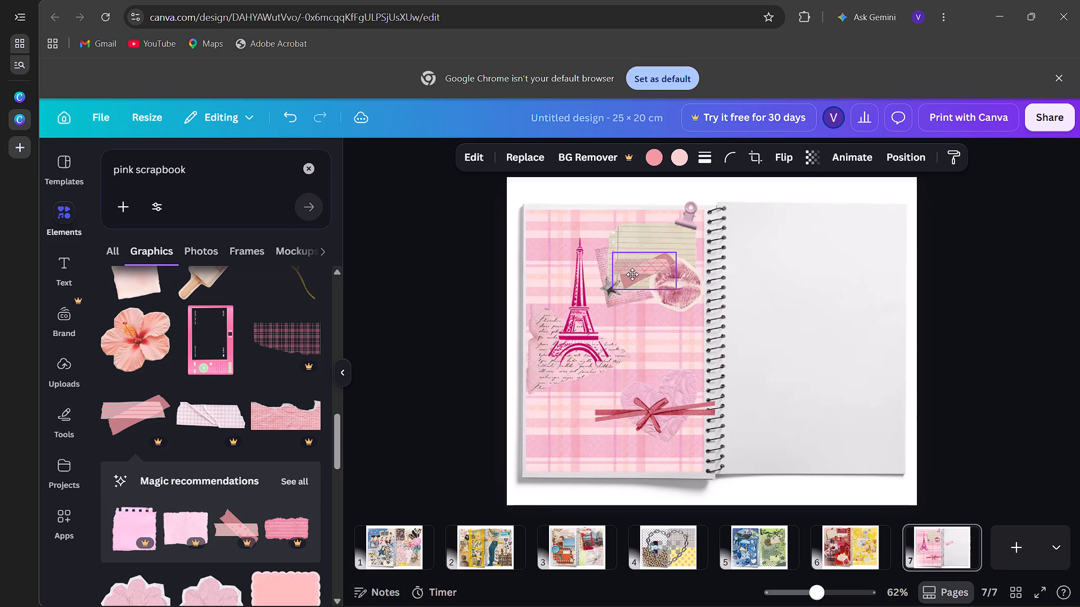
left_click_drag(632, 274, 611, 248)
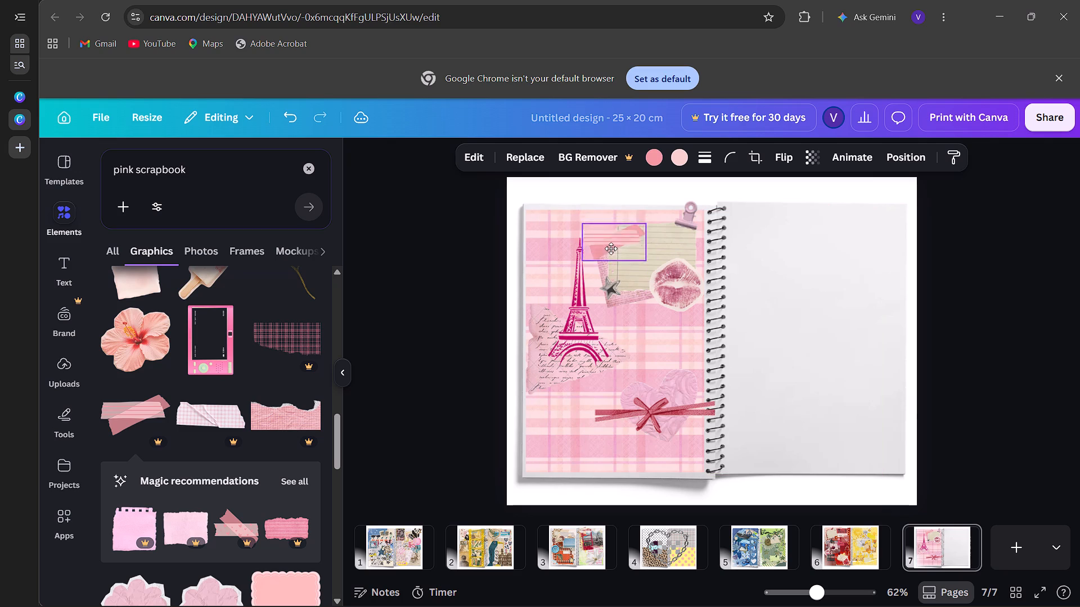
left_click_drag(611, 248, 560, 333)
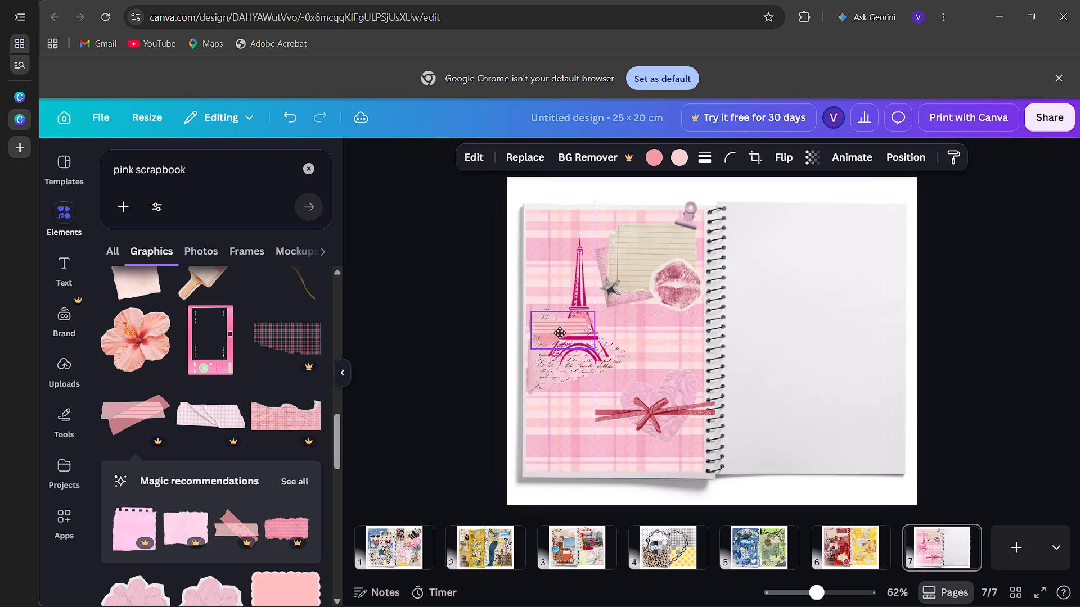
left_click_drag(560, 333, 559, 323)
Look through more of the pink scrapbook graphics for further decorations for the spread.
scroll(178, 526, "down", 2)
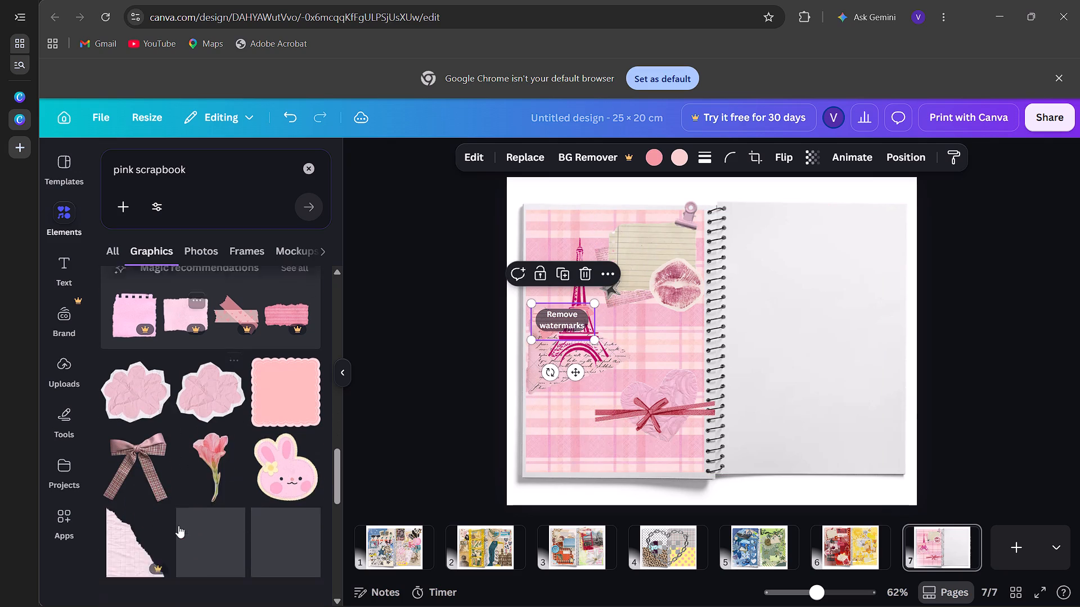
scroll(178, 526, "down", 2)
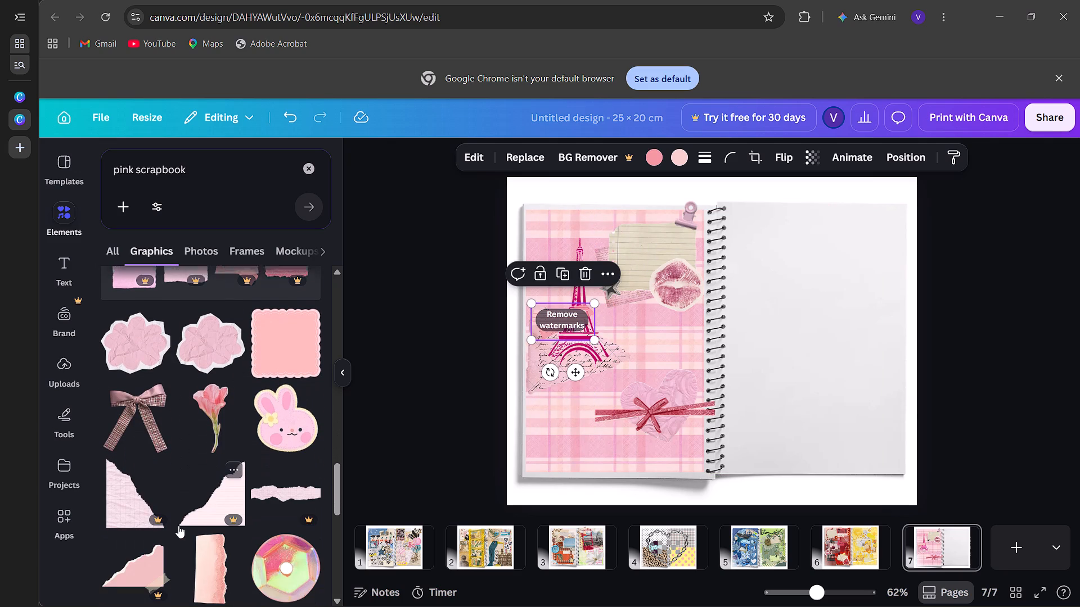
scroll(178, 526, "down", 1)
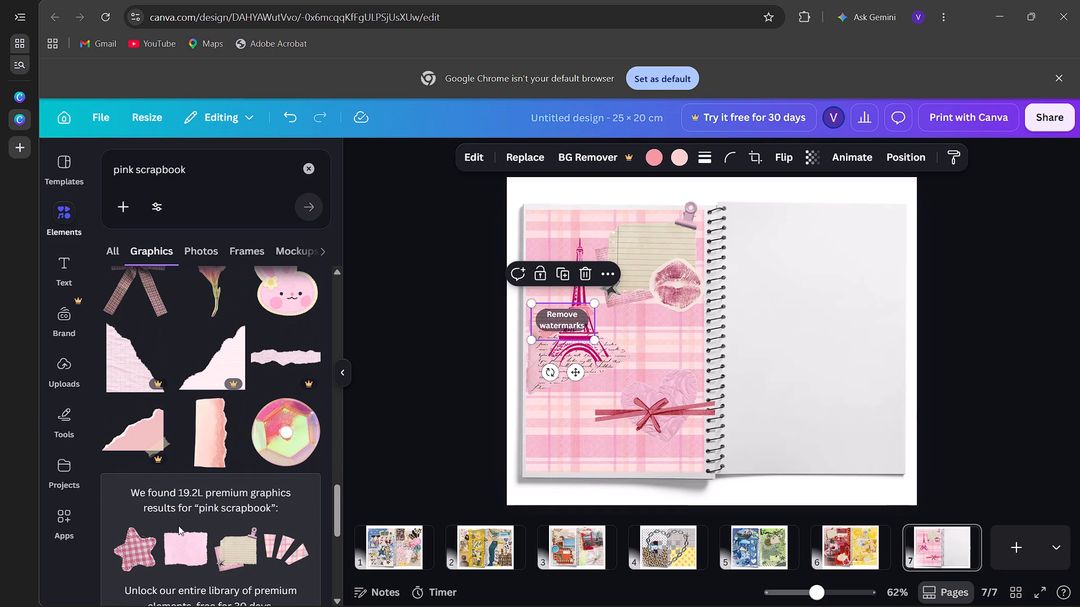
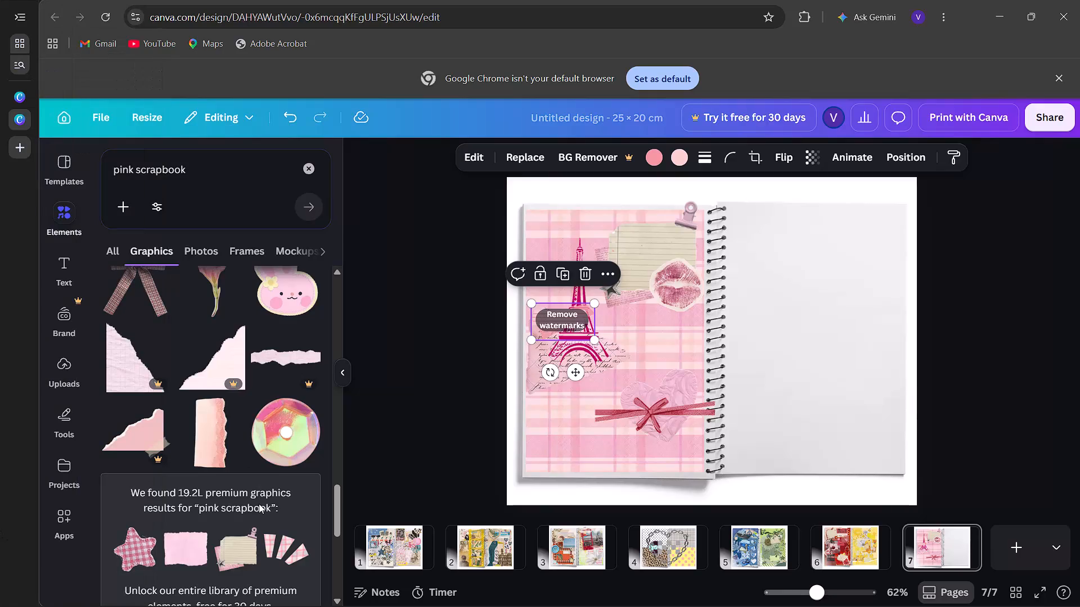
Find the pink paperclip among the pink scrapbook graphics, add it, shrink it, and place it above the ribbon's outer end on the left page.
scroll(259, 504, "down", 3)
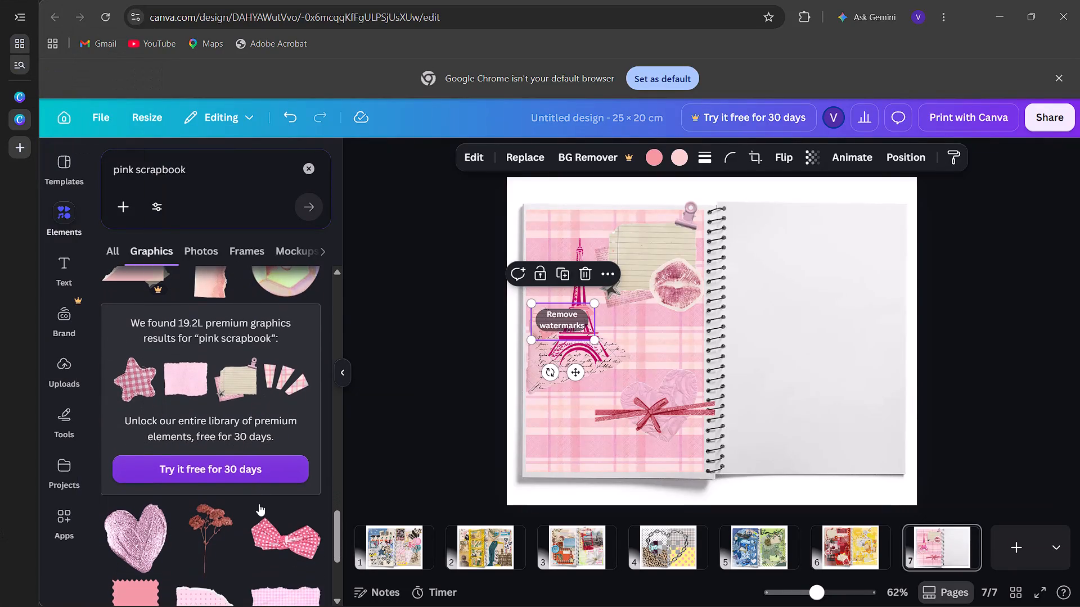
scroll(259, 504, "down", 2)
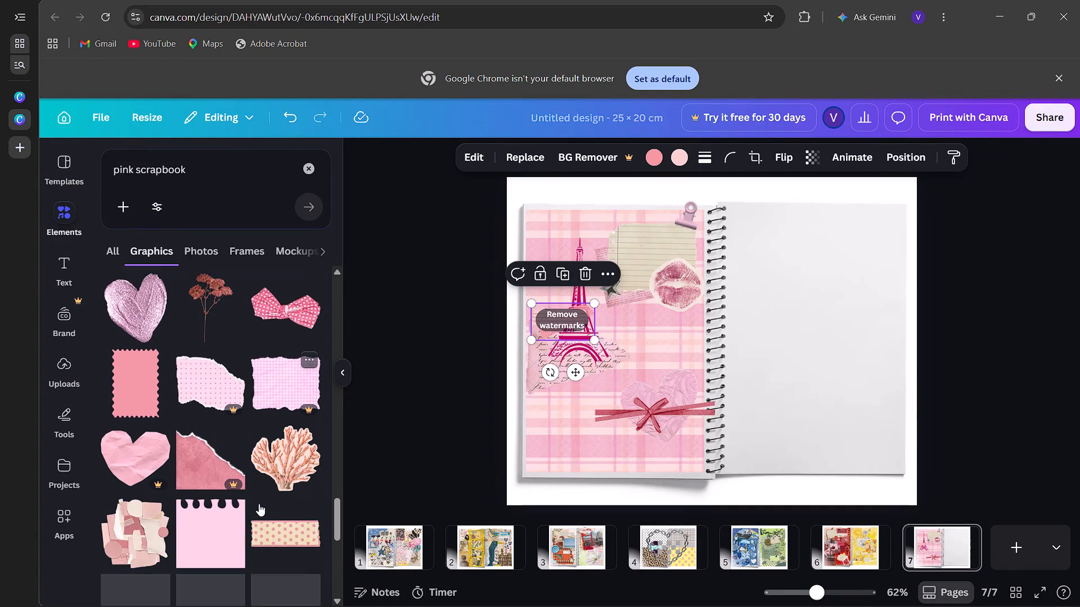
scroll(259, 504, "down", 1)
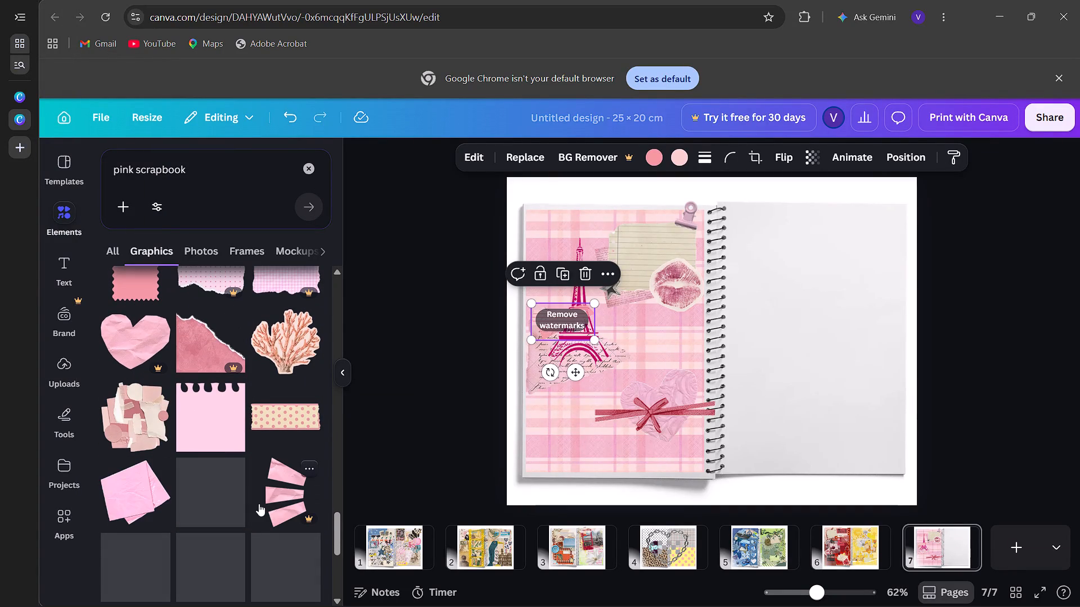
scroll(216, 436, "down", 2)
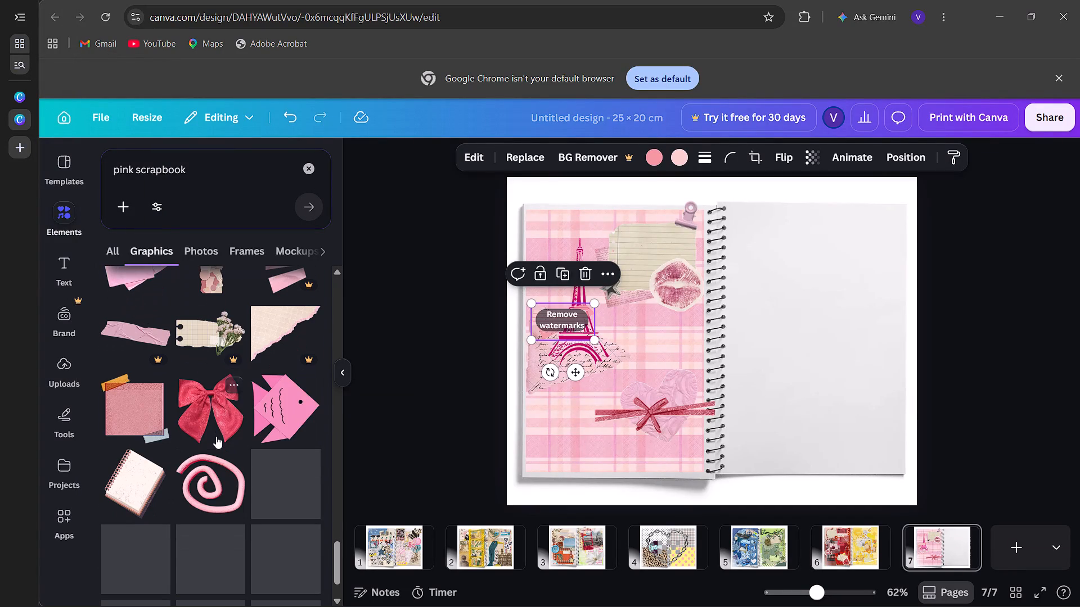
scroll(216, 436, "down", 1)
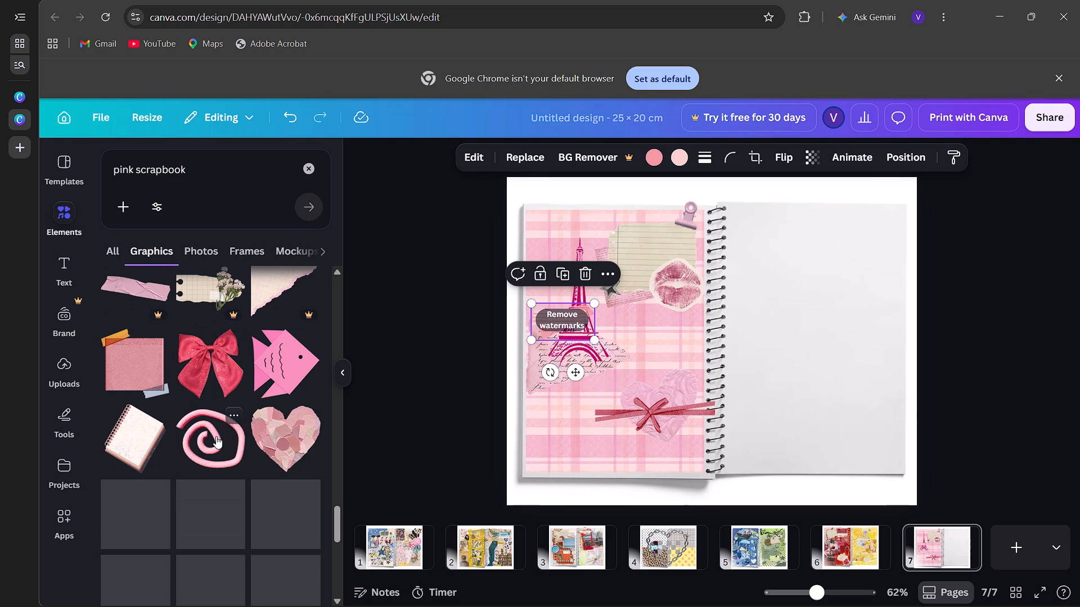
scroll(216, 436, "down", 2)
scroll(216, 436, "up", 1)
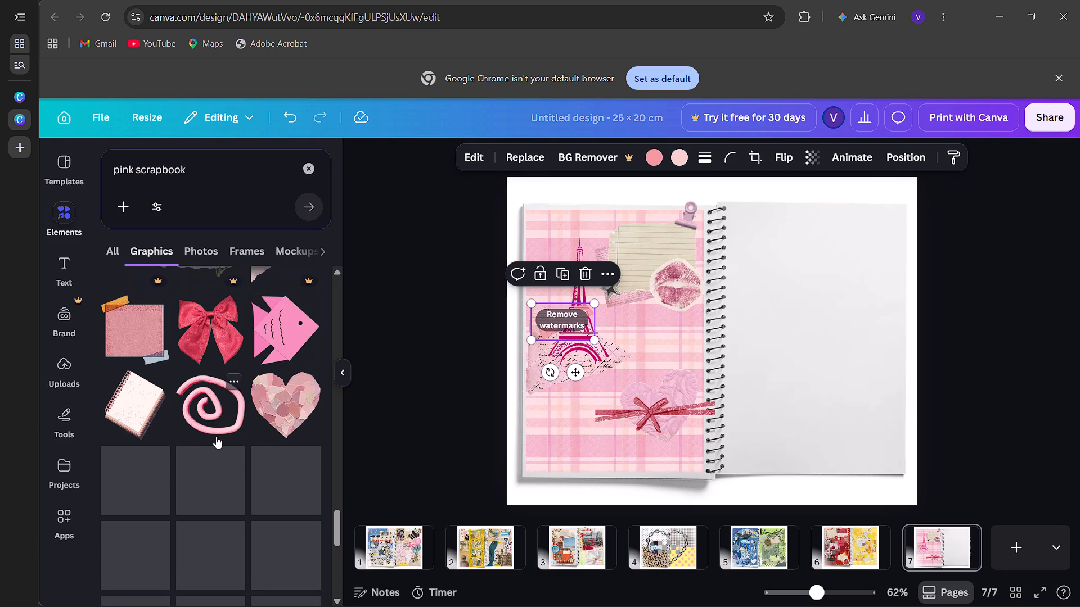
scroll(214, 436, "down", 1)
left_click(214, 436)
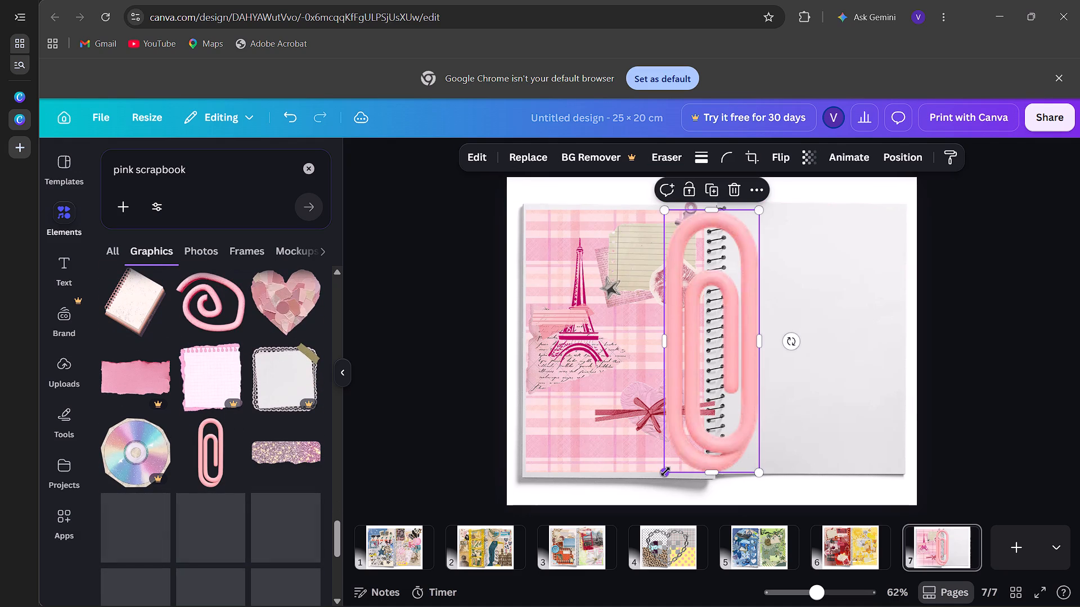
left_click_drag(665, 472, 780, 278)
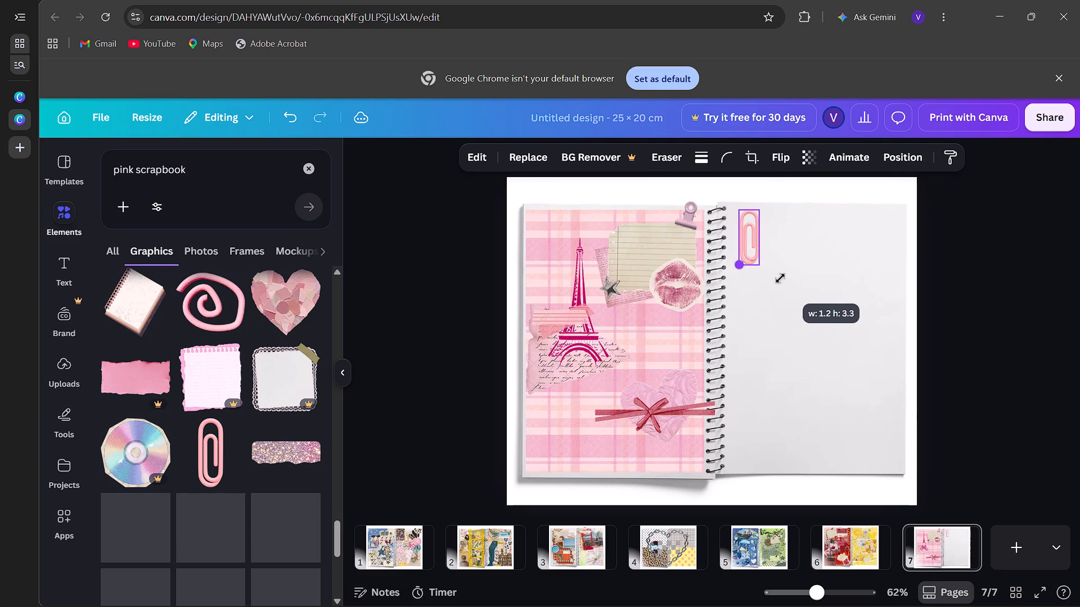
left_click_drag(780, 278, 789, 268)
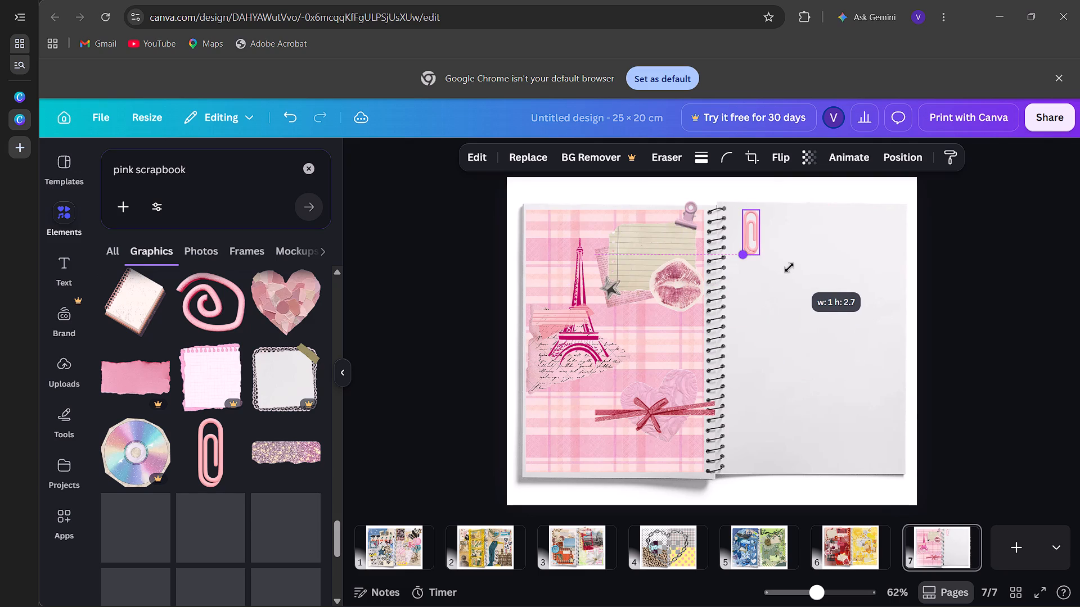
left_click_drag(789, 268, 790, 268)
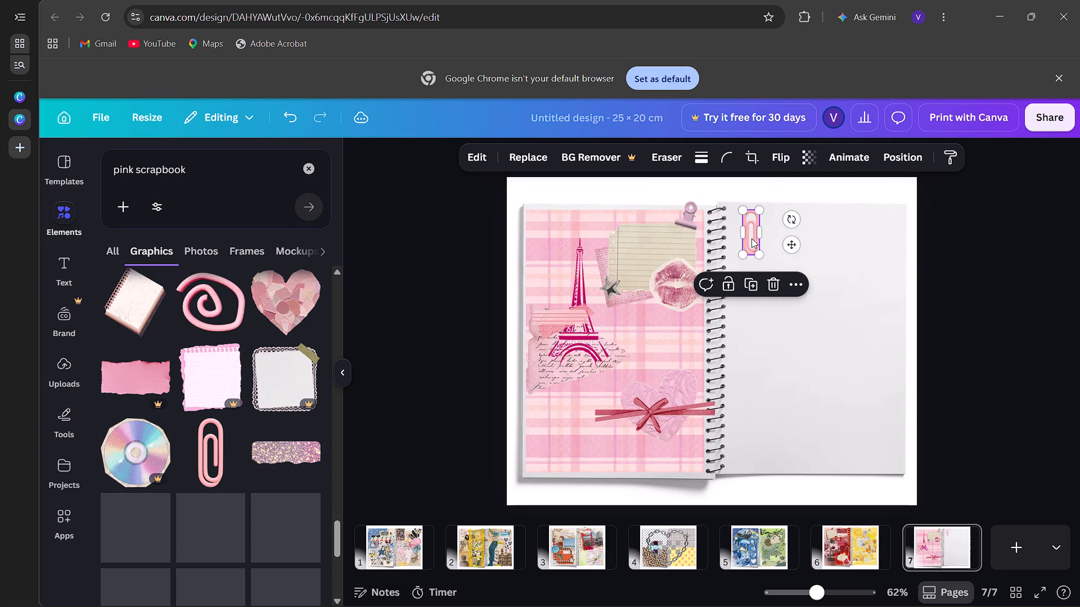
left_click_drag(751, 238, 625, 402)
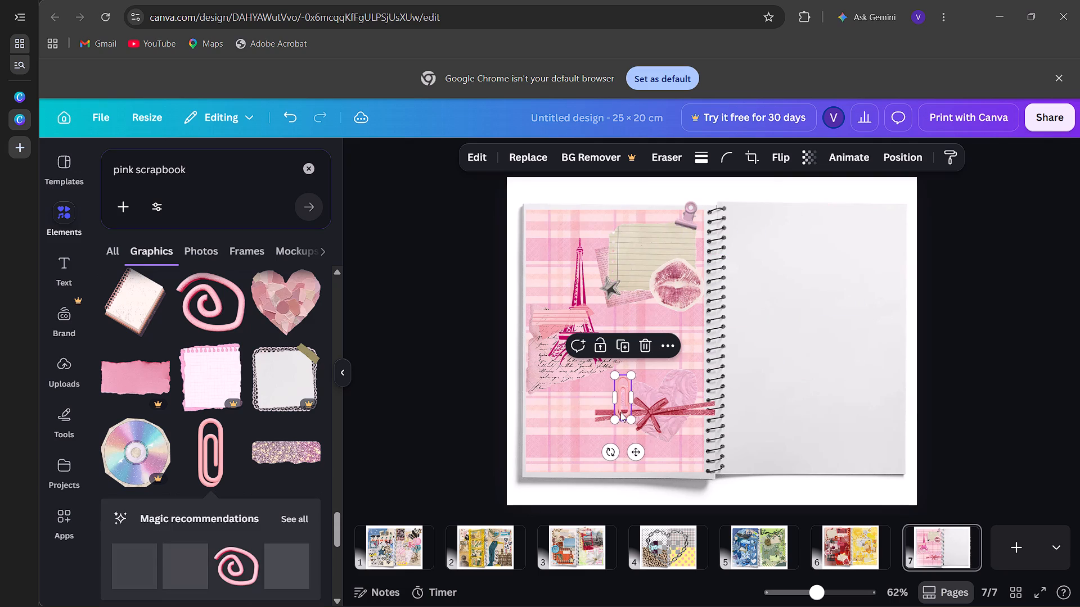
left_click_drag(614, 416, 622, 407)
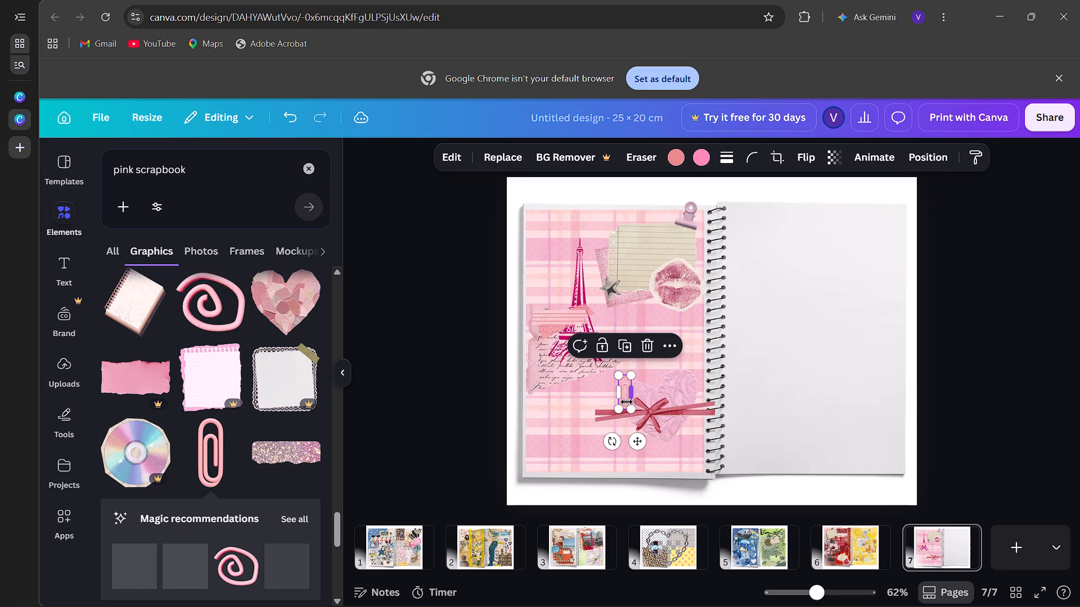
left_click(623, 402)
Add the crumpled pink grid paper, shrink it to about 8.4 cm wide, and place it in the left page's lower outer corner.
scroll(263, 487, "down", 3)
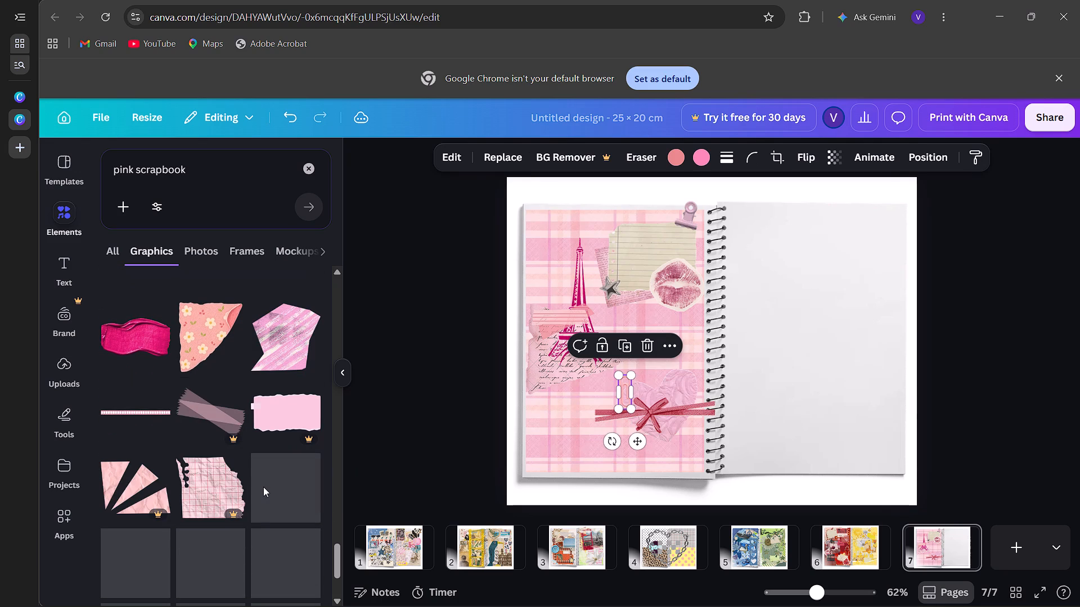
left_click(201, 475)
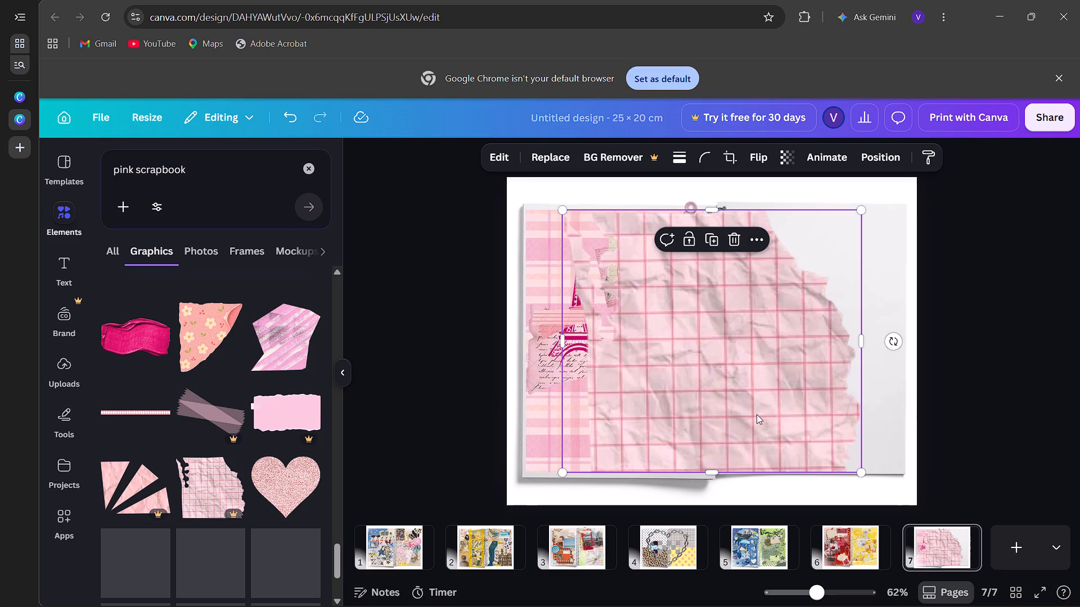
left_click_drag(757, 414, 700, 420)
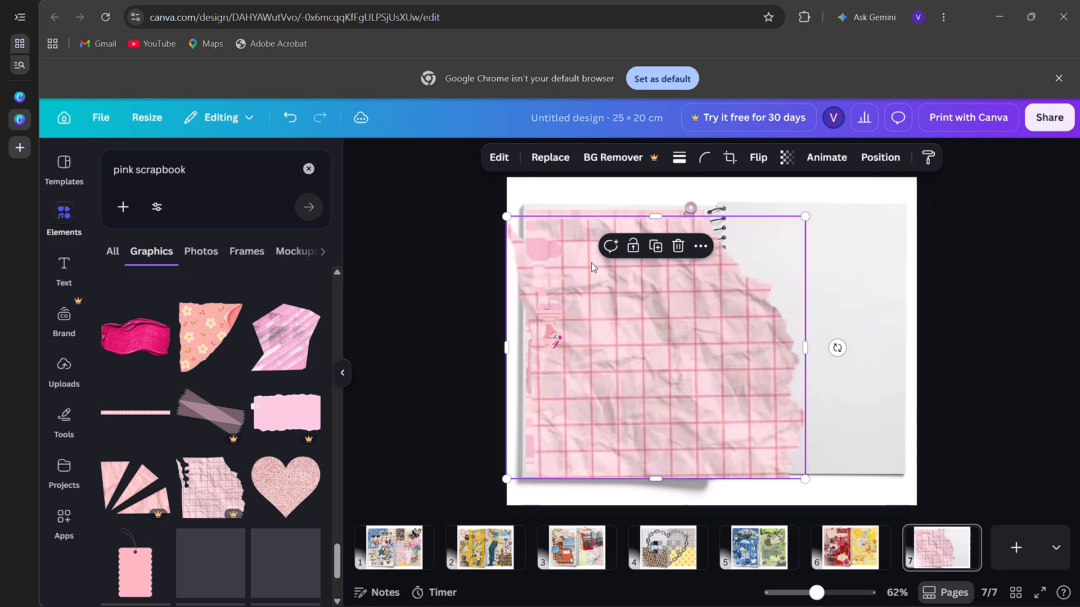
left_click_drag(506, 212, 636, 388)
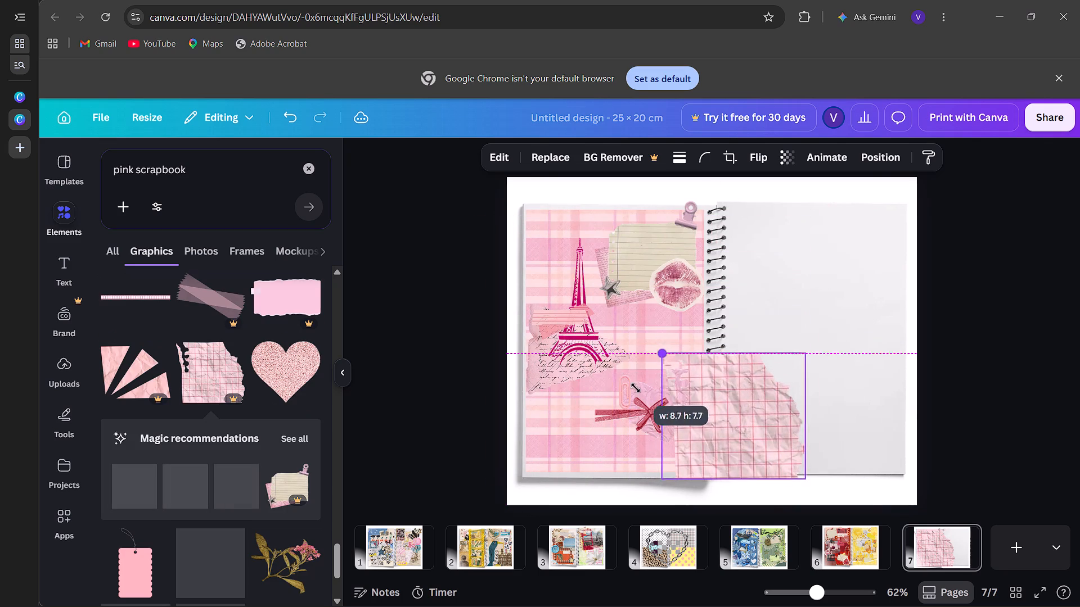
left_click_drag(636, 388, 636, 389)
left_click_drag(724, 437, 569, 441)
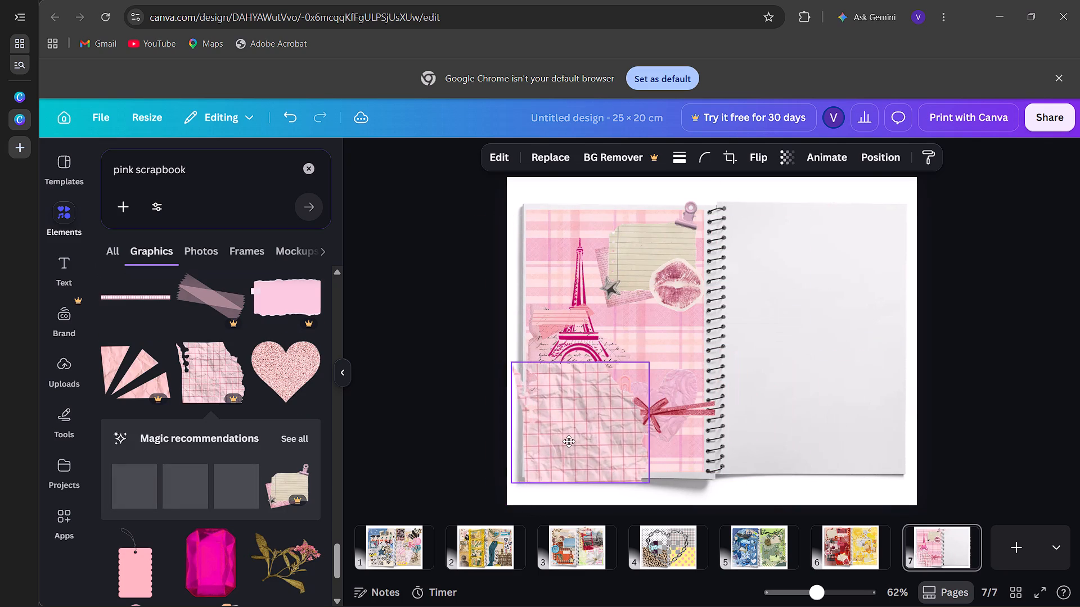
left_click_drag(569, 441, 577, 435)
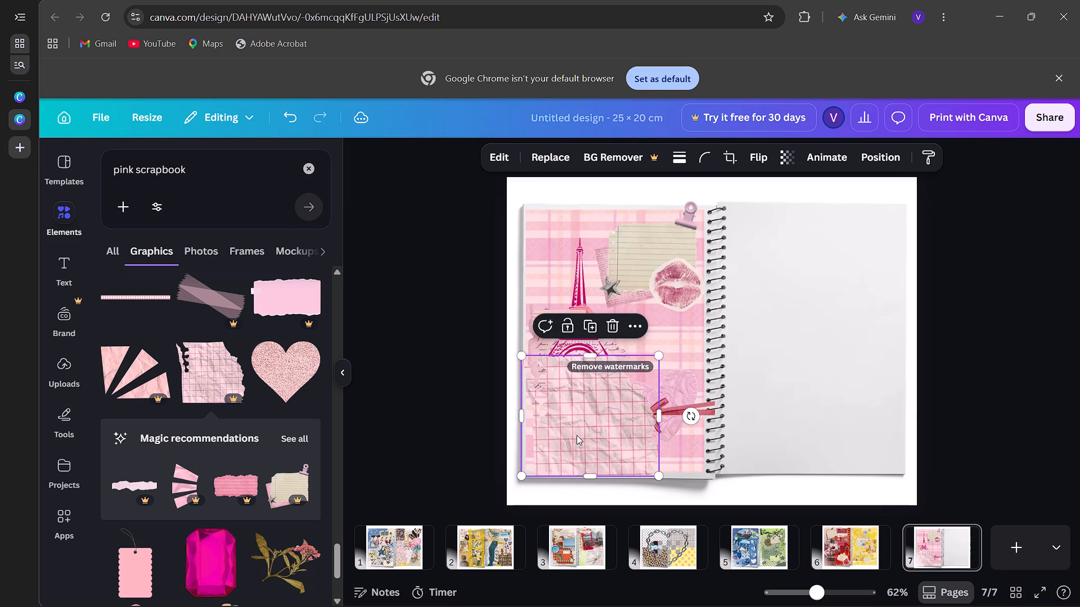
Move the script paper above the crumpled heart and shift the Eiffel Tower beside it, just above the grid paper.
left_click_drag(538, 343, 537, 323)
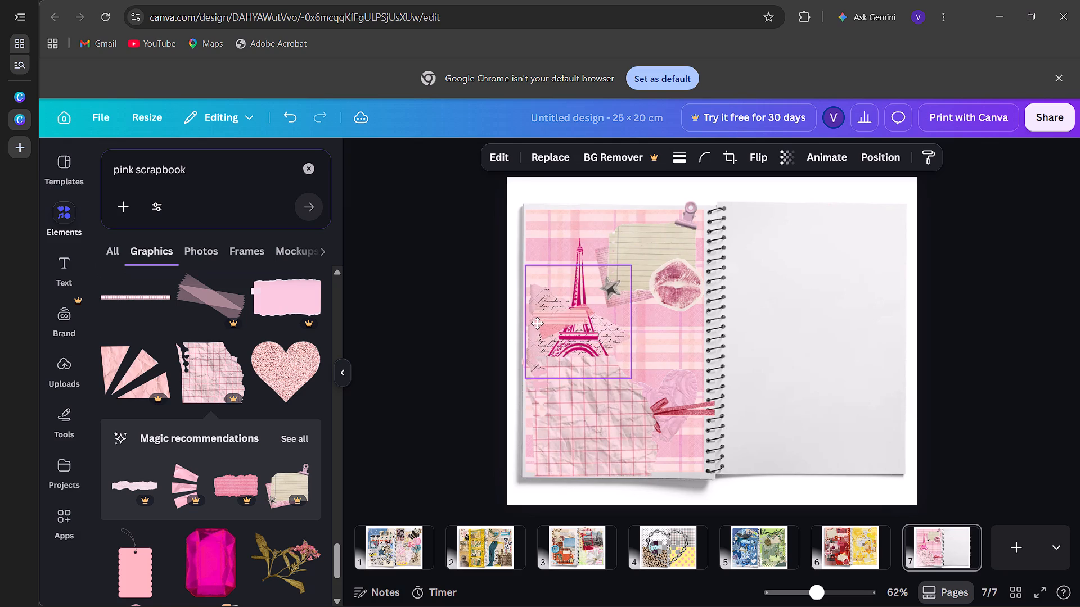
left_click_drag(537, 323, 539, 318)
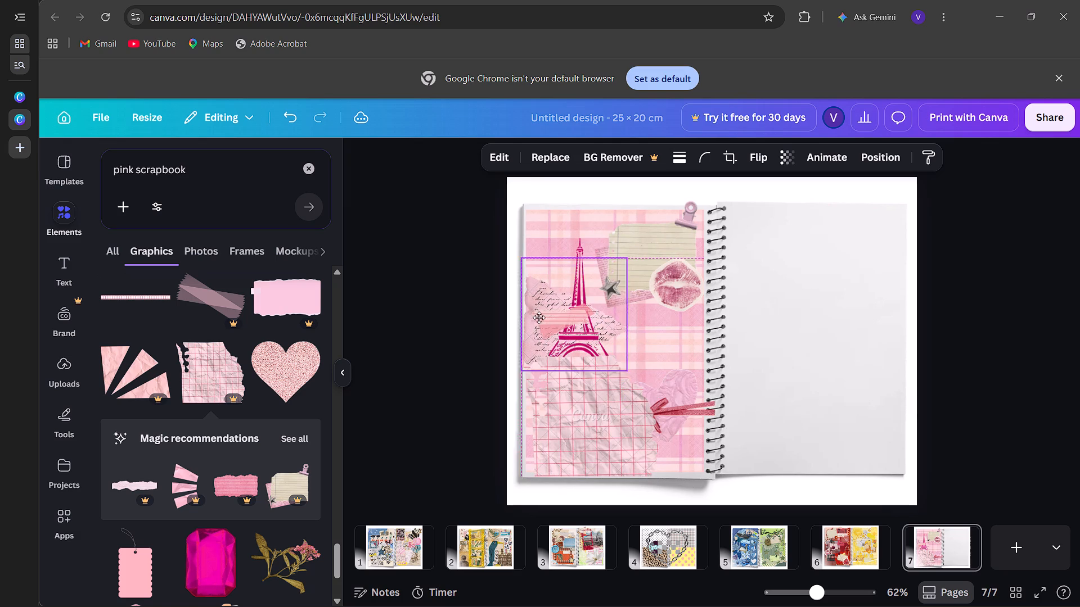
left_click_drag(539, 318, 596, 353)
left_click_drag(574, 276, 615, 297)
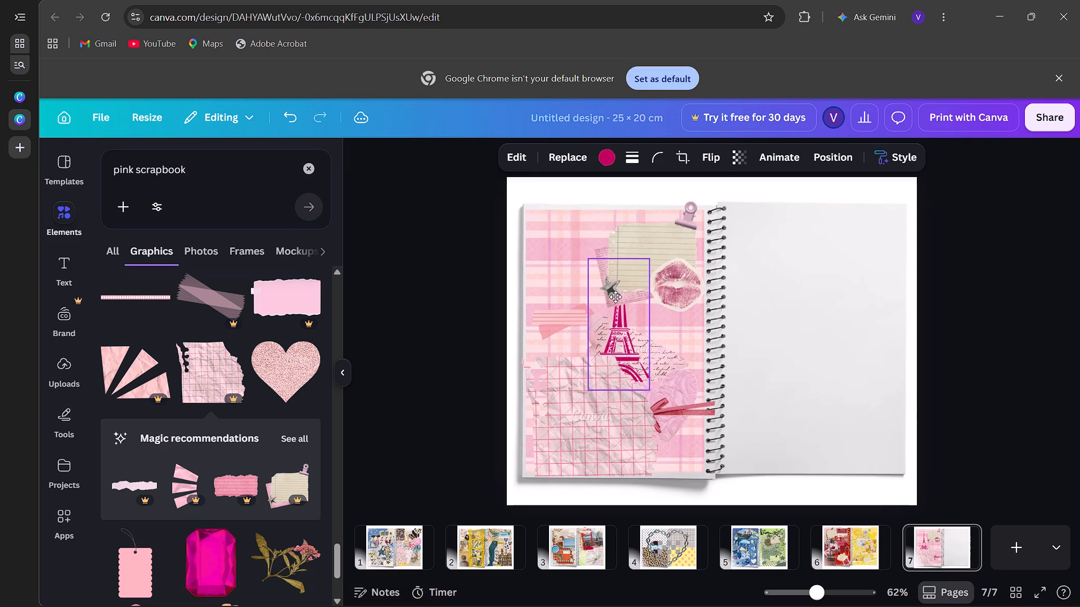
left_click_drag(615, 297, 587, 290)
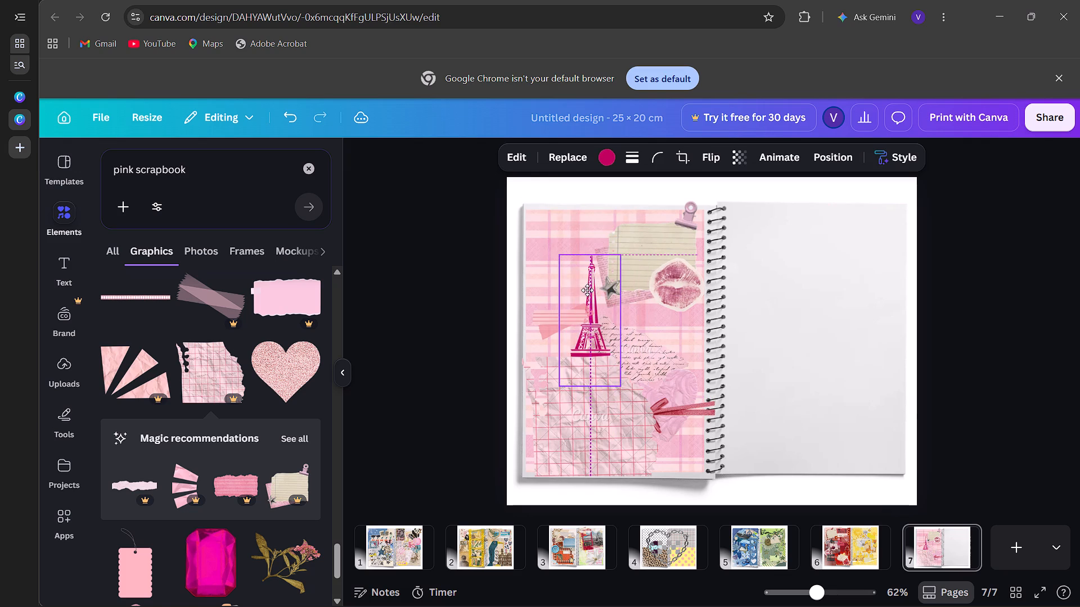
left_click_drag(587, 290, 596, 290)
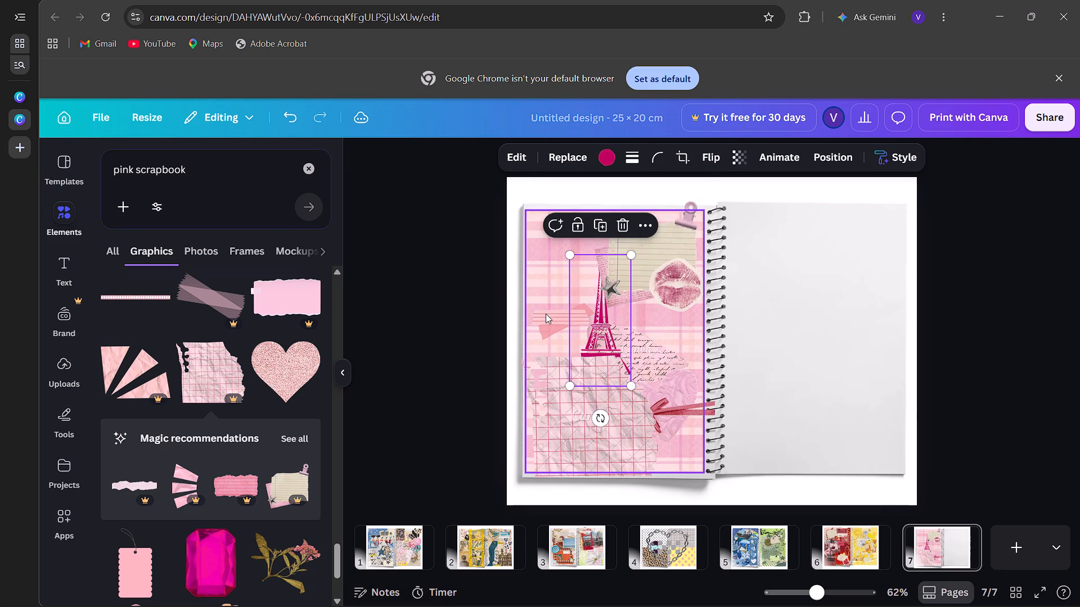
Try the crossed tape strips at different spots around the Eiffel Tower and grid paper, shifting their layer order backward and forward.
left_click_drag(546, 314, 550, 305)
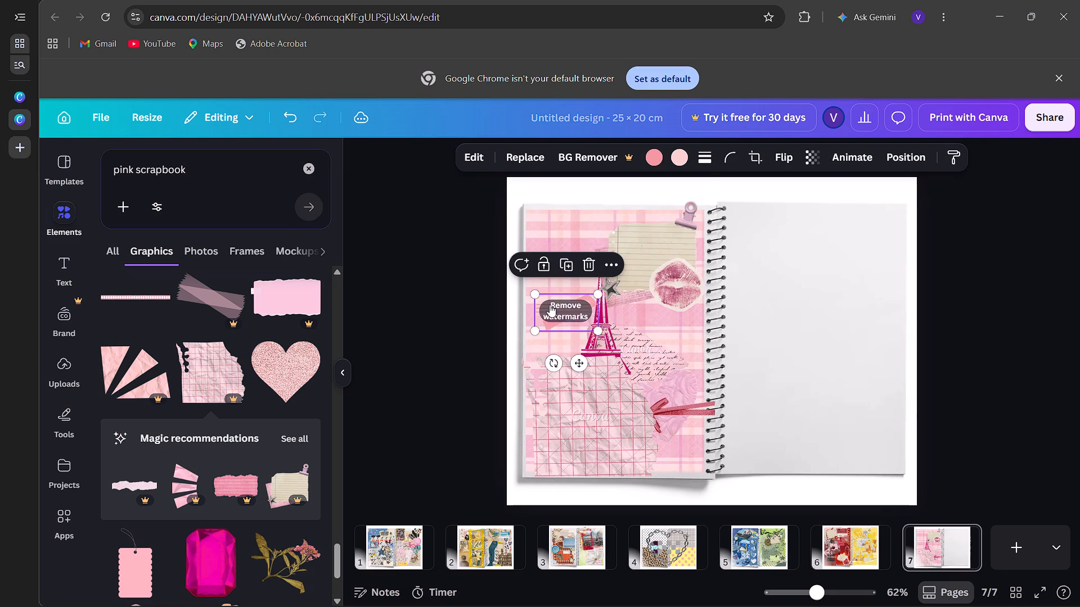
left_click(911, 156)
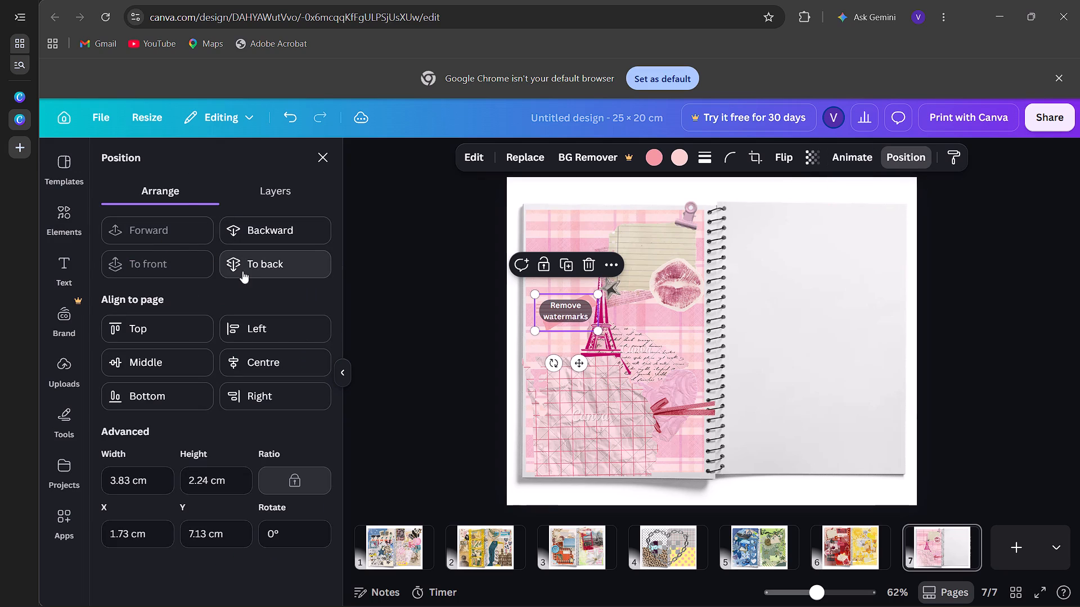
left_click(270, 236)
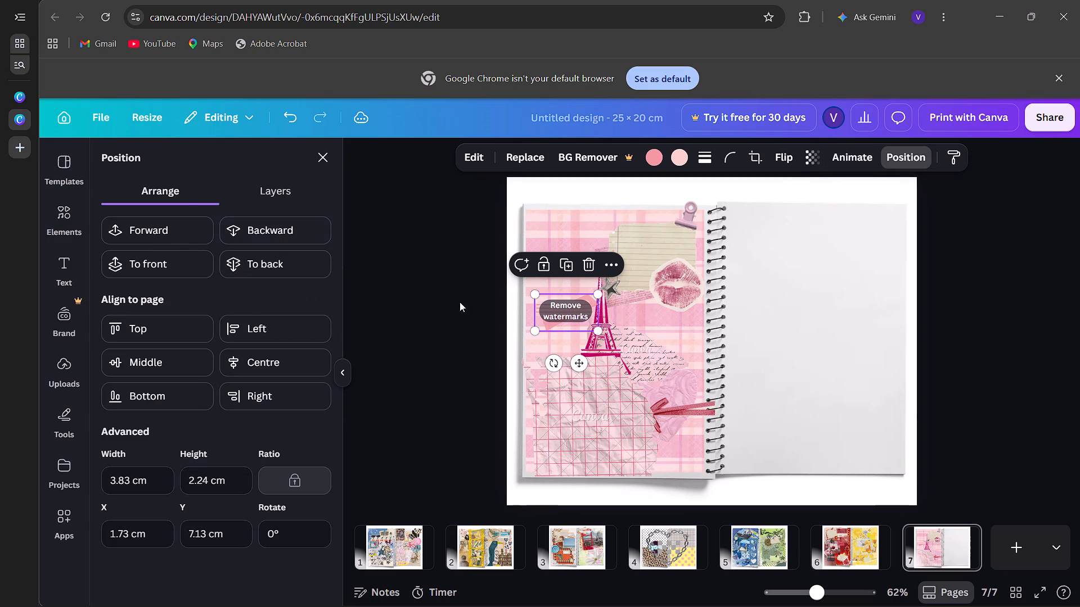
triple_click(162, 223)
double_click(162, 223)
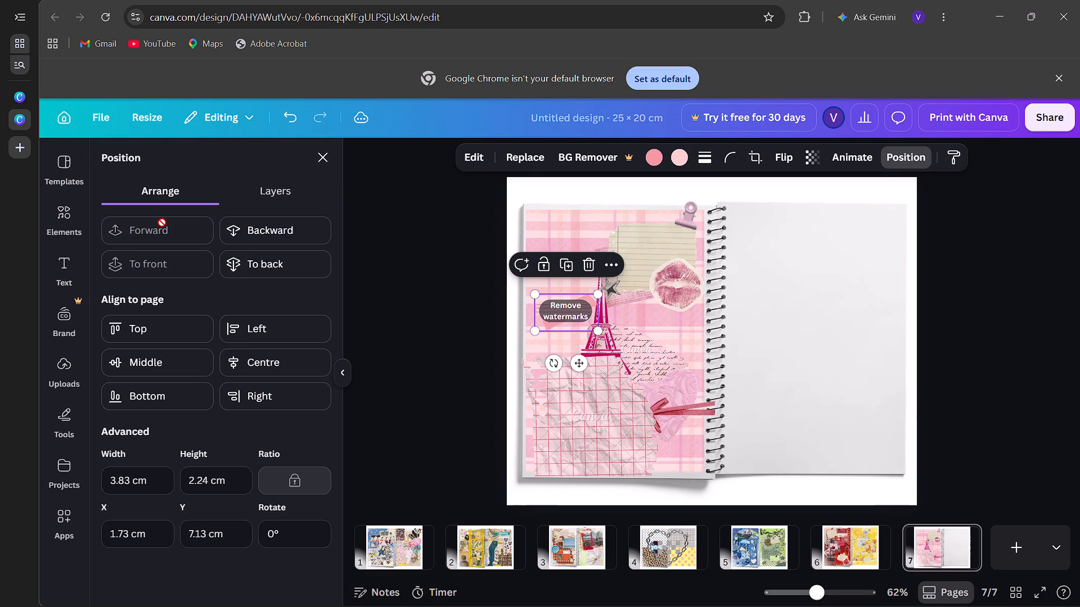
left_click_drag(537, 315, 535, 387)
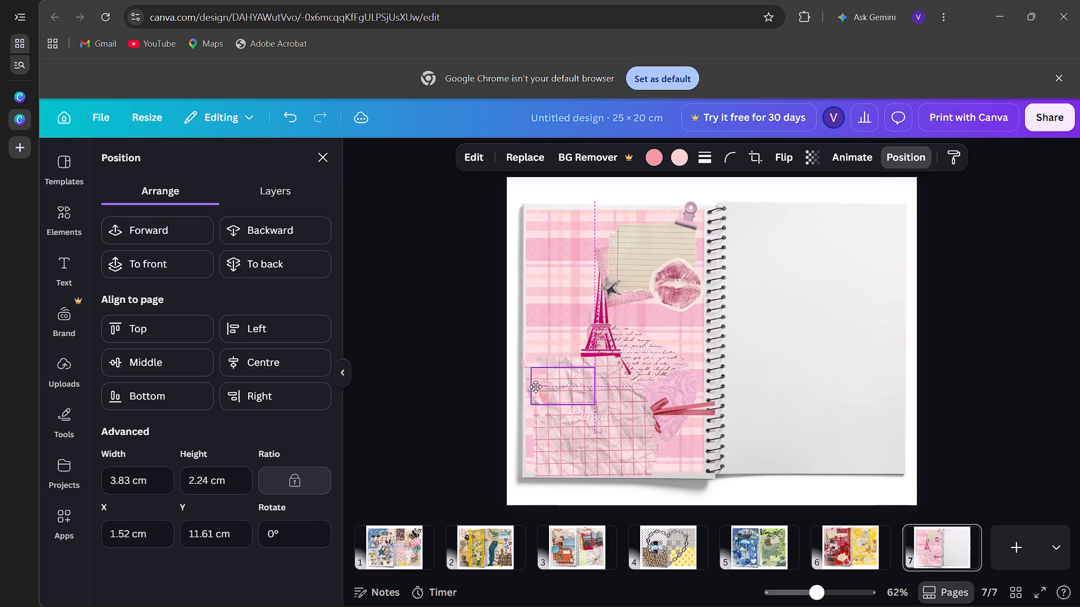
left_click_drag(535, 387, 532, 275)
Nudge the crumpled grid paper slightly upward and send it backward behind the paperclip and the ribbon bow.
left_click(561, 424)
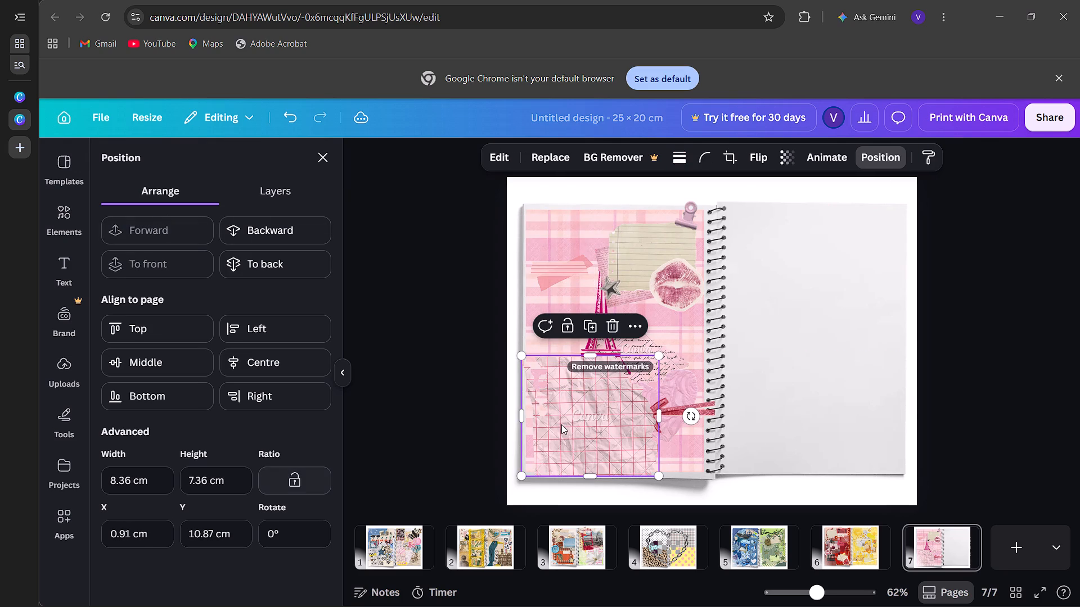
left_click(561, 424)
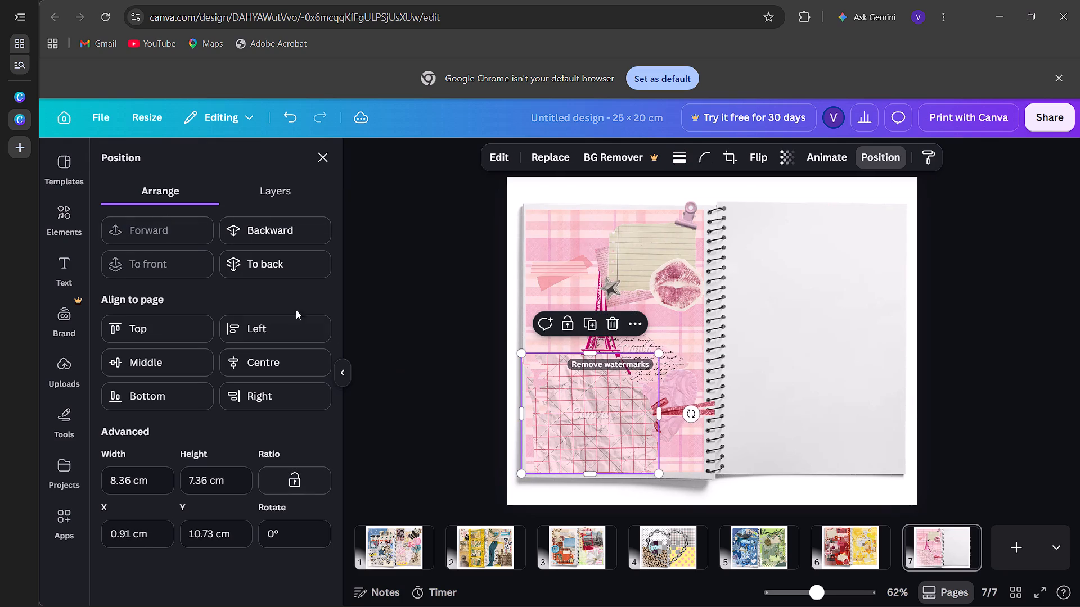
left_click(280, 232)
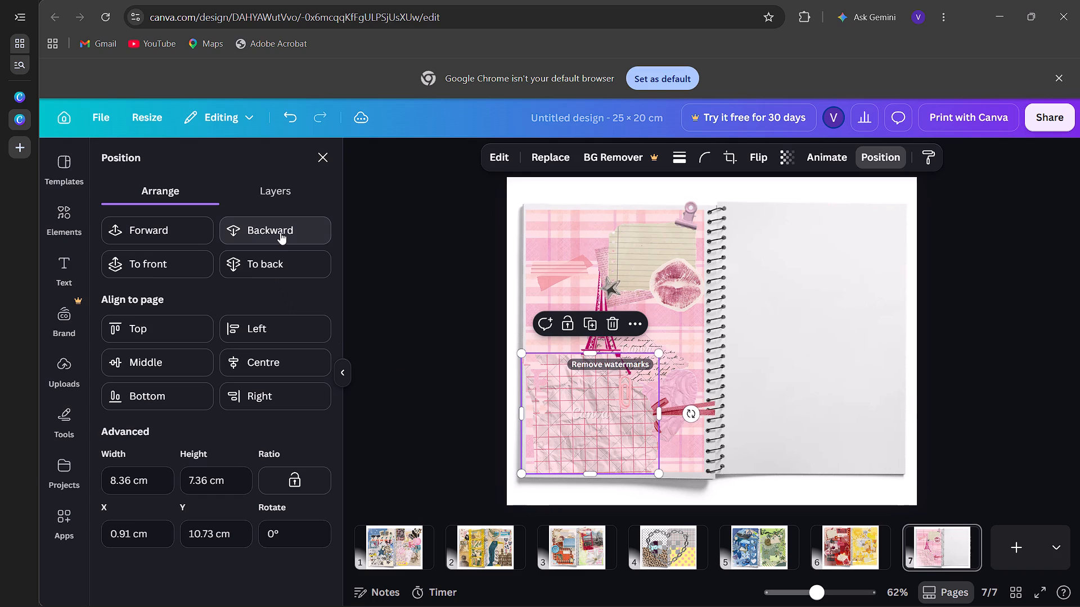
left_click(280, 232)
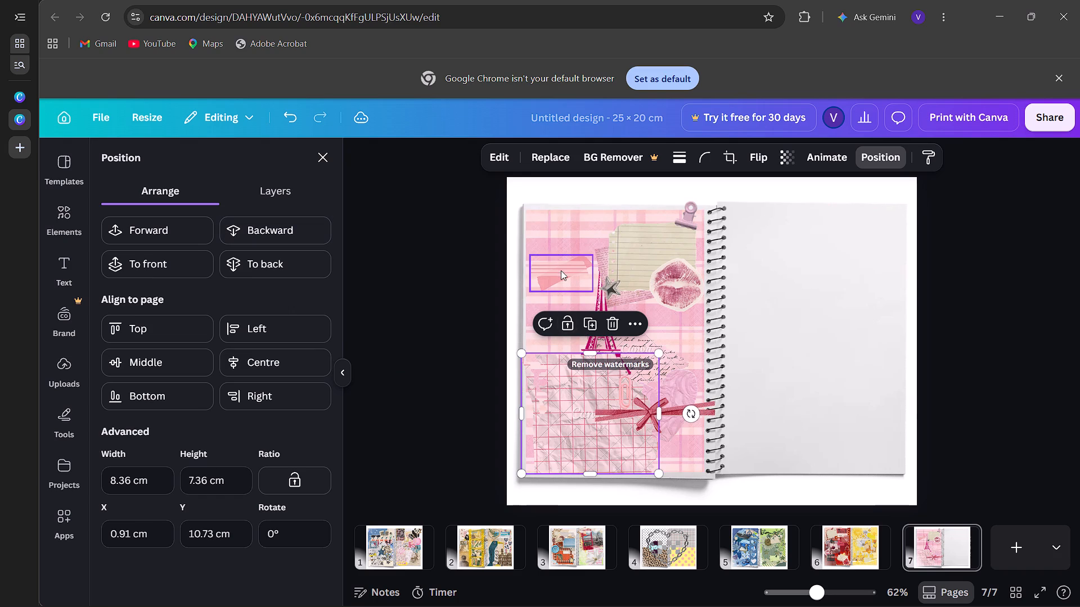
Delete the crossed pink tape strips beside the Eiffel Tower.
left_click_drag(561, 269, 562, 300)
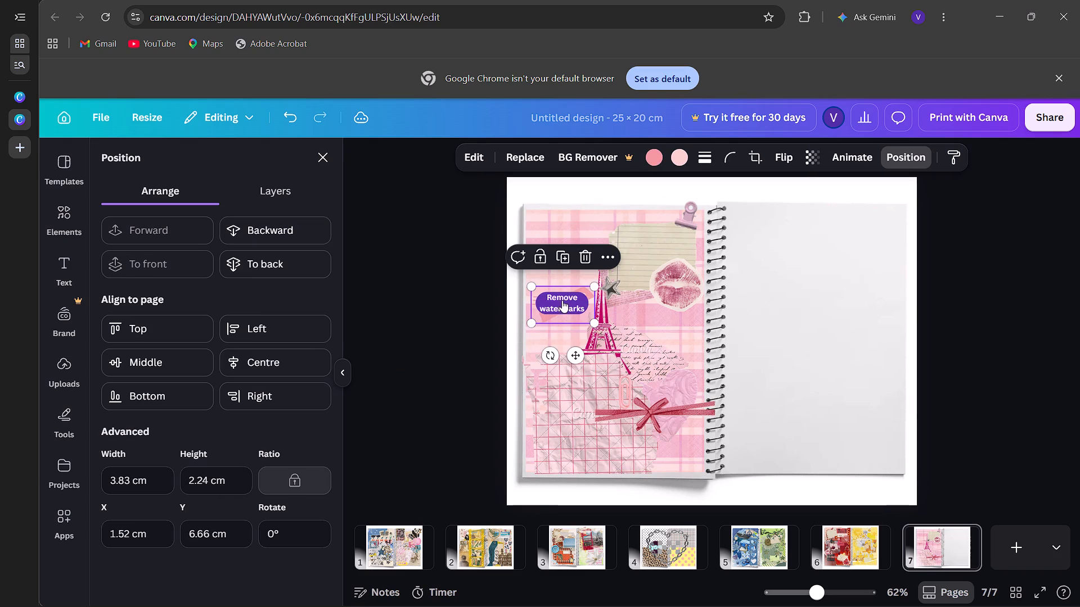
left_click(593, 256)
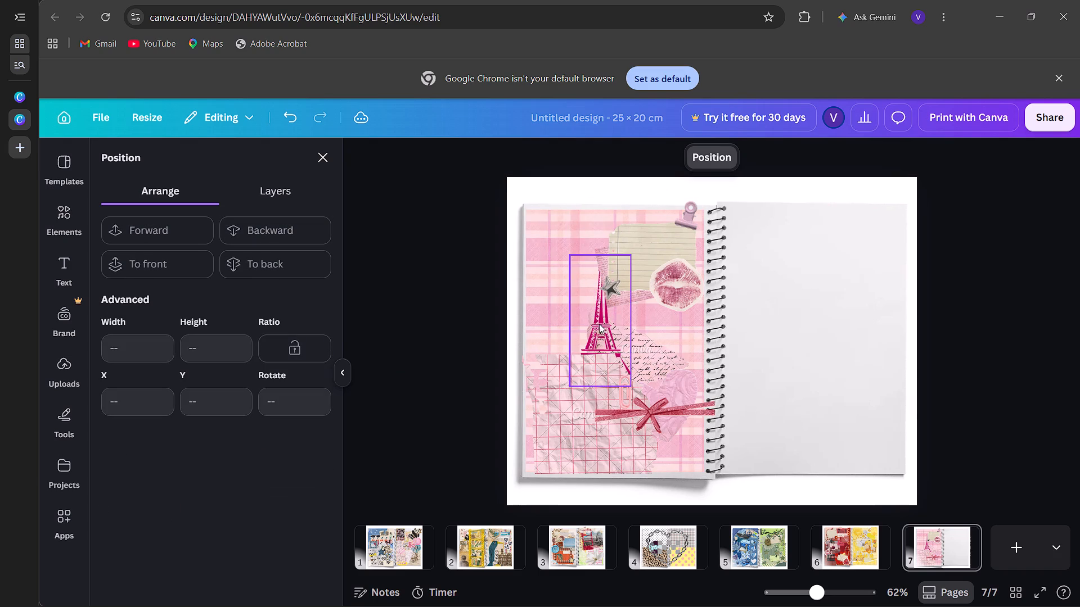
Move the red ribbon bow across the crumpled grid paper, against the notebook page's left edge at about X 0.91 cm, Y 14.41 cm.
left_click_drag(656, 419, 573, 428)
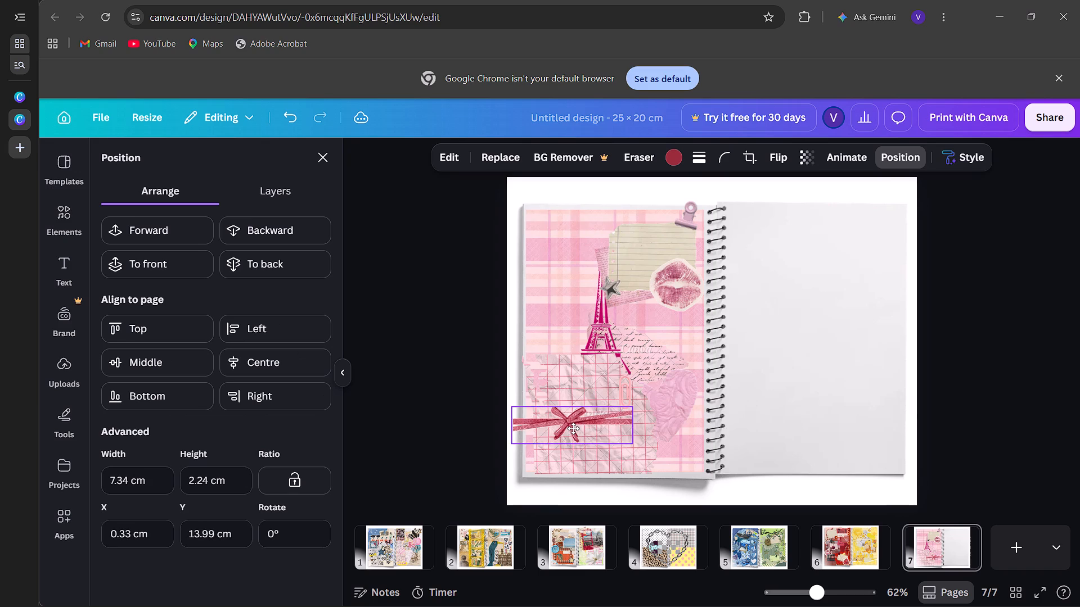
left_click_drag(573, 428, 584, 433)
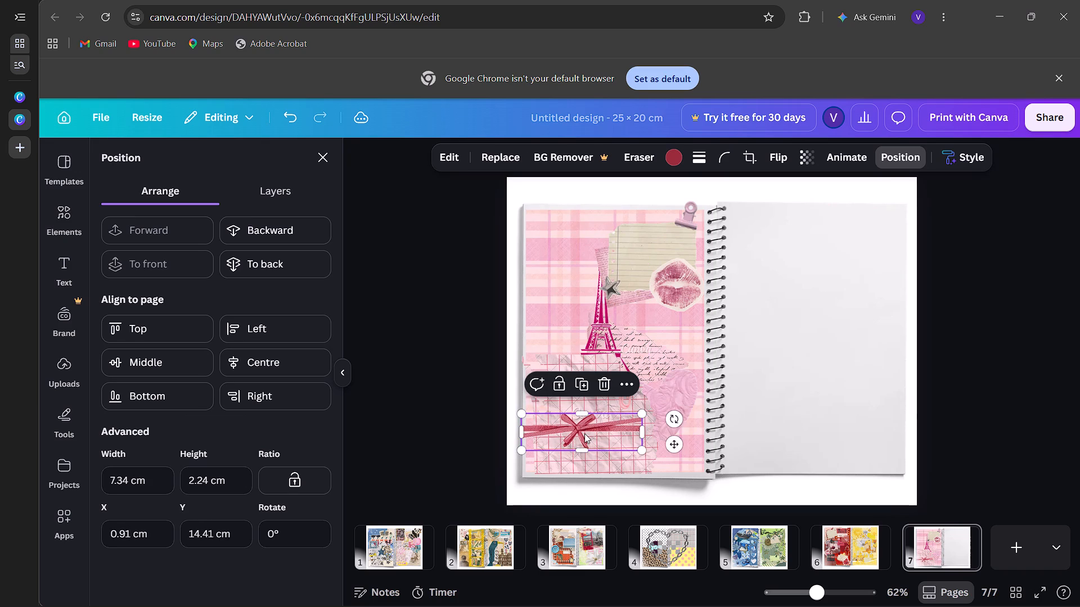
Reposition the crumpled pink heart below the script paper near the spiral binding, at about X 7.35 cm, Y 10.49 cm.
left_click_drag(694, 379, 670, 345)
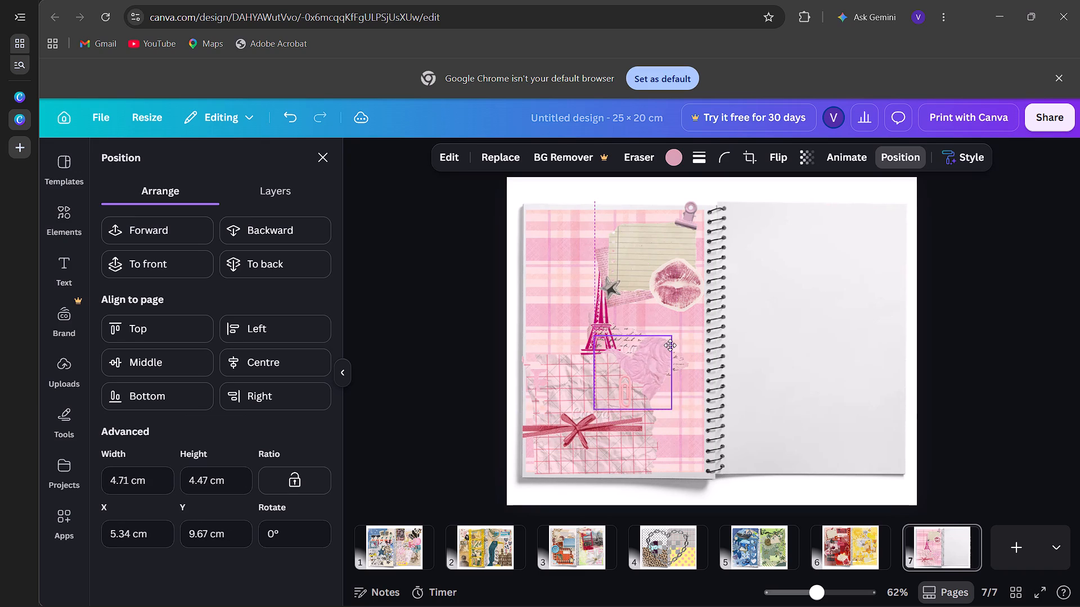
left_click_drag(670, 345, 704, 368)
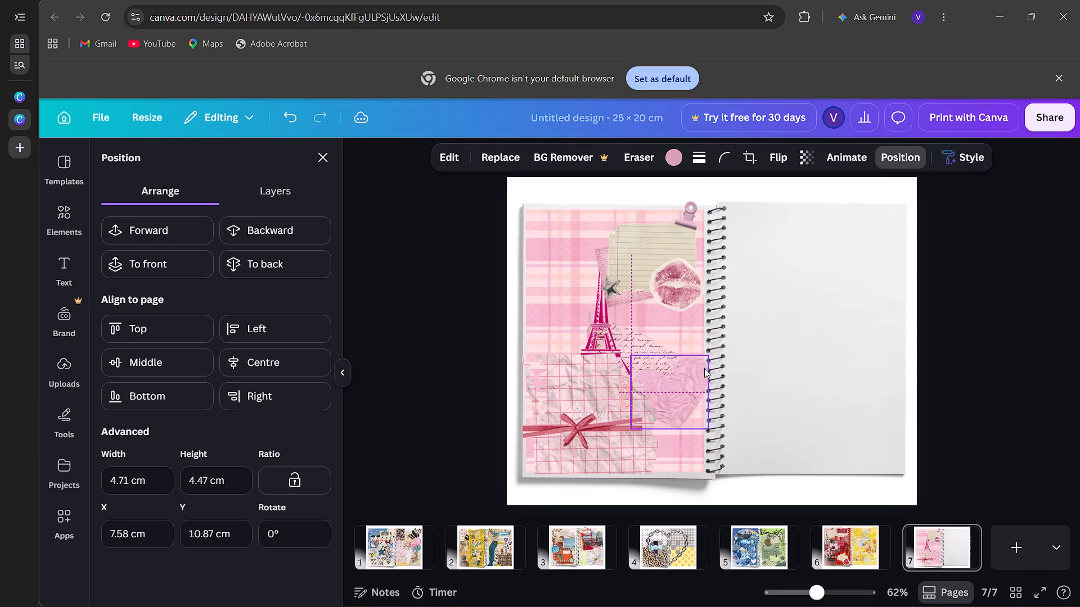
left_click_drag(704, 368, 701, 360)
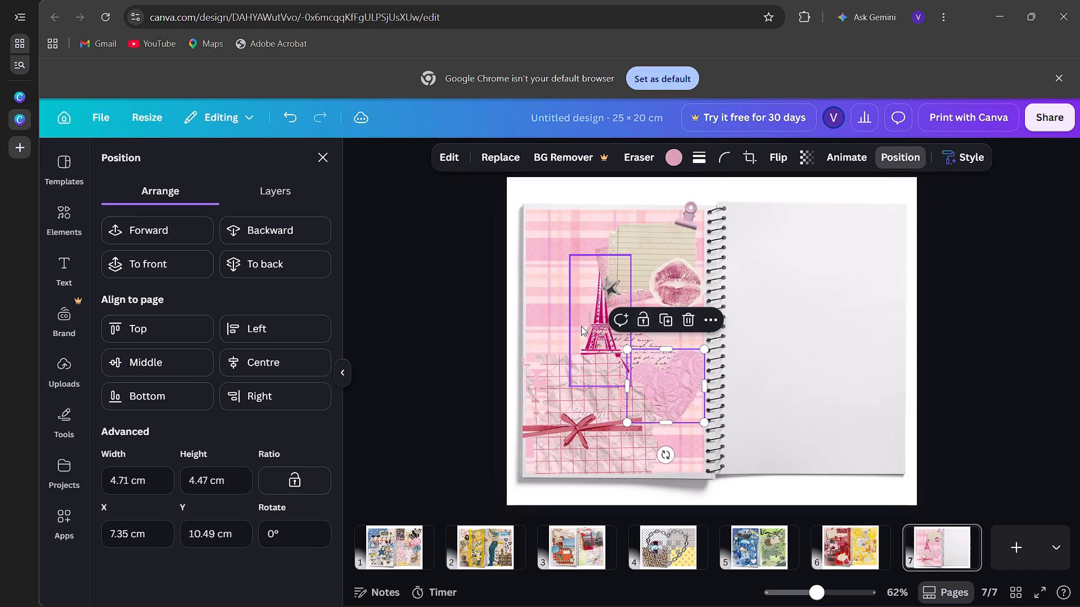
Delete the pink Eiffel Tower from the notebook's left page.
left_click(581, 326)
key("BackSpace")
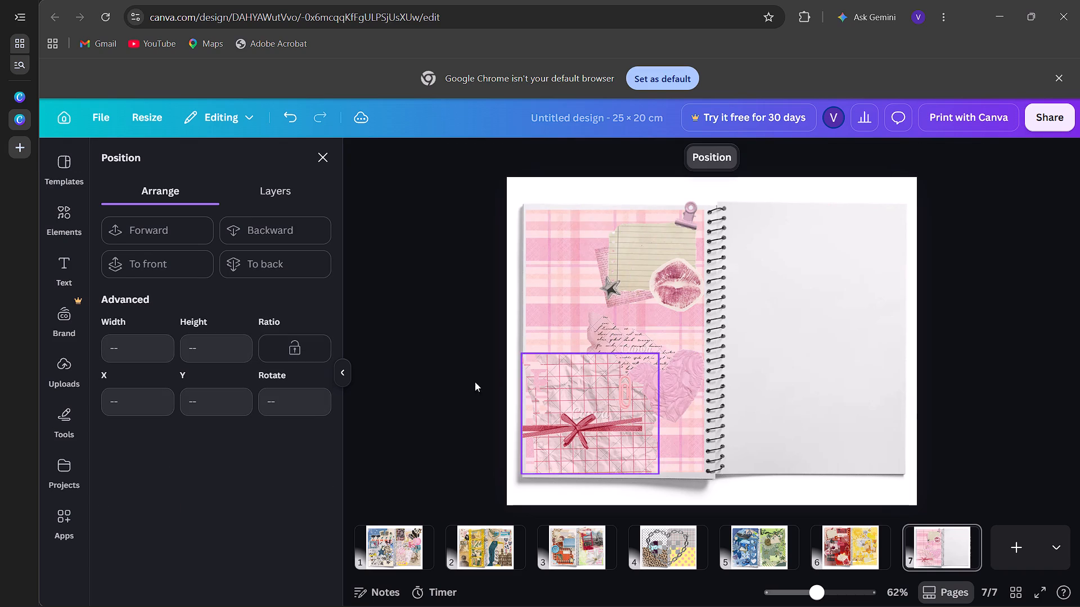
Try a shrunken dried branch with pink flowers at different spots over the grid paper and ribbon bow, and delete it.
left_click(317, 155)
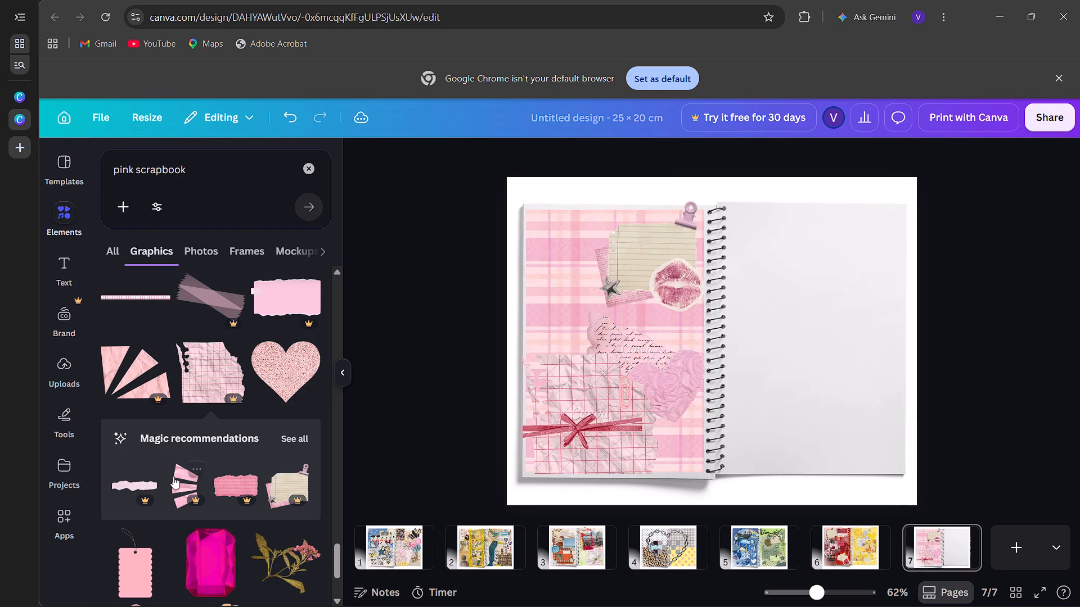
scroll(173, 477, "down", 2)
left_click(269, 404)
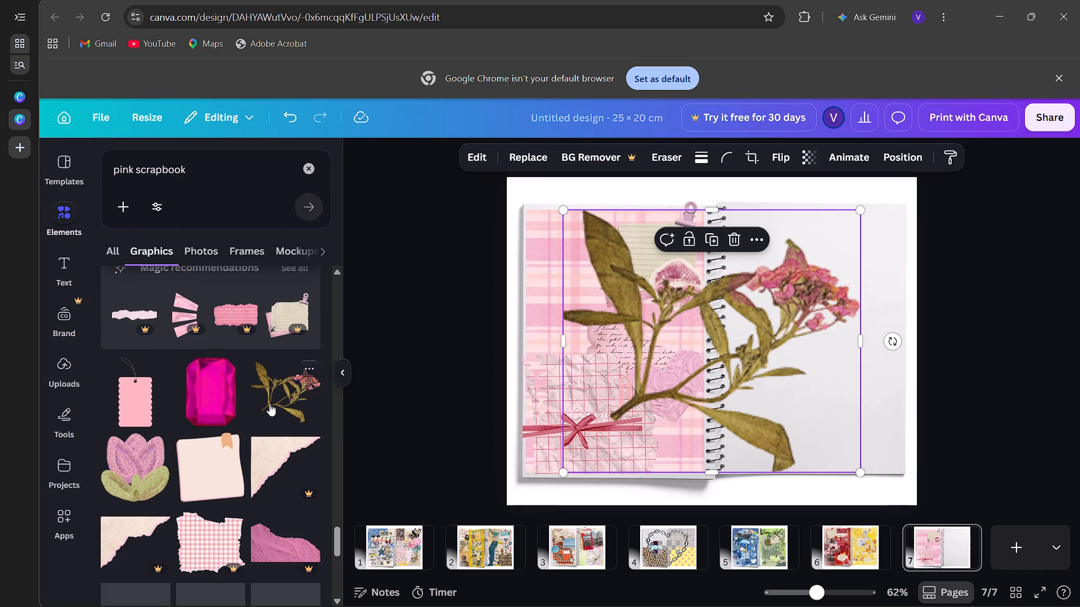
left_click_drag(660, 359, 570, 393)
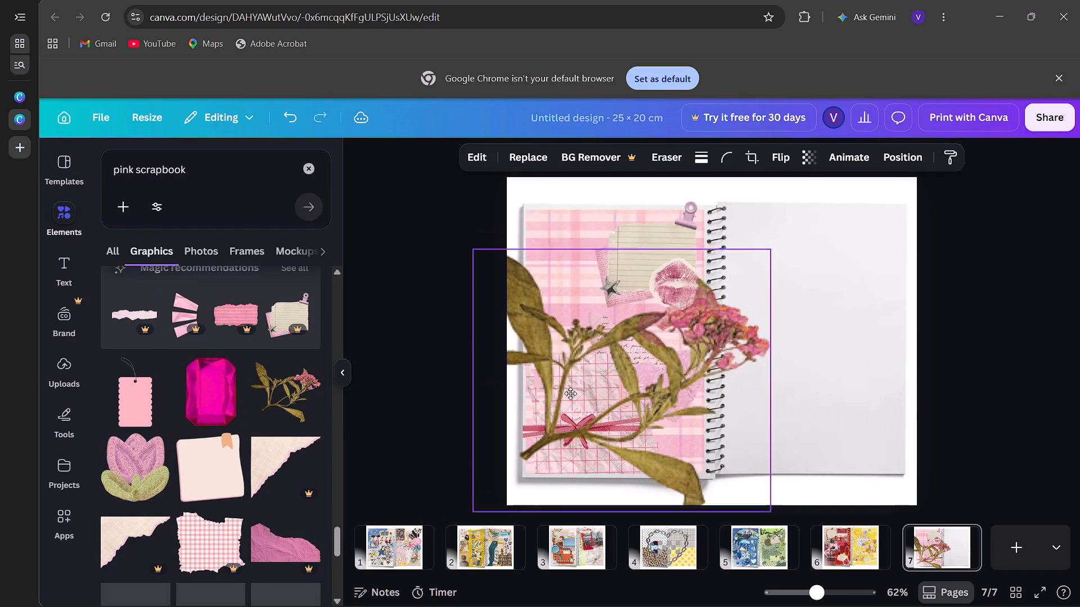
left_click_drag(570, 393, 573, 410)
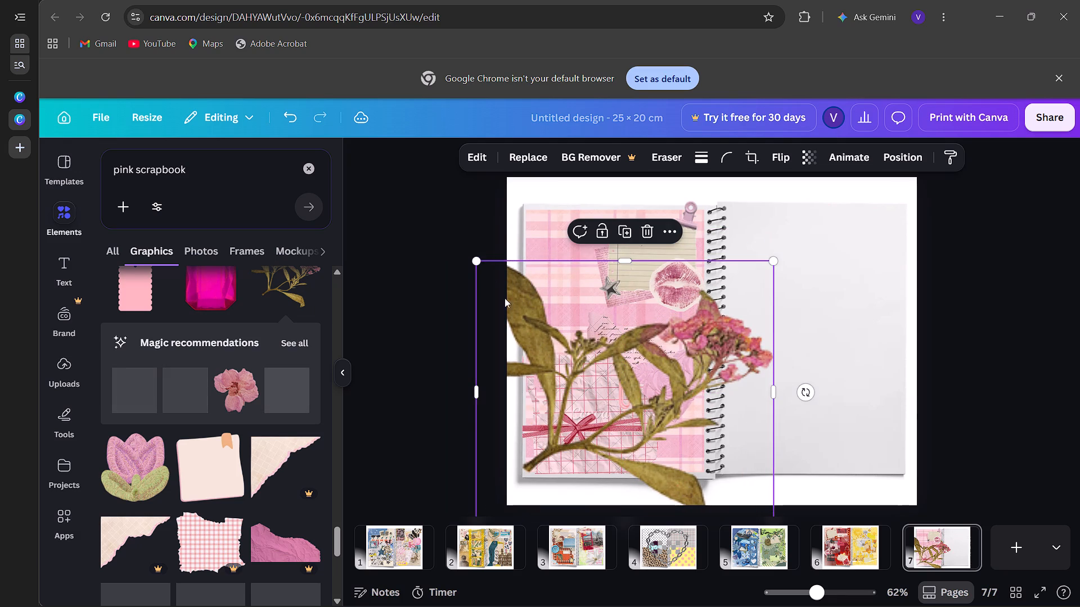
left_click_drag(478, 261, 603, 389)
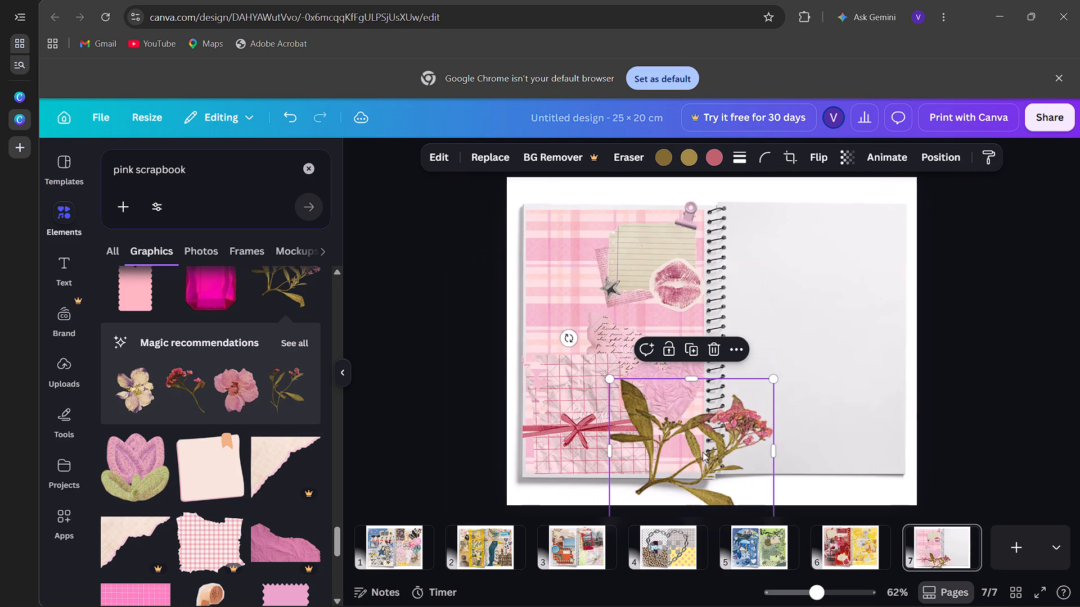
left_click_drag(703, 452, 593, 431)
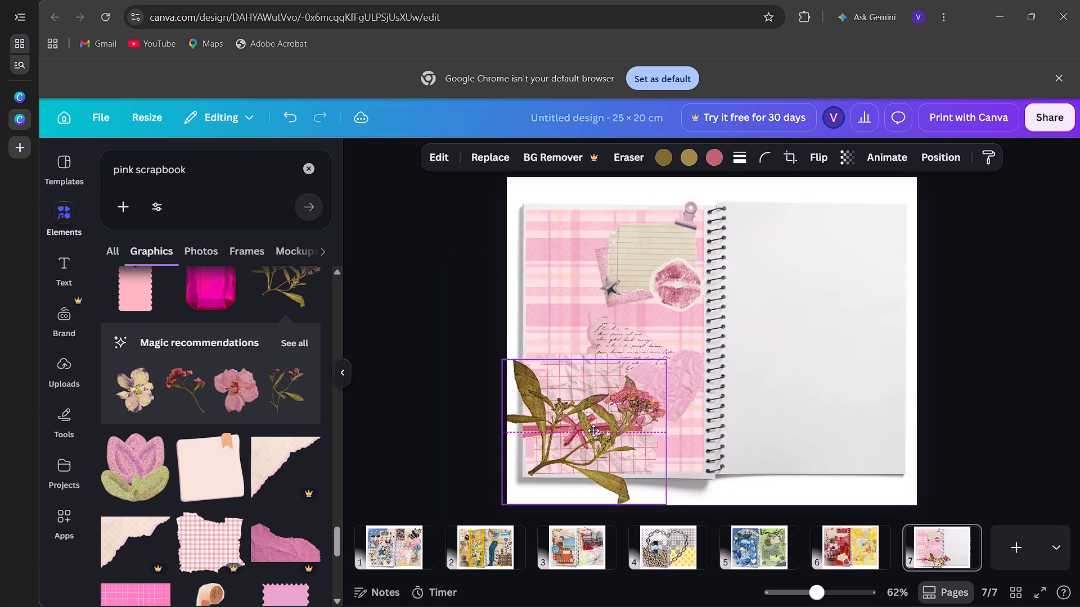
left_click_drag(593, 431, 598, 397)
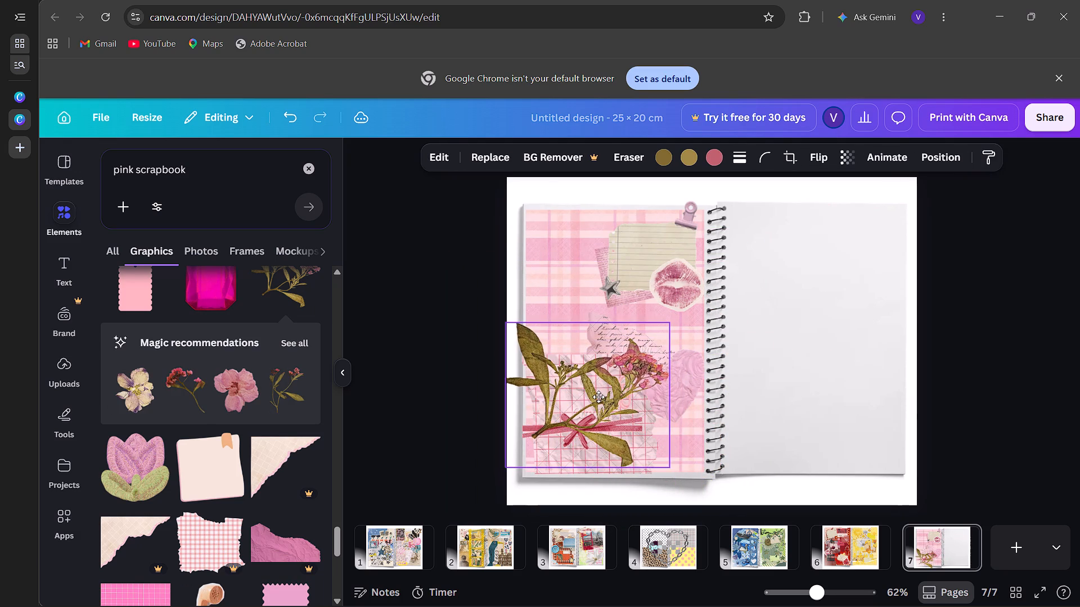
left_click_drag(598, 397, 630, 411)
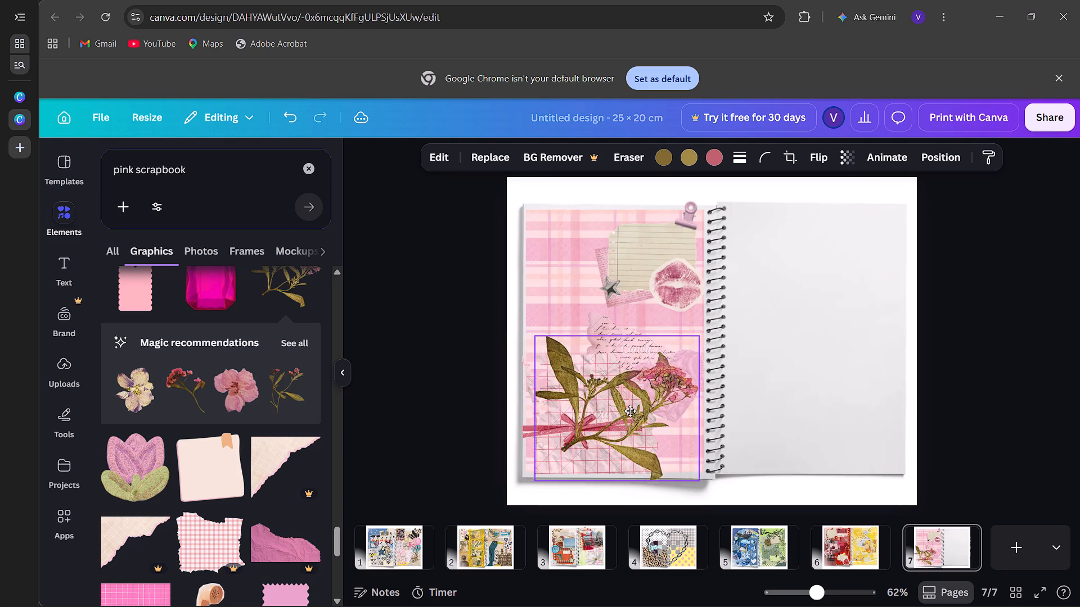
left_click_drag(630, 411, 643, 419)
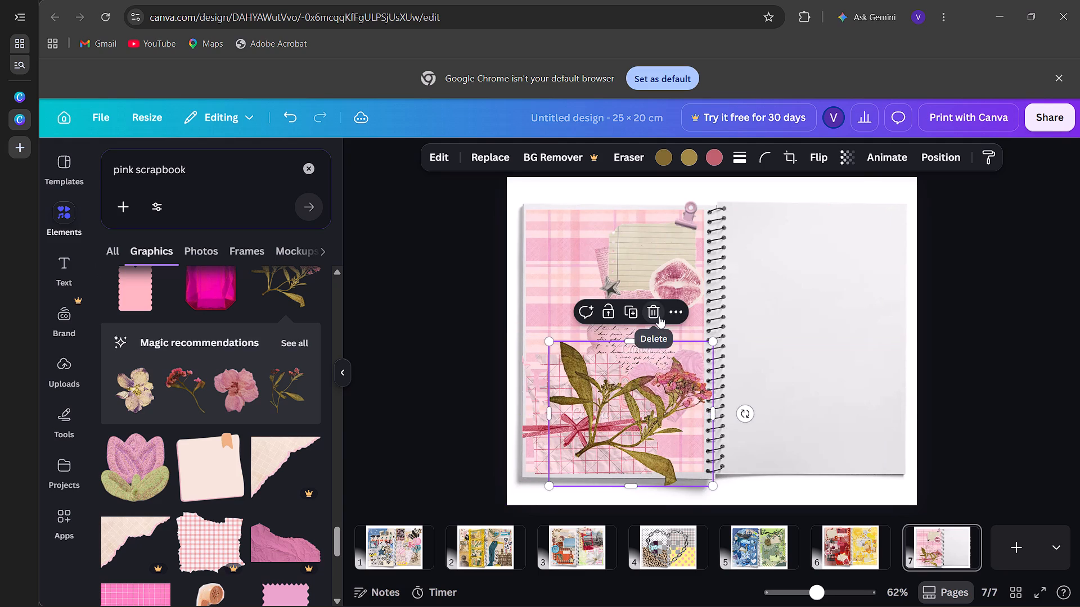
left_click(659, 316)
Add the pink camera cutout from the pink scrapbook graphics, shrink it, and place it beside the script paper above the grid paper.
scroll(220, 461, "down", 3)
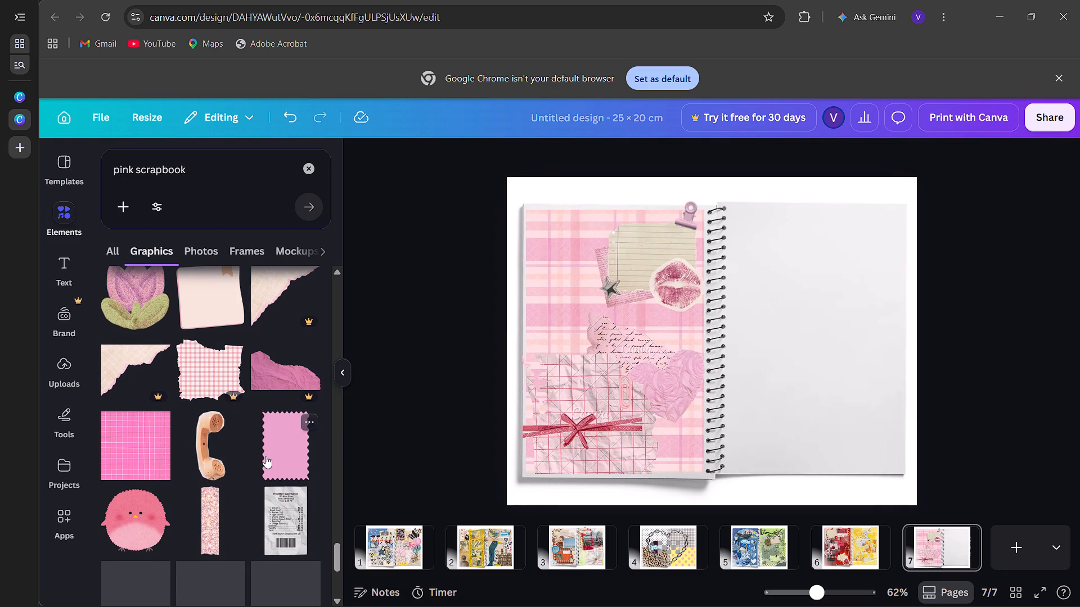
scroll(265, 456, "down", 3)
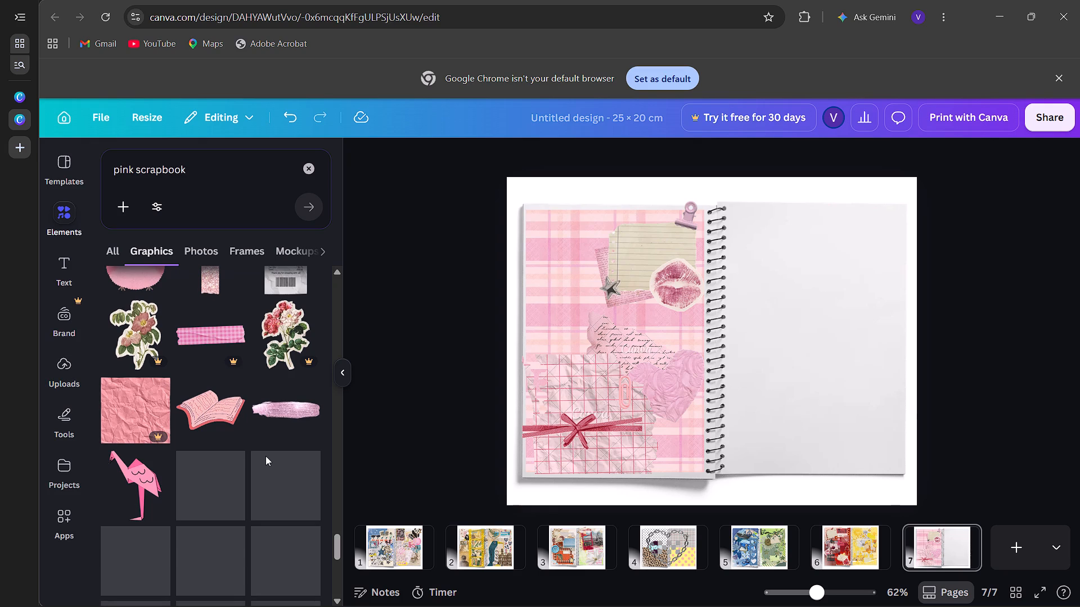
scroll(265, 456, "down", 2)
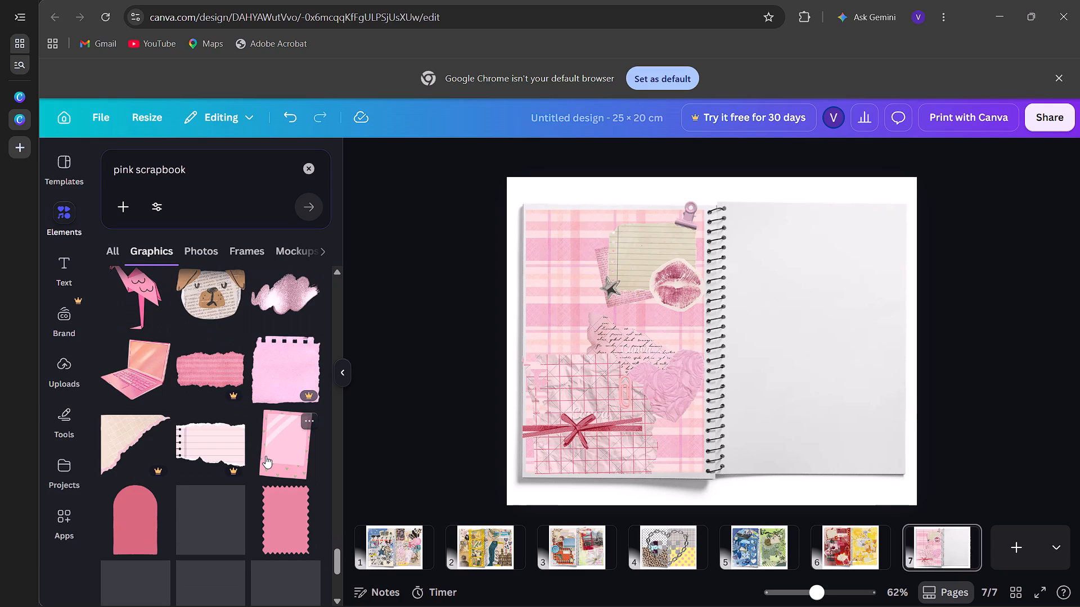
scroll(265, 456, "down", 1)
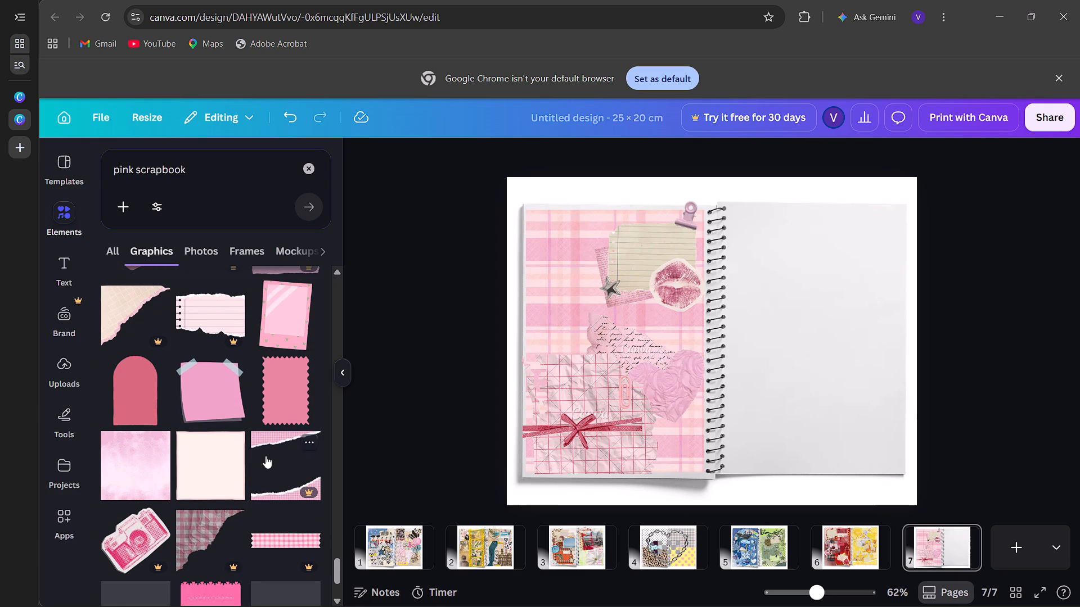
scroll(265, 456, "down", 3)
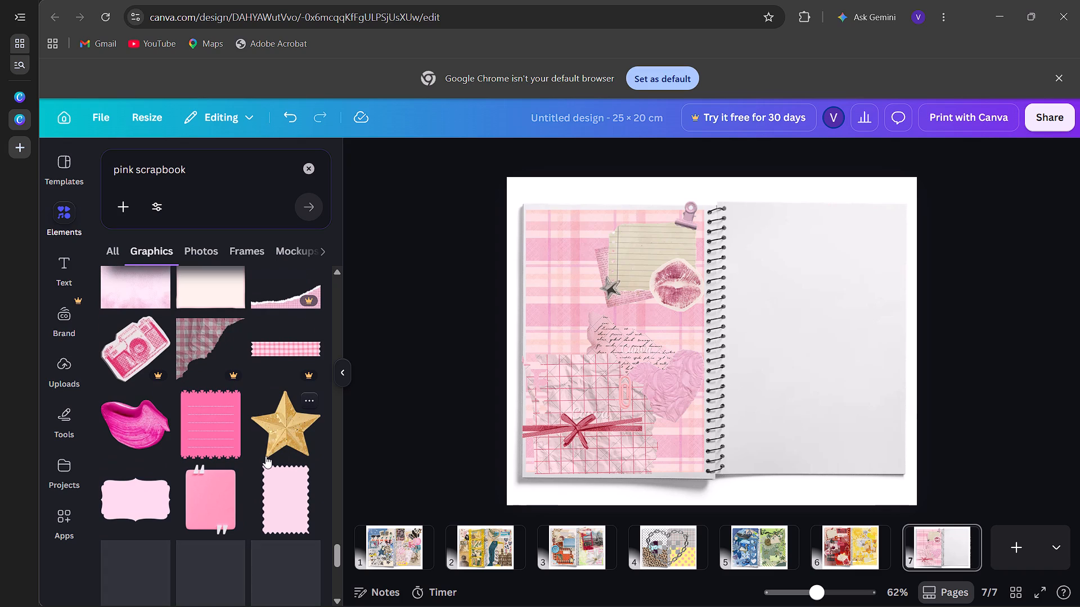
scroll(265, 456, "right", 1)
scroll(265, 456, "down", 3)
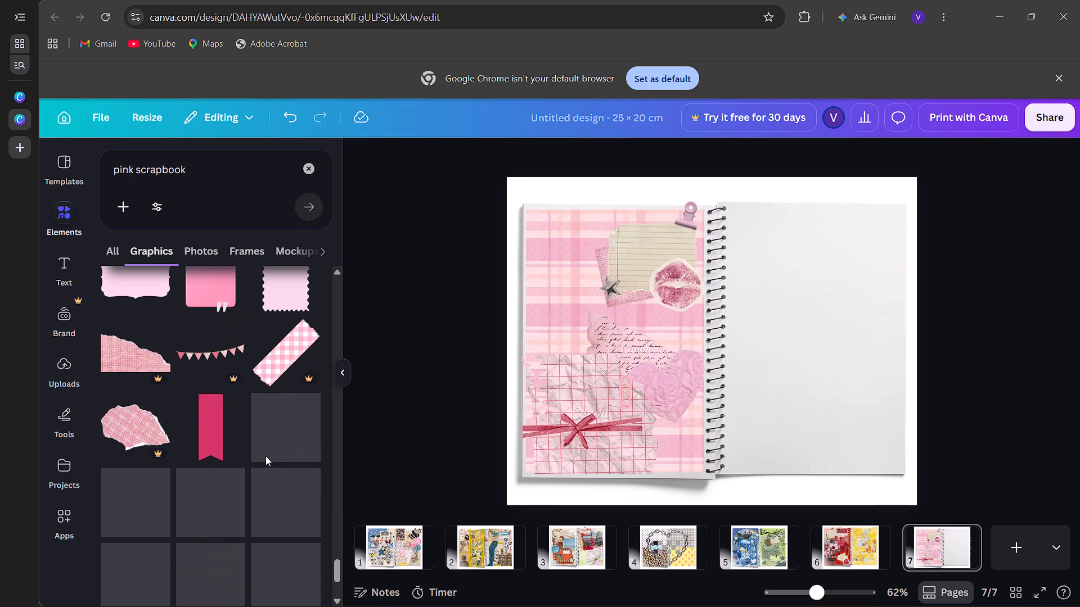
scroll(265, 456, "down", 4)
left_click(206, 408)
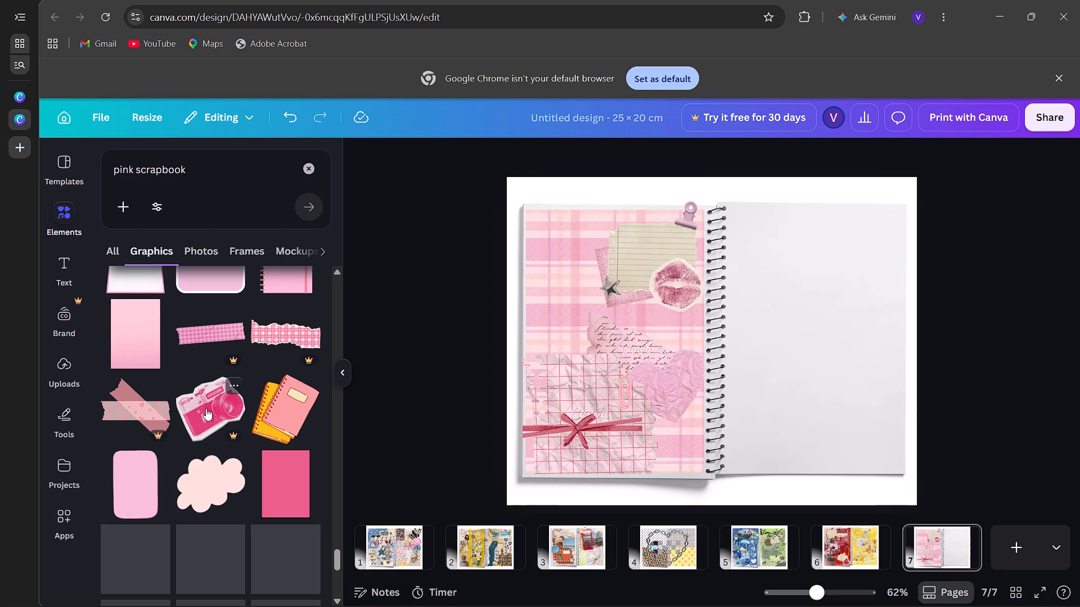
left_click_drag(642, 405, 728, 325)
left_click_drag(750, 303, 631, 355)
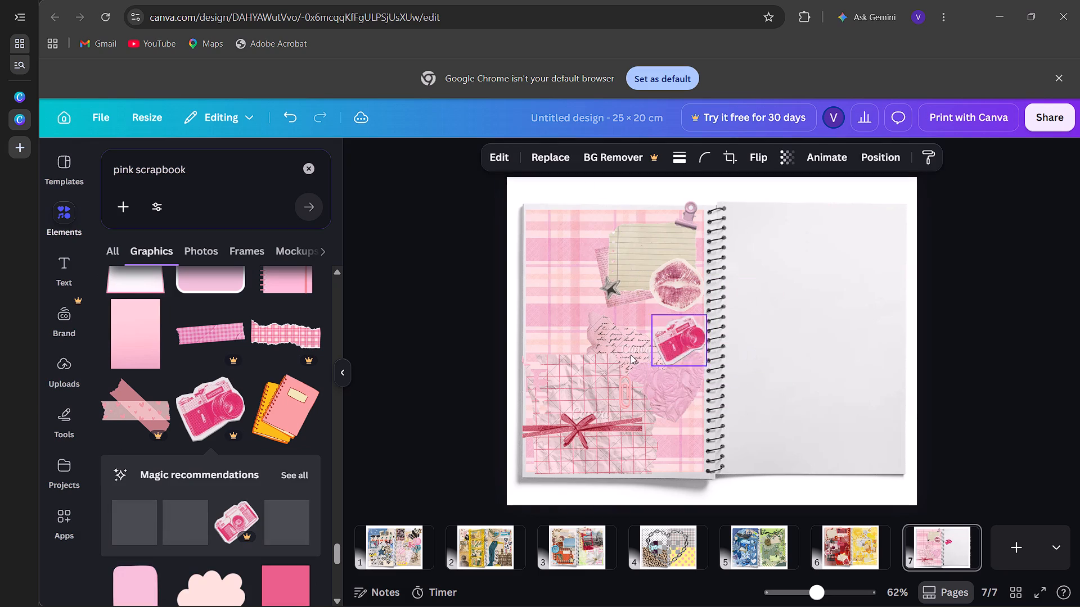
left_click_drag(631, 355, 577, 354)
Add the hand-holding-camera cutout from the camera's full recommendations, shrink it, and place it in the left page's upper-left corner.
left_click(302, 476)
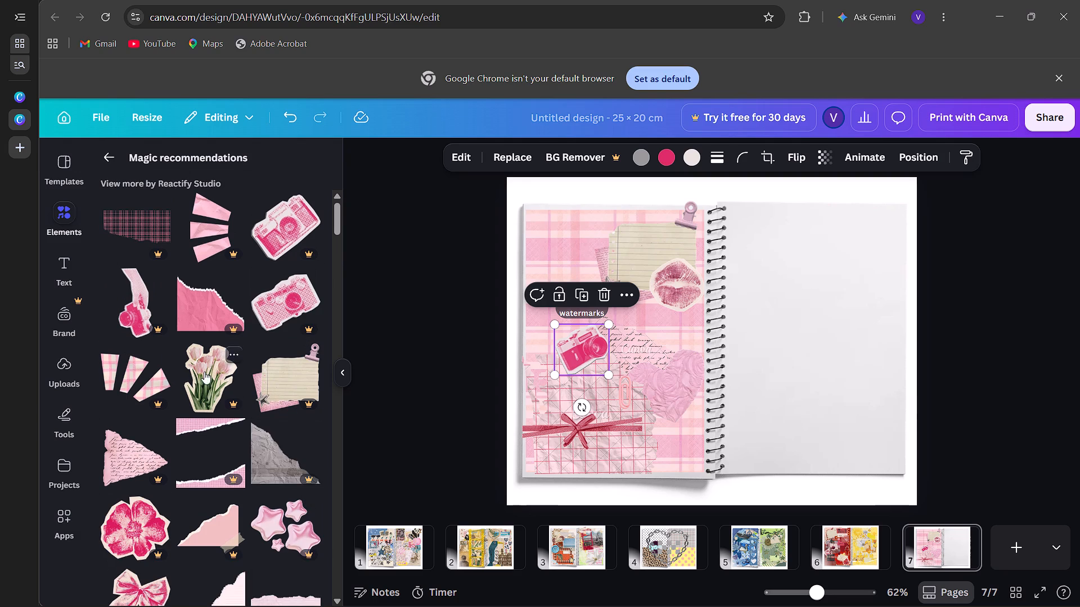
left_click(140, 305)
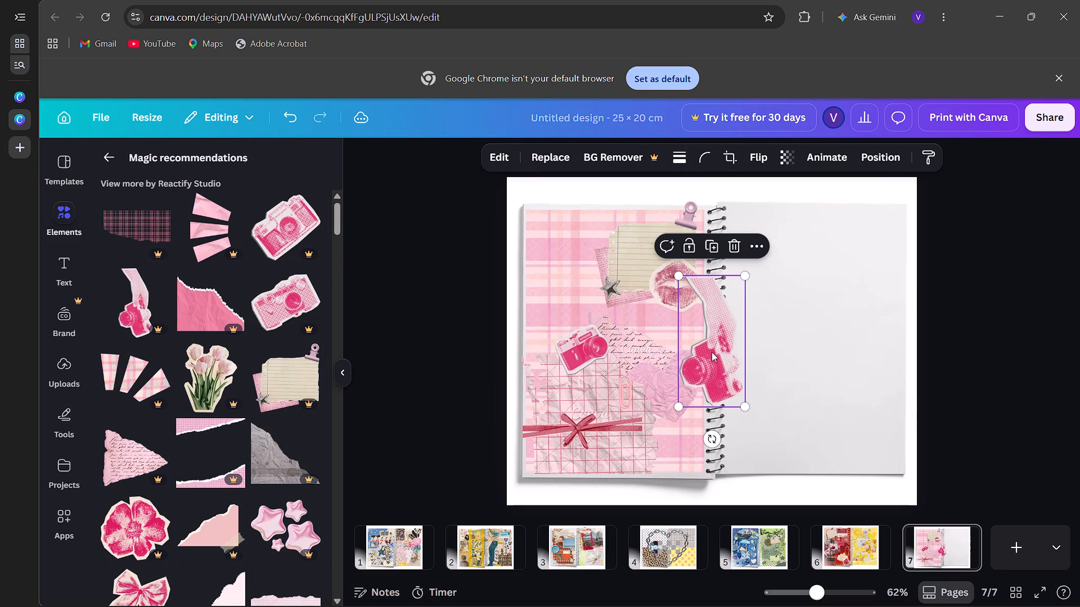
left_click_drag(712, 352, 637, 281)
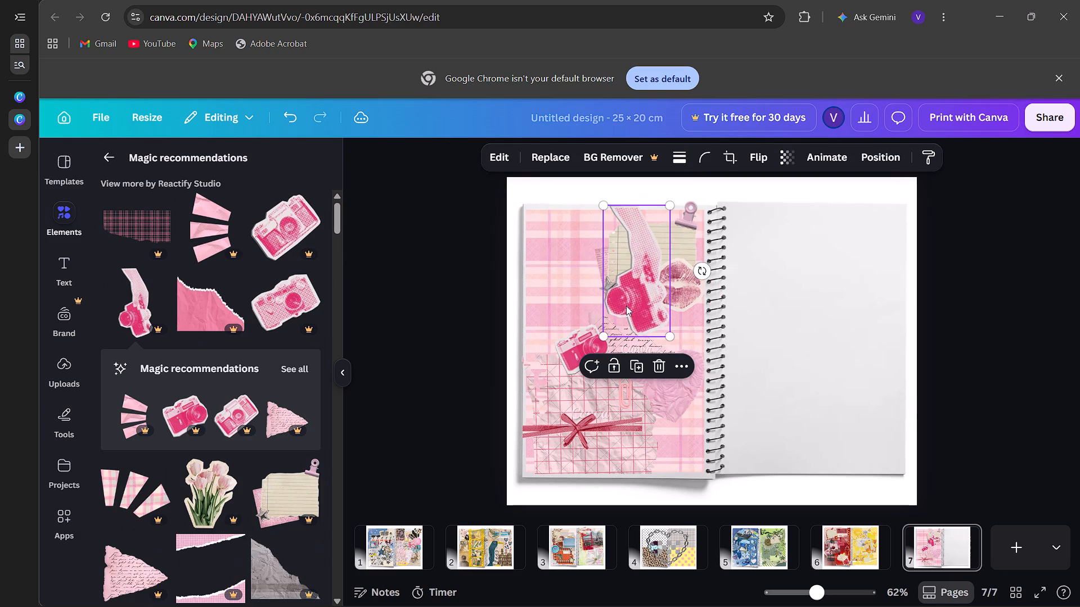
left_click_drag(603, 334, 631, 303)
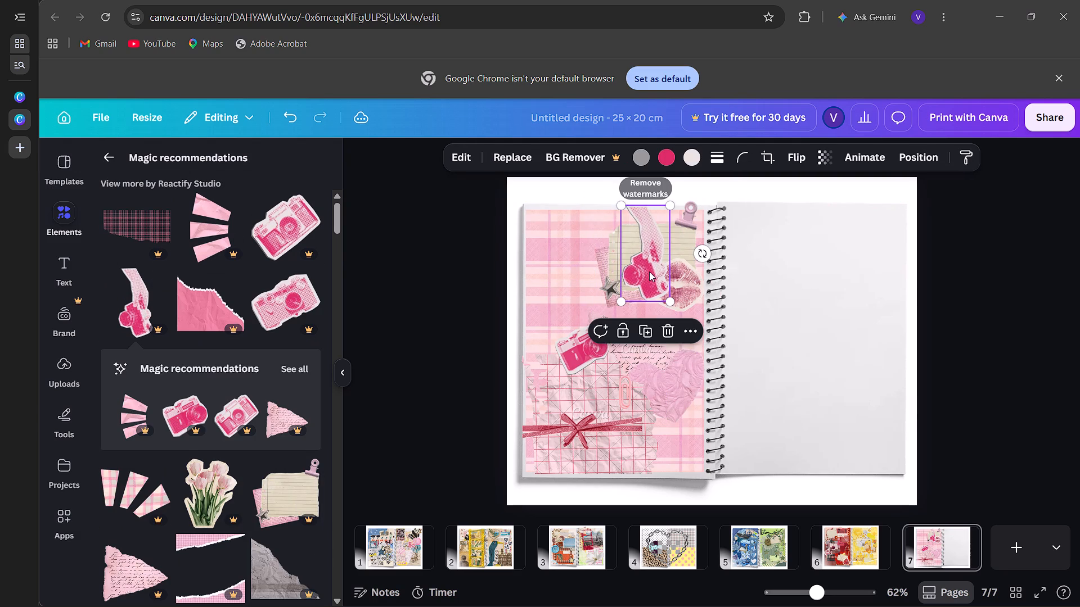
left_click_drag(649, 271, 663, 275)
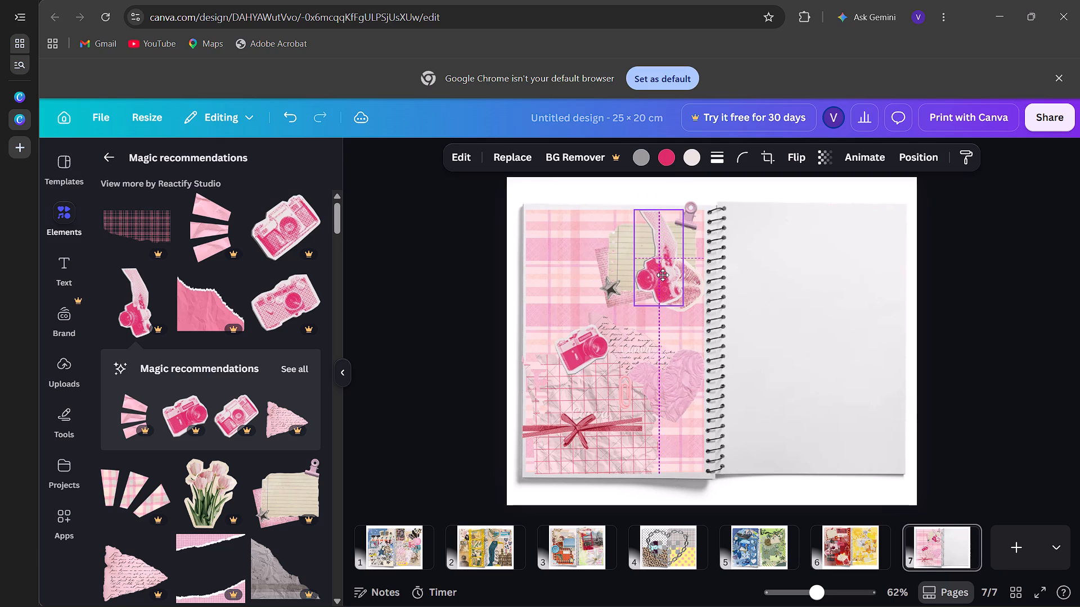
left_click_drag(663, 275, 552, 272)
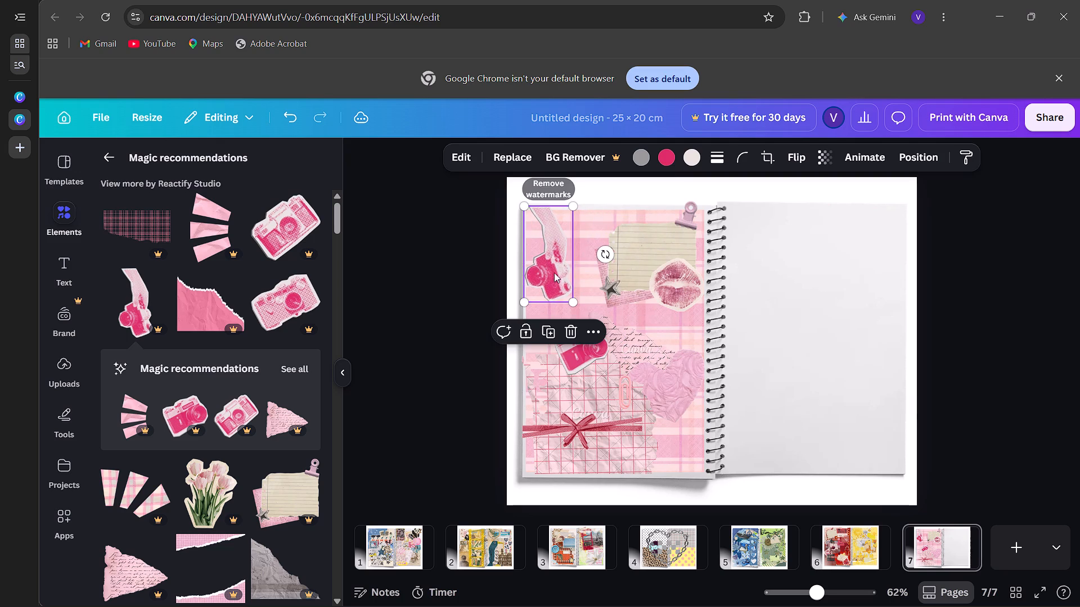
Move the standalone pink camera over the top of the crumpled heart, just below the lipstick kiss.
left_click_drag(575, 360, 669, 365)
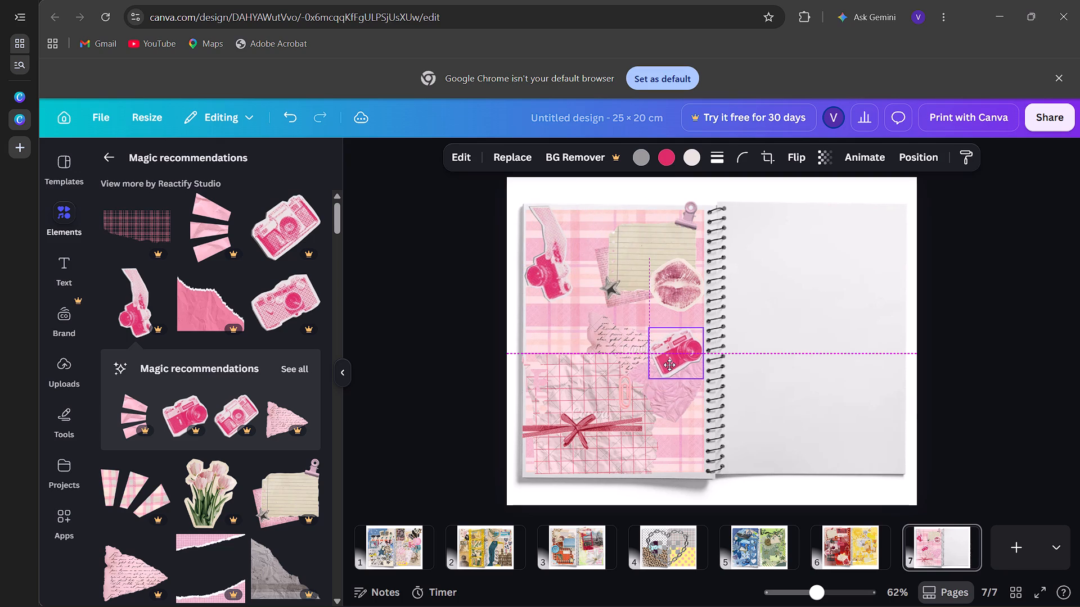
left_click_drag(669, 365, 666, 373)
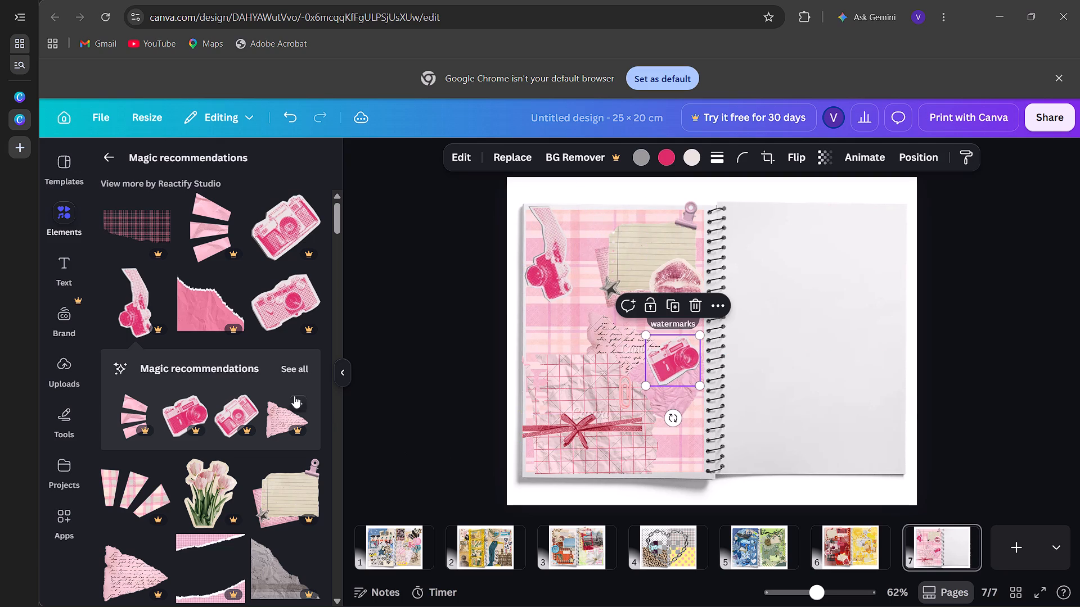
Add the pink hibiscus flower from the recommended graphics, shrink it, and place it beside the lipstick kiss near the metal star.
scroll(272, 447, "down", 3)
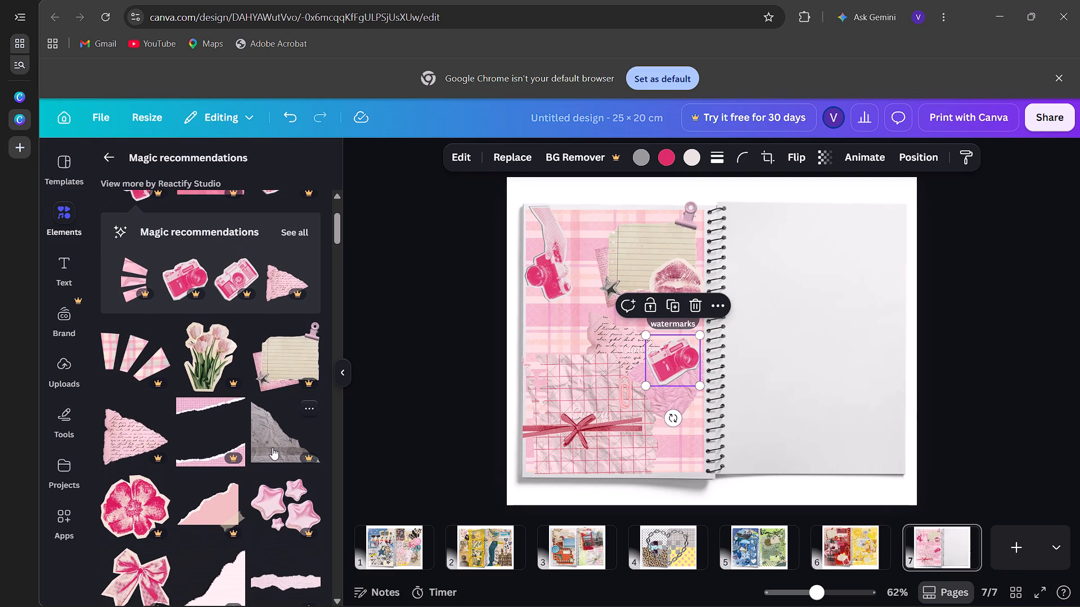
scroll(272, 447, "down", 4)
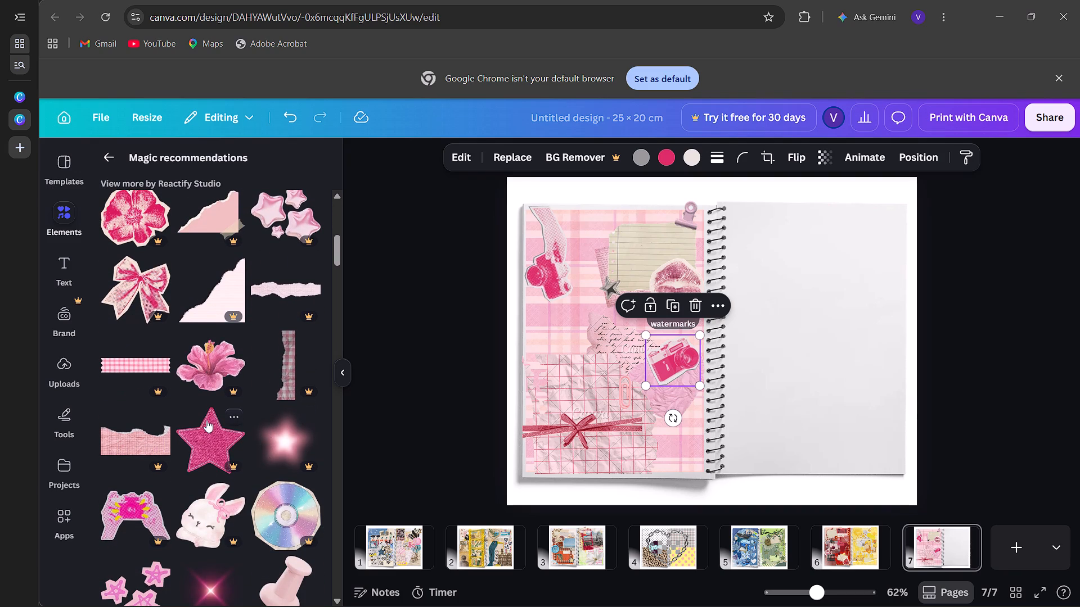
left_click(209, 345)
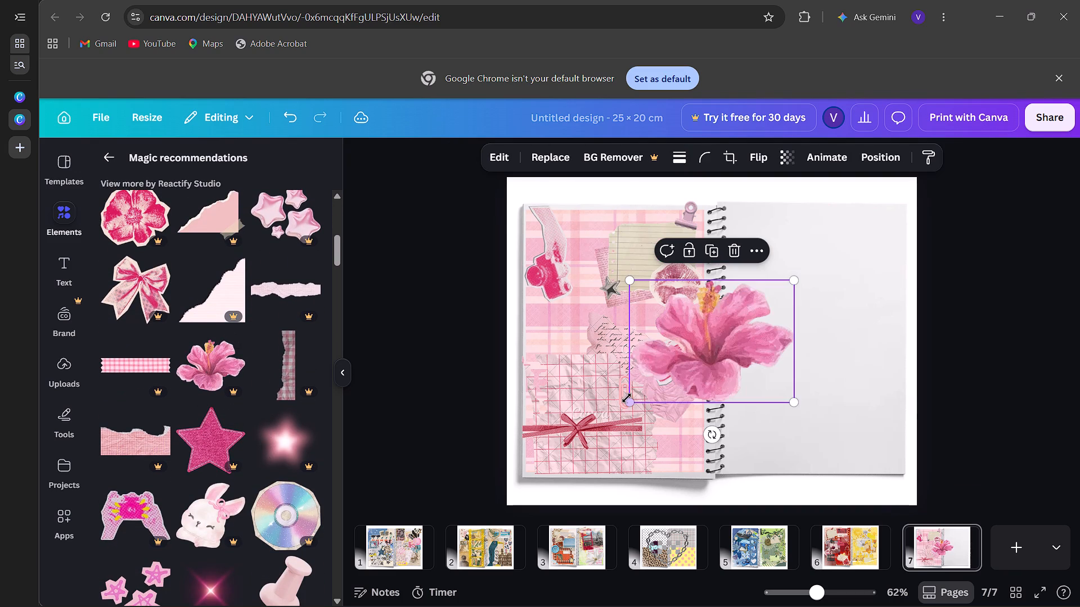
left_click_drag(627, 398, 724, 306)
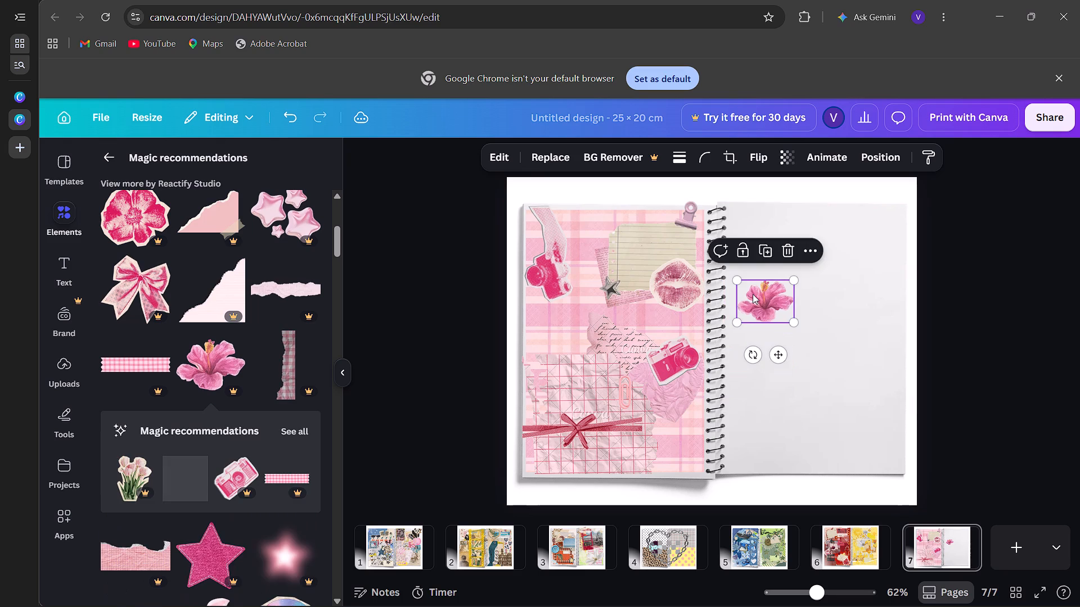
left_click_drag(753, 294, 662, 279)
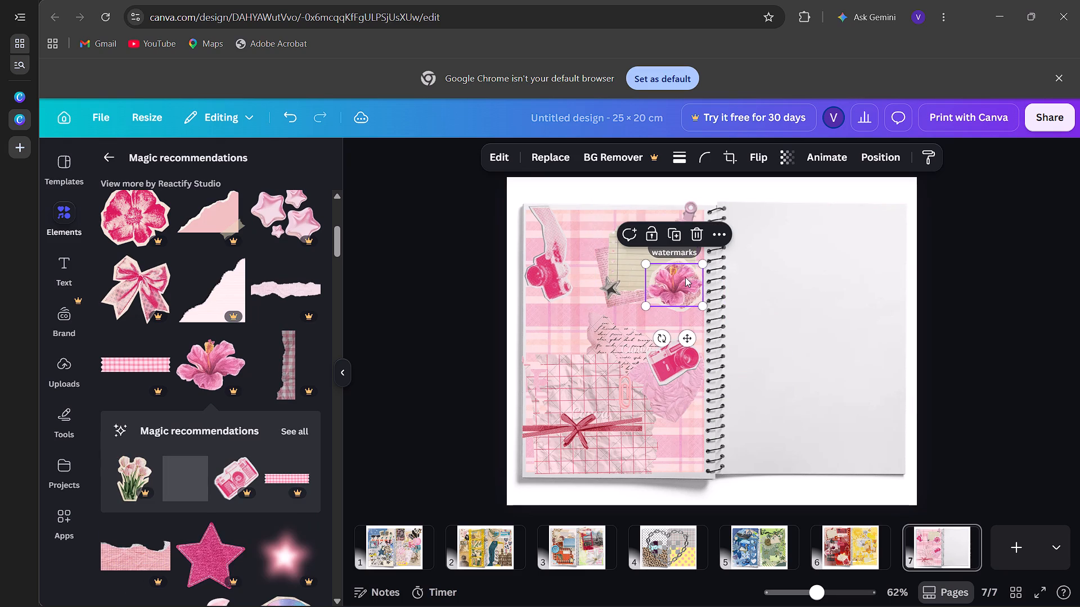
left_click_drag(687, 276, 644, 289)
Delete the lipstick kiss and move the hibiscus into its place at the lined note paper's lower-right corner.
left_click(698, 283)
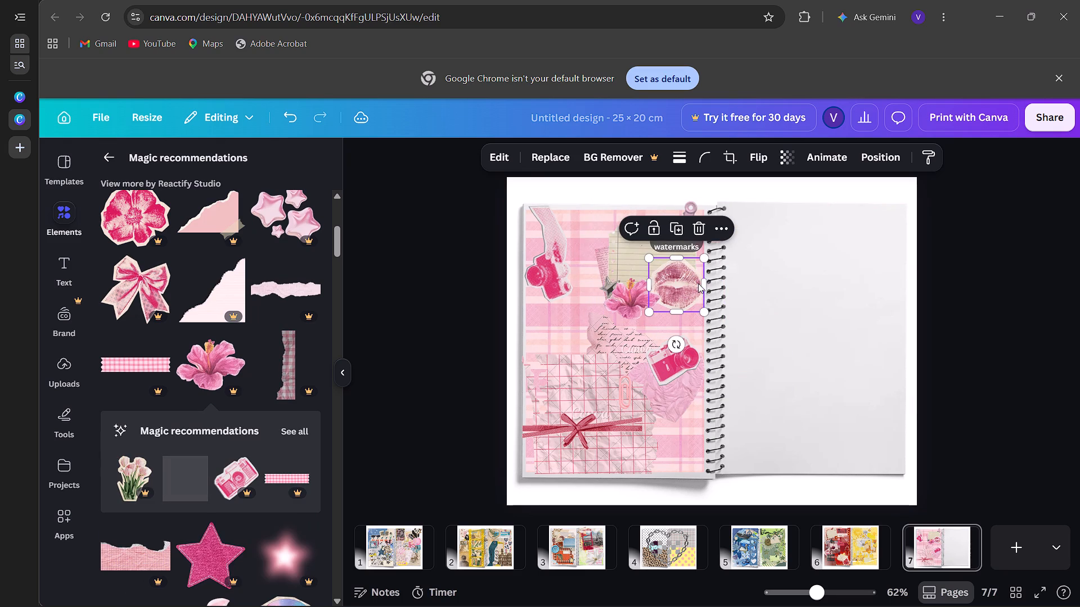
key("BackSpace")
left_click_drag(630, 296, 664, 284)
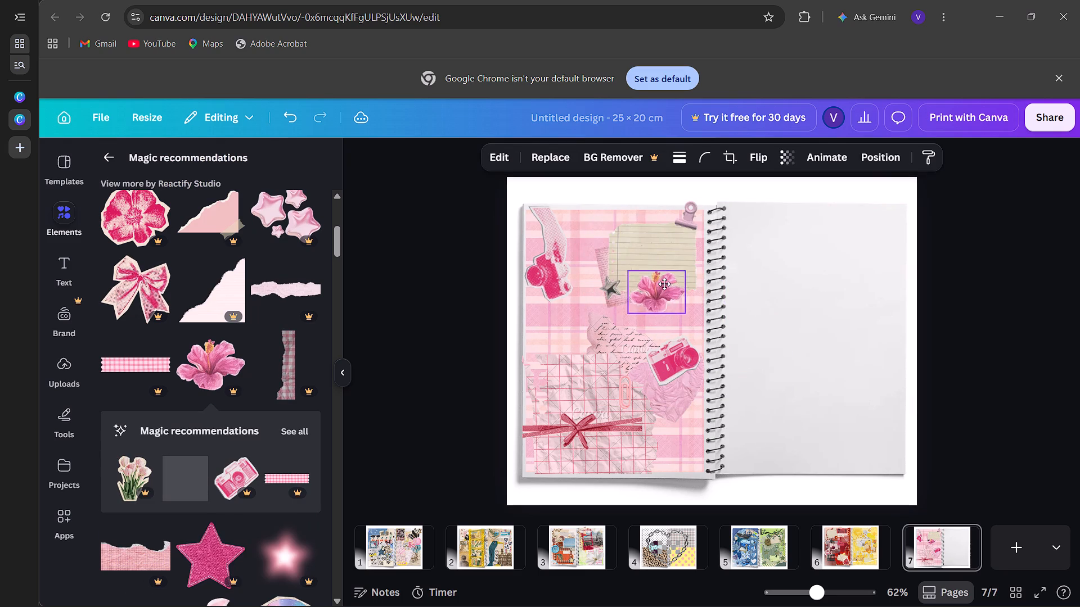
left_click_drag(664, 284, 684, 279)
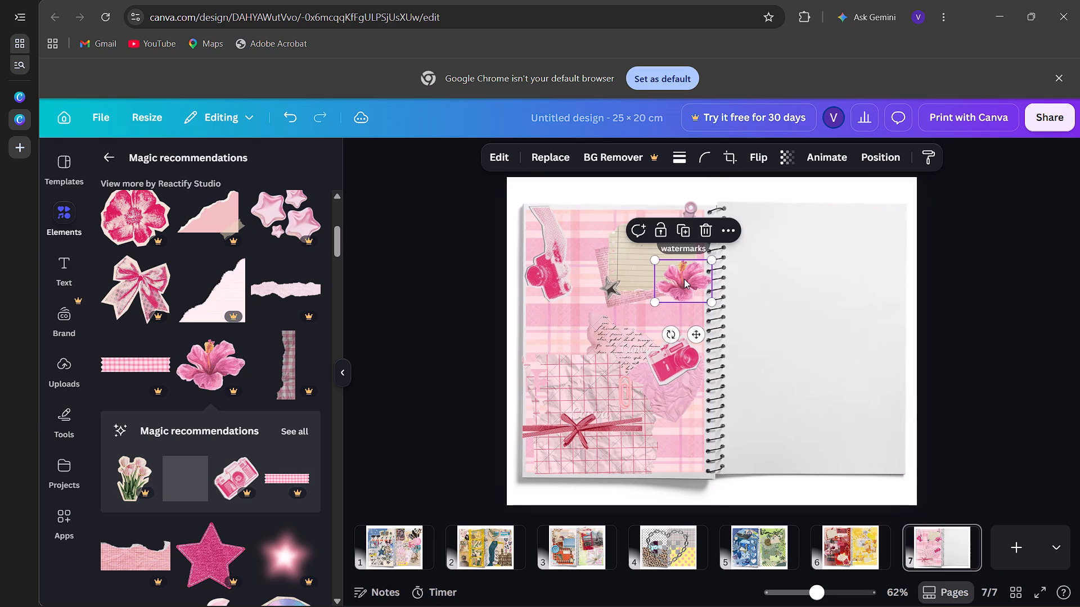
Add the pink gingham fabric star, shrink it, and place it over the upper-left corner of the lined note paper.
scroll(199, 604, "down", 4)
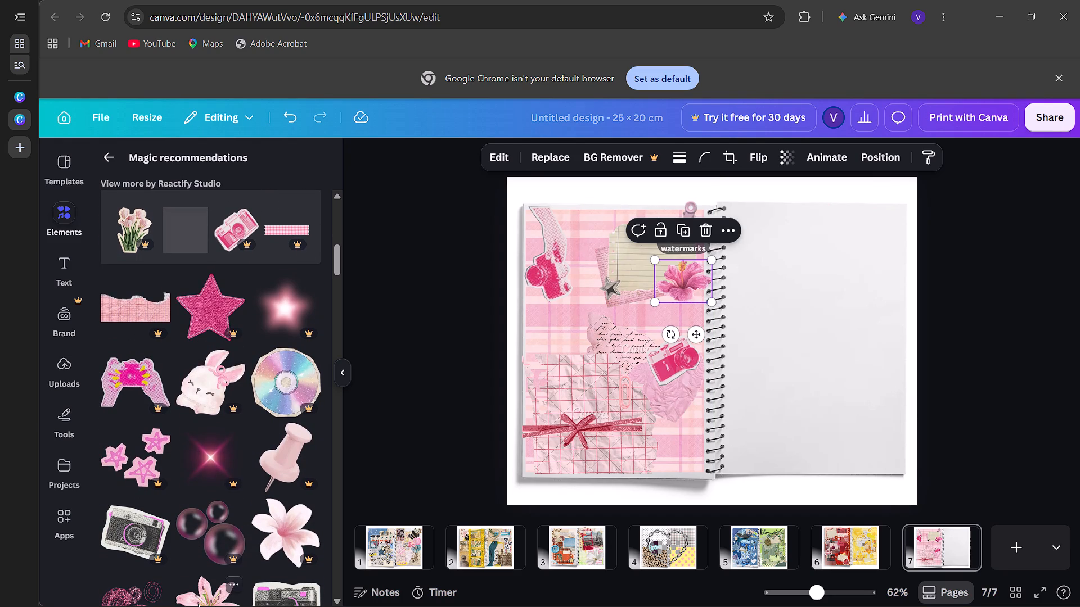
scroll(199, 604, "down", 3)
scroll(134, 414, "down", 6)
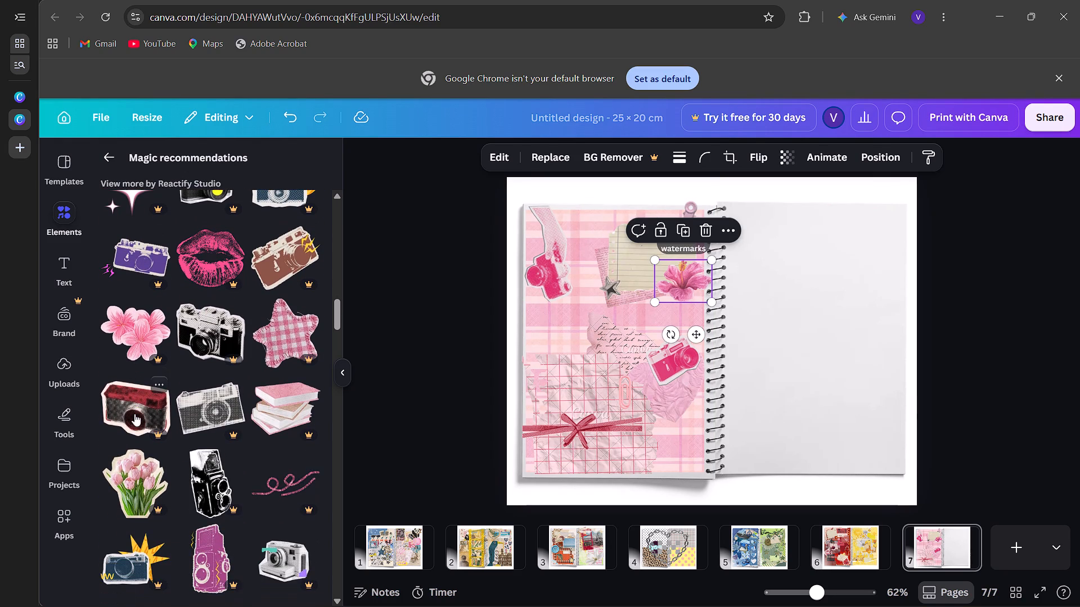
left_click(273, 318)
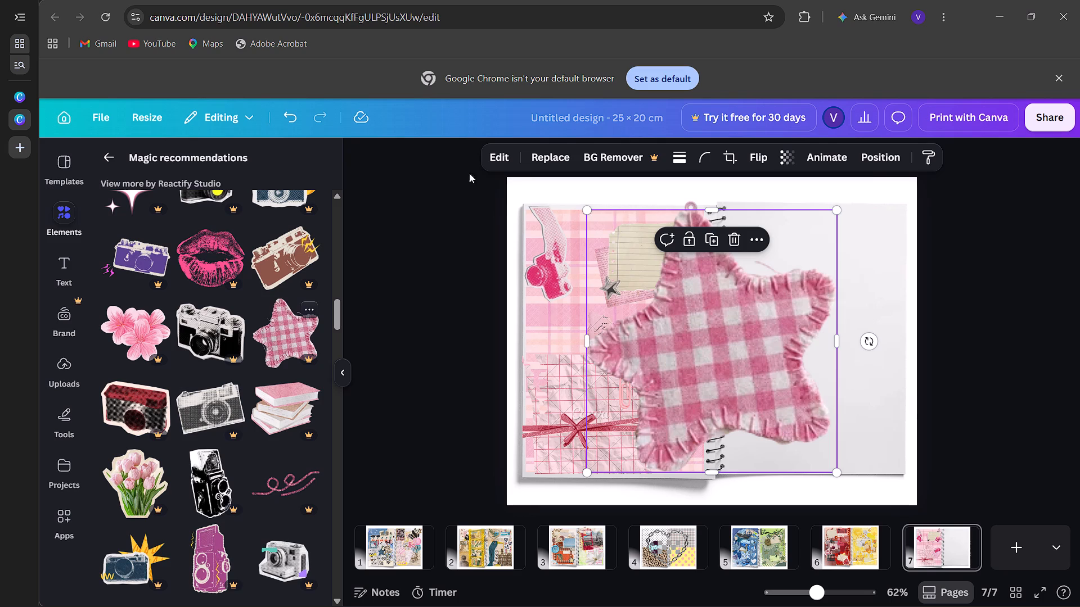
left_click_drag(589, 470, 780, 275)
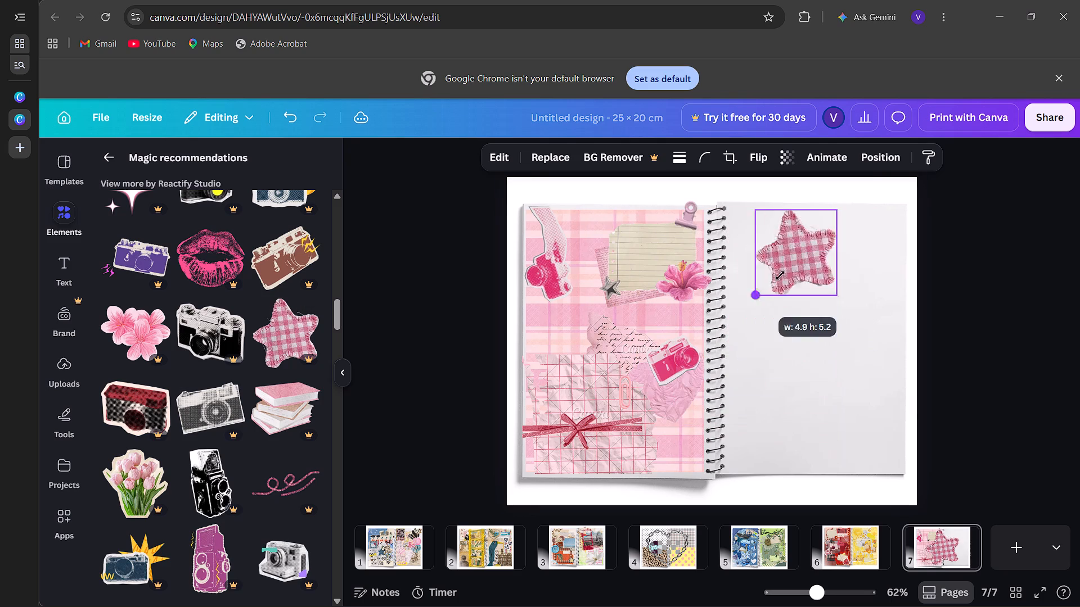
left_click_drag(780, 275, 785, 273)
left_click_drag(808, 244, 538, 363)
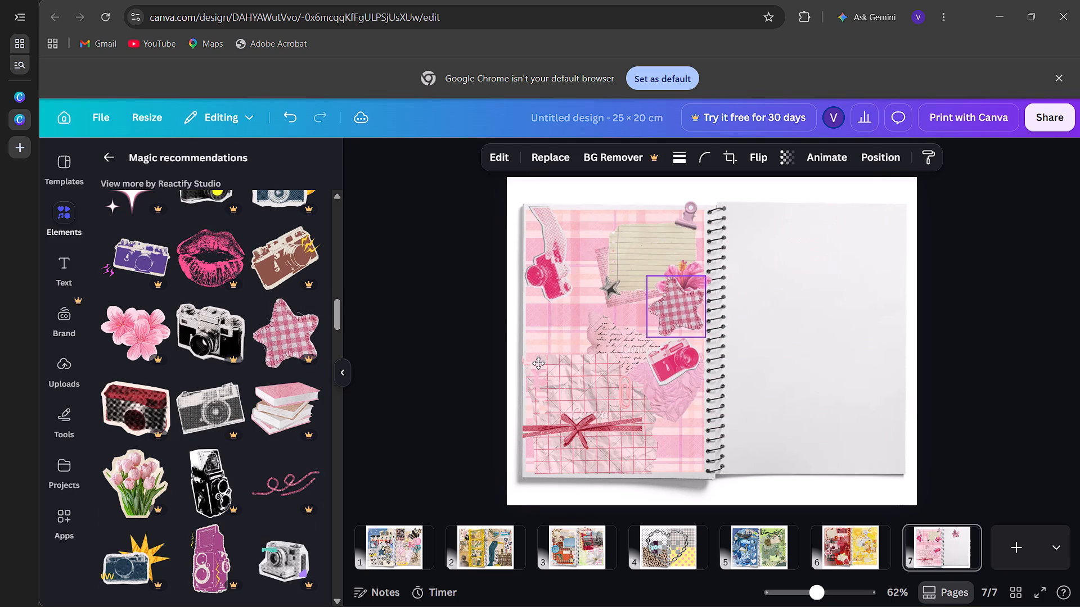
left_click_drag(538, 363, 552, 360)
left_click_drag(526, 389, 537, 383)
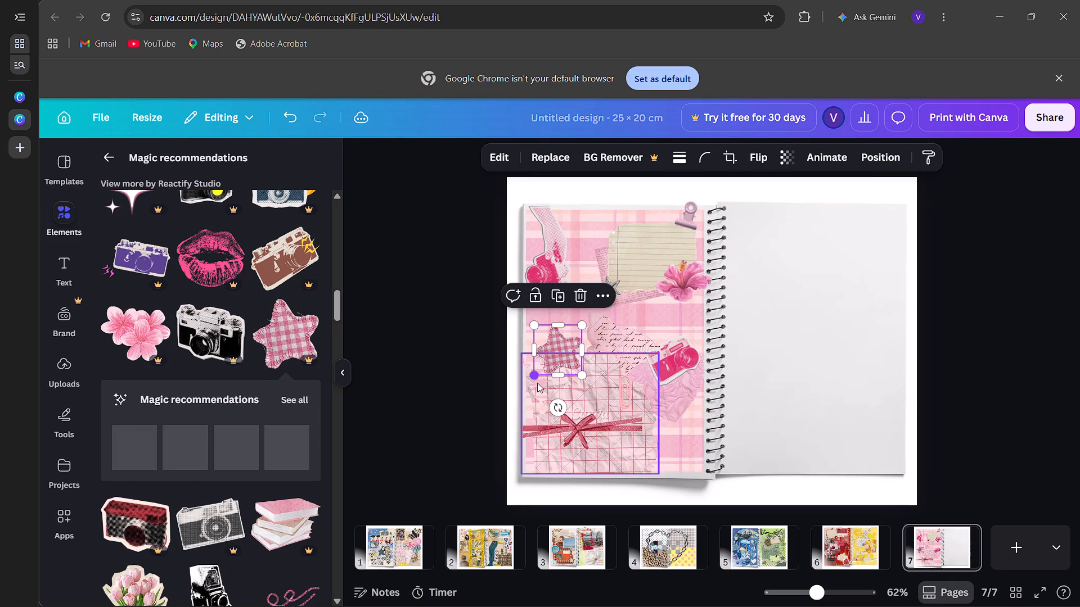
left_click_drag(552, 361, 608, 246)
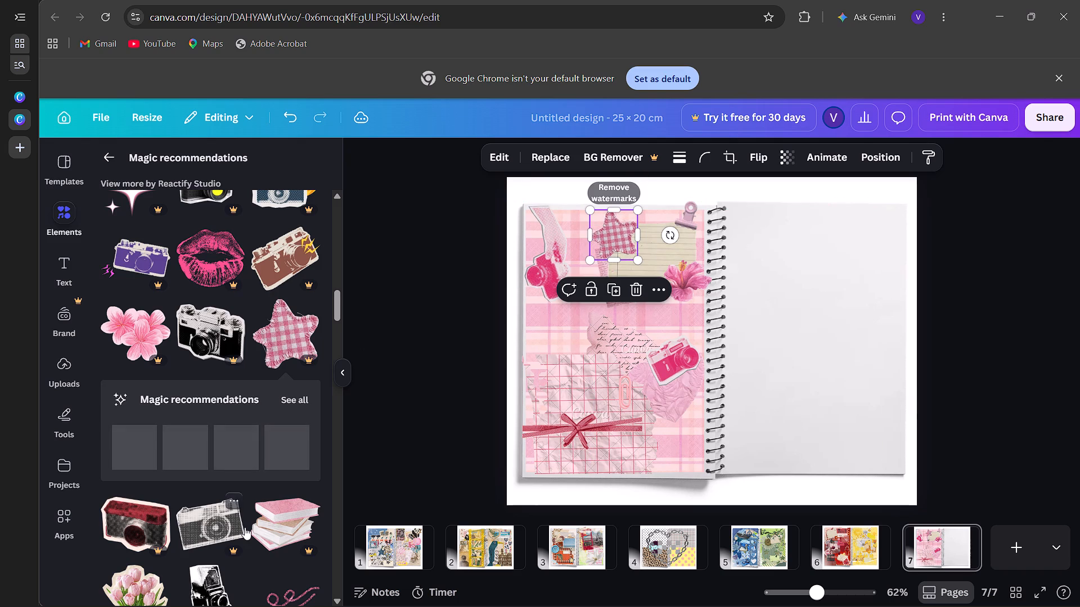
Add the pink halftone dot texture, shrink it over the script paper and camera, and trim its width to about 7.3 cm at the page edge.
scroll(245, 527, "down", 4)
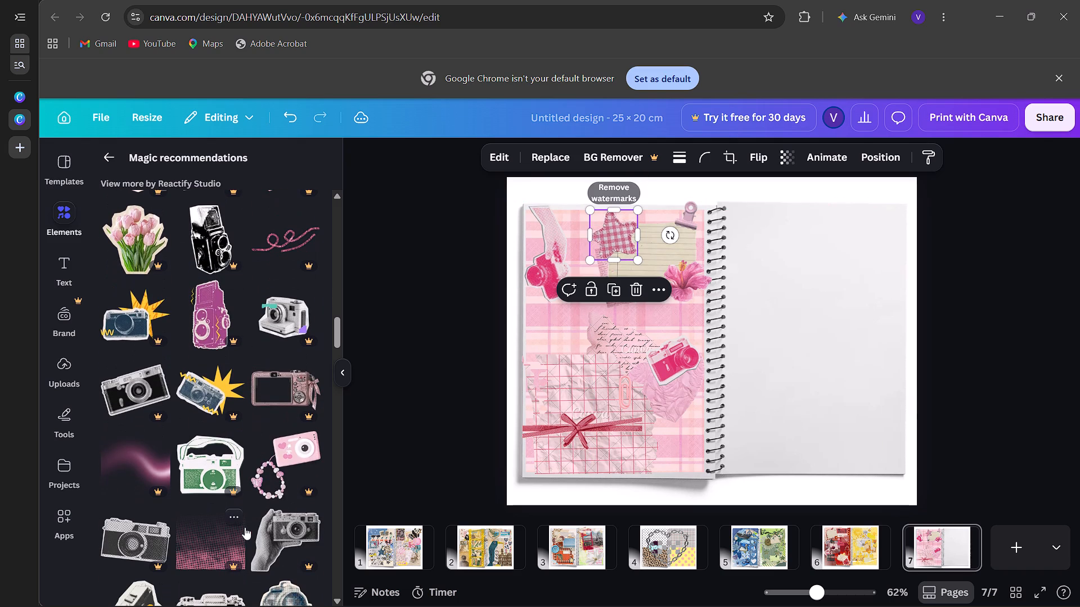
scroll(245, 527, "down", 1)
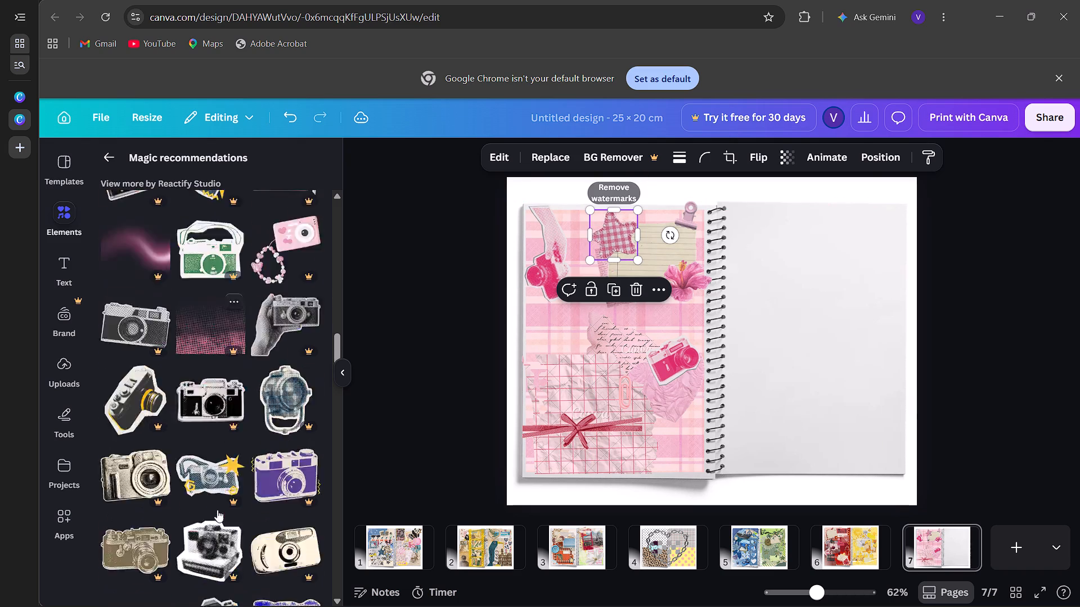
left_click(205, 472)
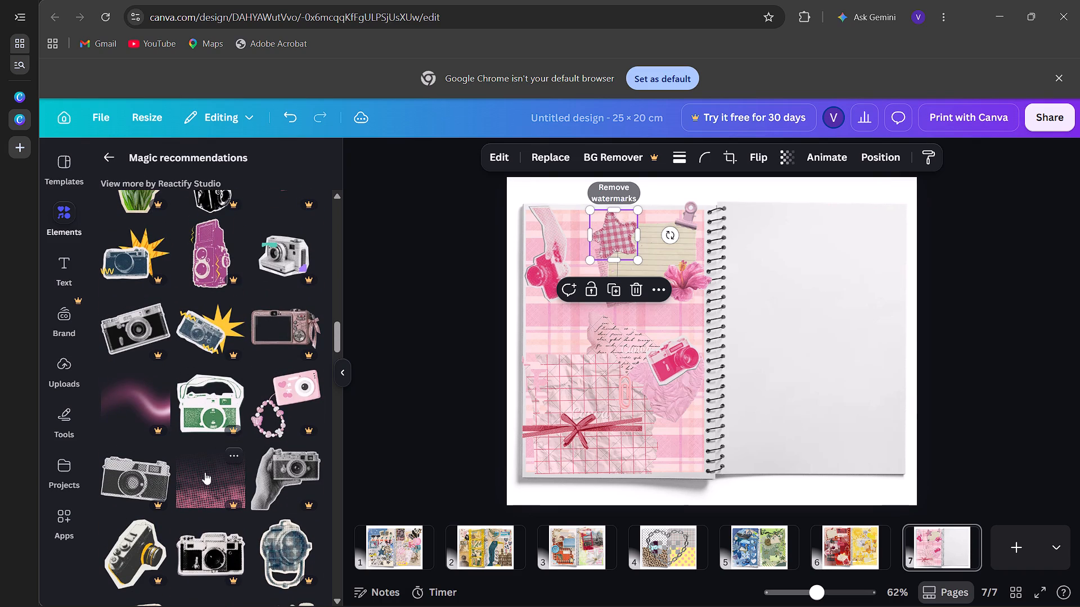
left_click_drag(557, 472, 557, 472)
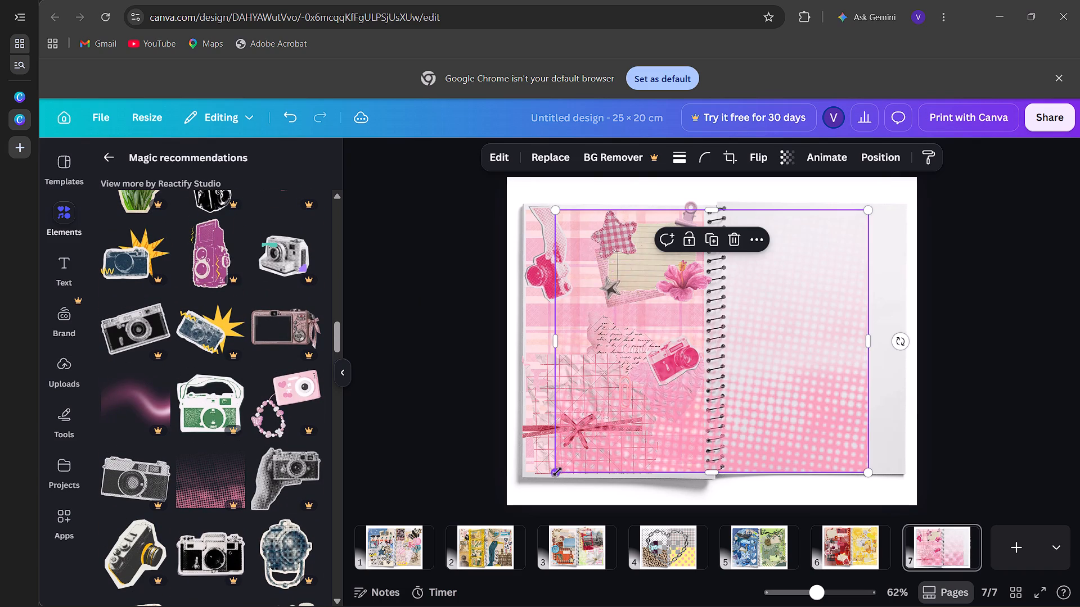
left_click_drag(557, 472, 726, 328)
left_click_drag(791, 275, 691, 310)
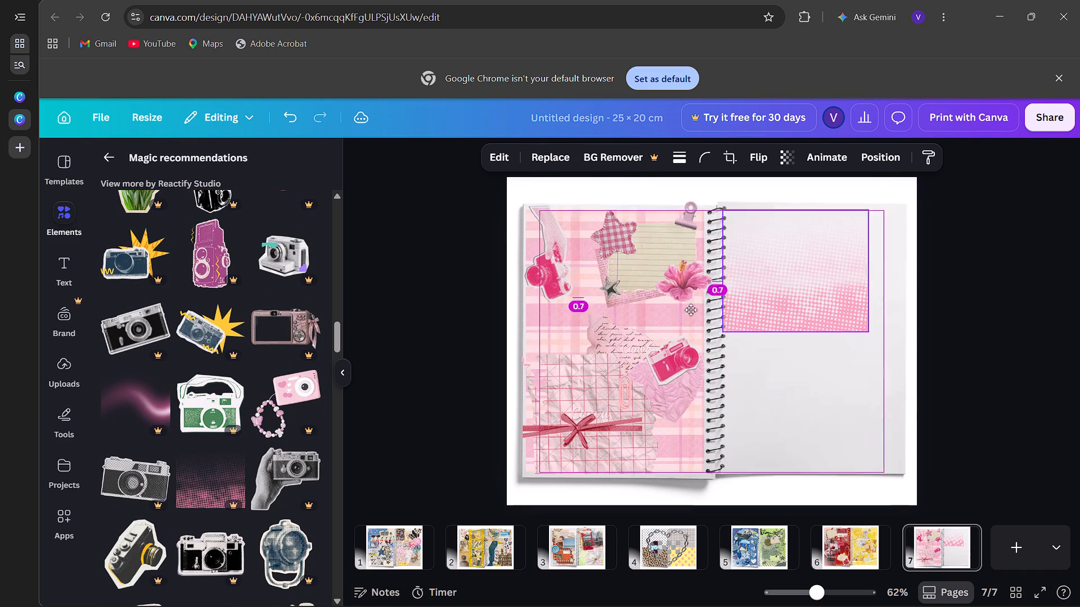
left_click_drag(691, 310, 587, 304)
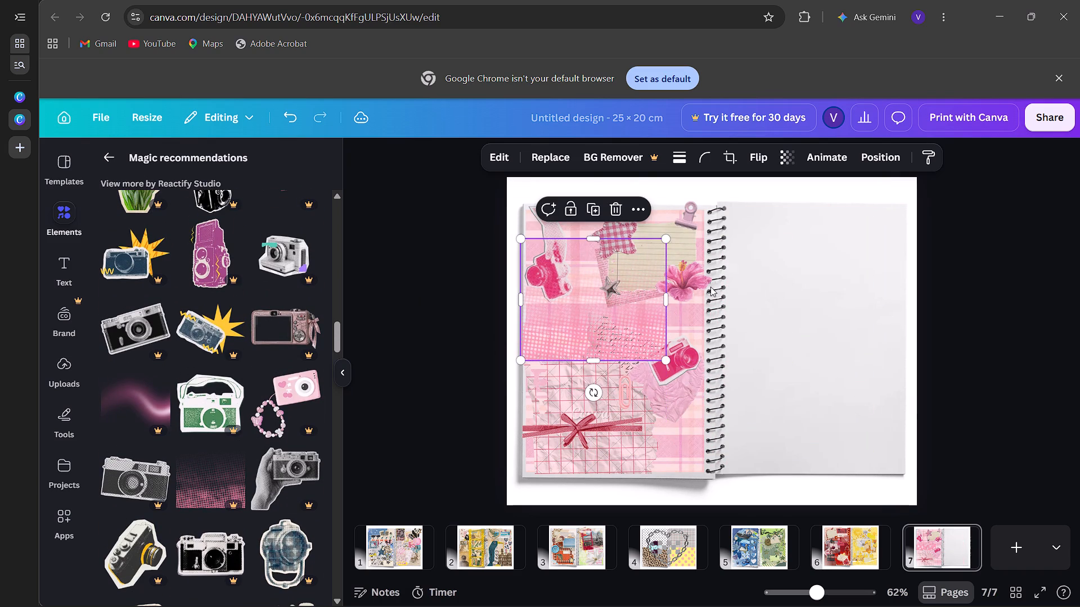
left_click(768, 295)
left_click_drag(561, 338, 624, 378)
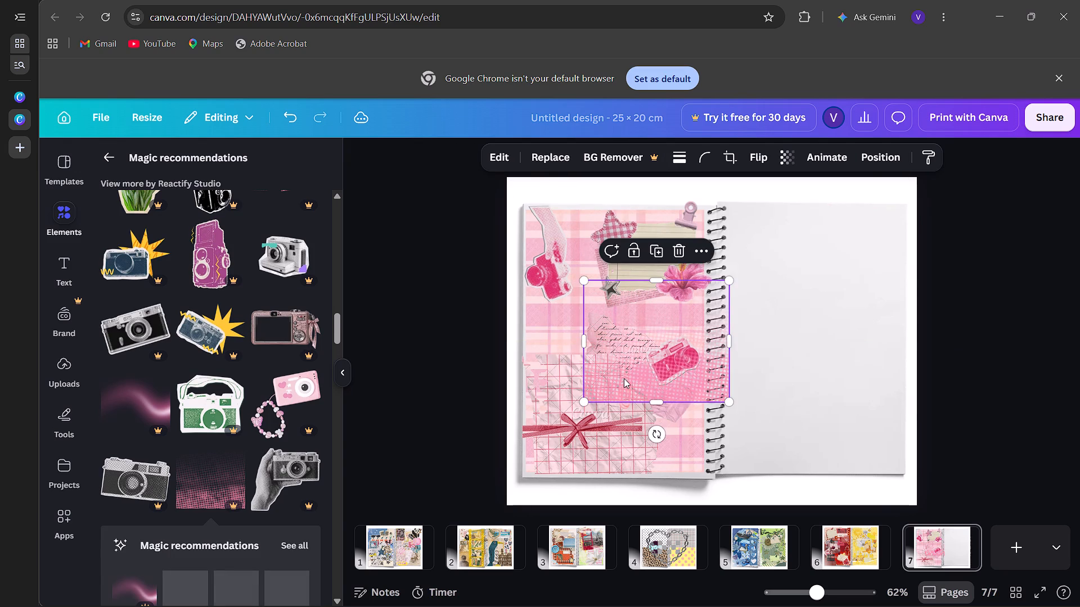
left_click_drag(729, 341, 703, 350)
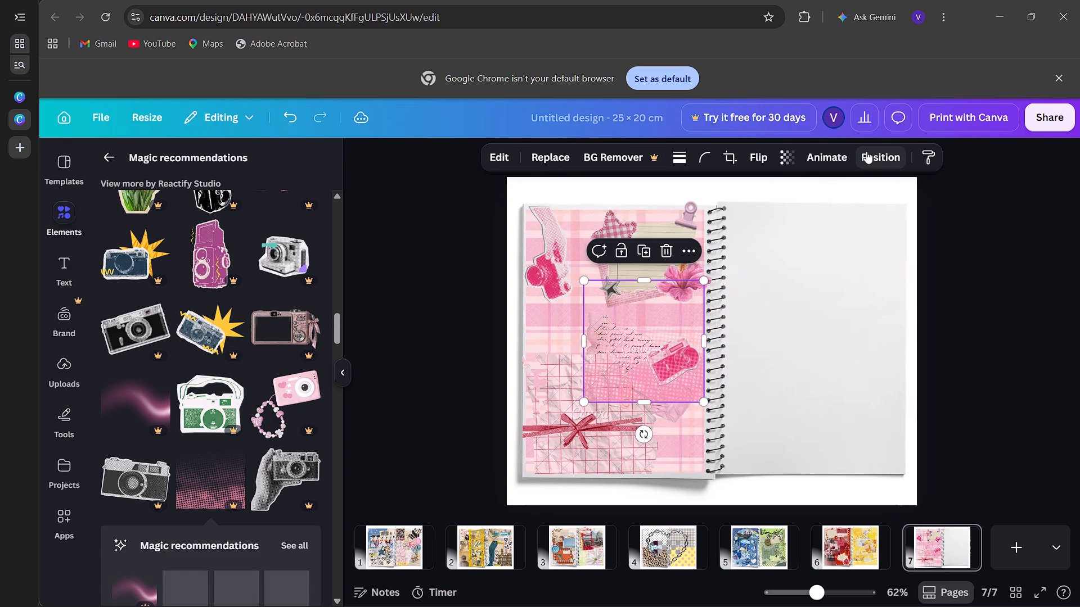
Reorder the halftone texture so it sits behind the script paper, camera and crumpled heart but above the plaid background.
left_click(866, 151)
left_click(255, 257)
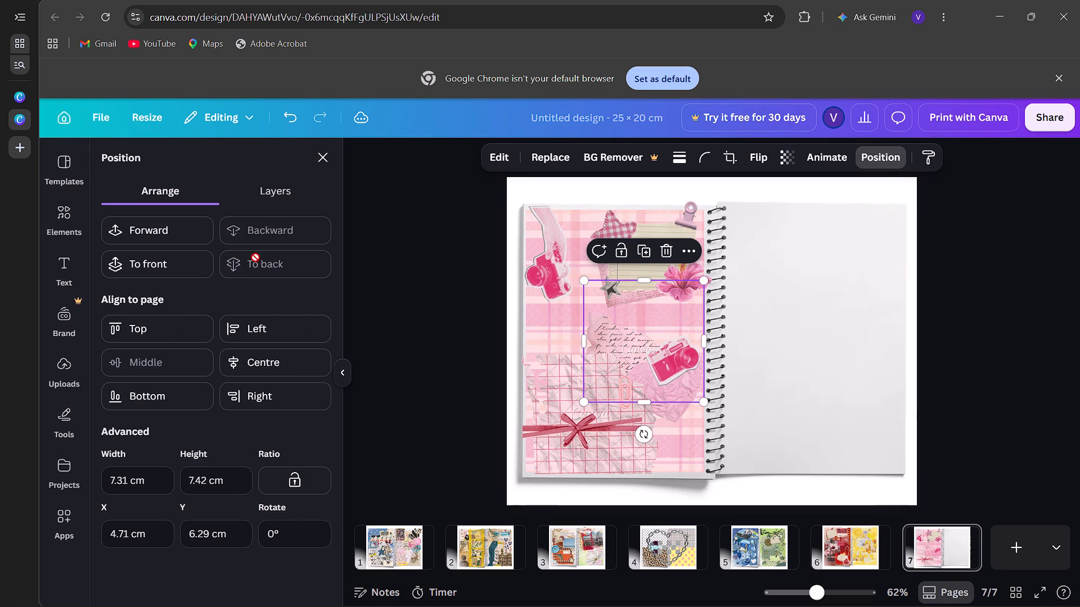
left_click(177, 259)
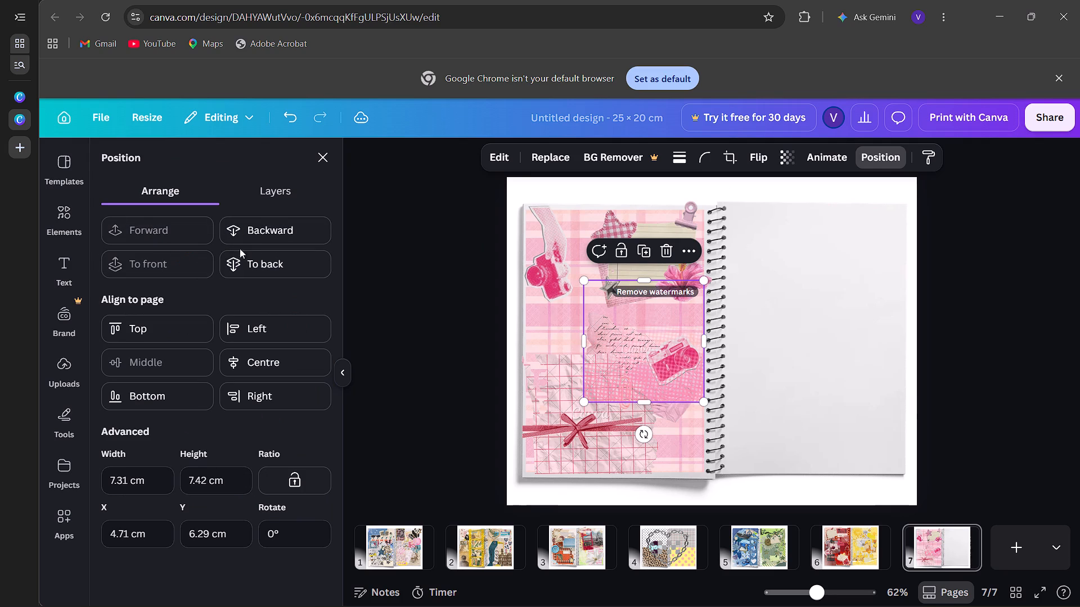
left_click(262, 232)
left_click(262, 232)
left_click(262, 232)
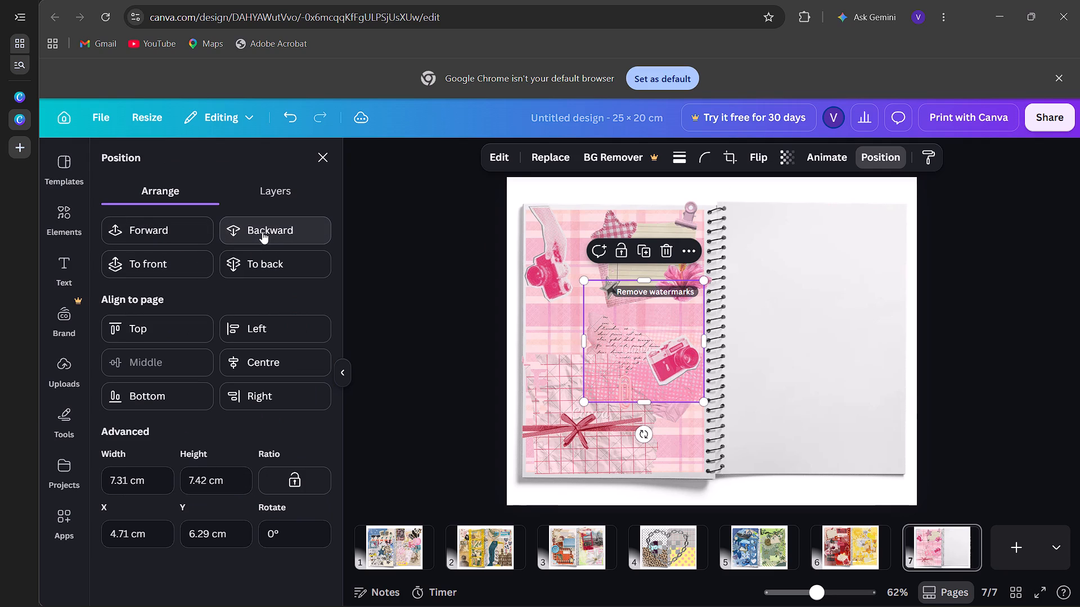
left_click(262, 232)
left_click(262, 232)
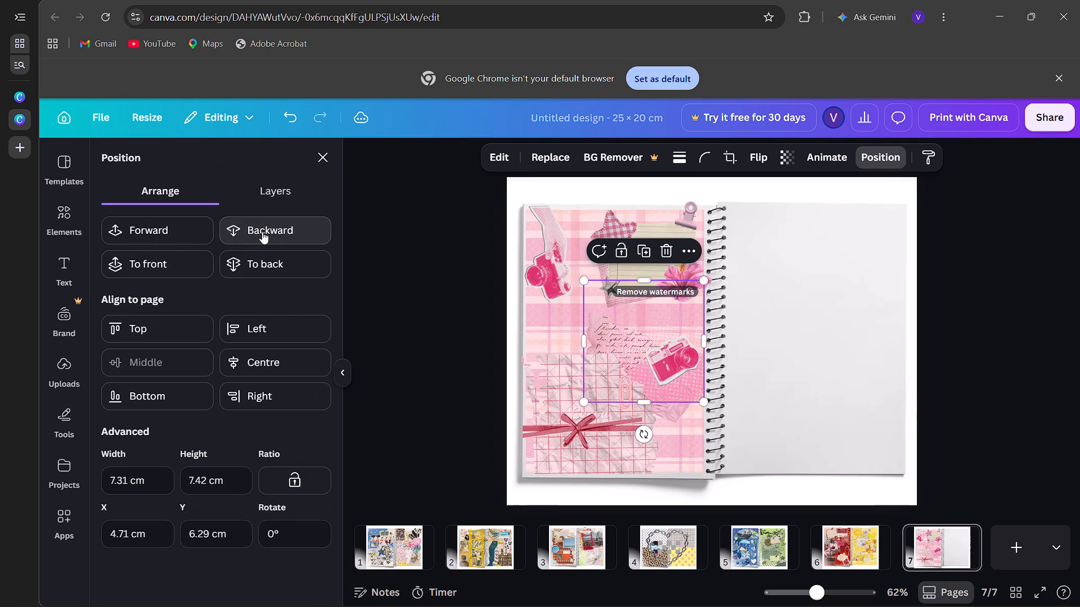
left_click(262, 232)
left_click(262, 232)
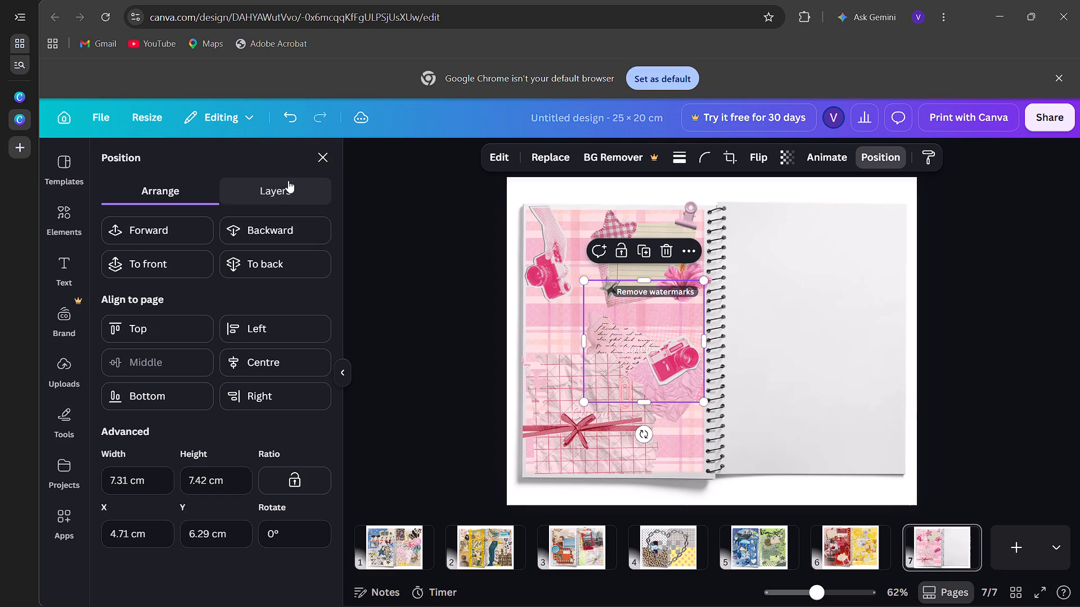
left_click(319, 151)
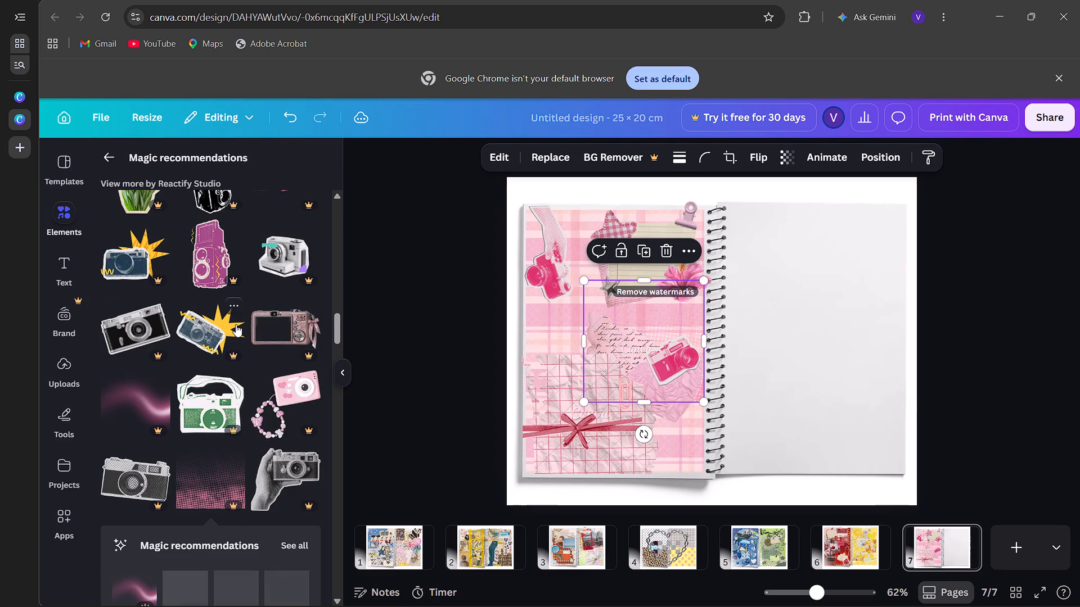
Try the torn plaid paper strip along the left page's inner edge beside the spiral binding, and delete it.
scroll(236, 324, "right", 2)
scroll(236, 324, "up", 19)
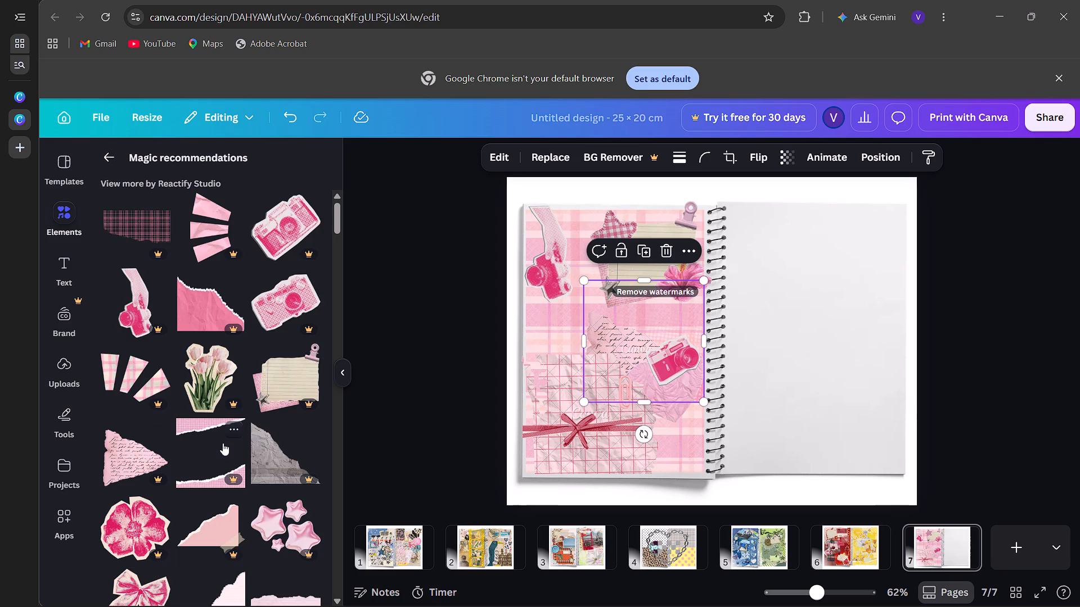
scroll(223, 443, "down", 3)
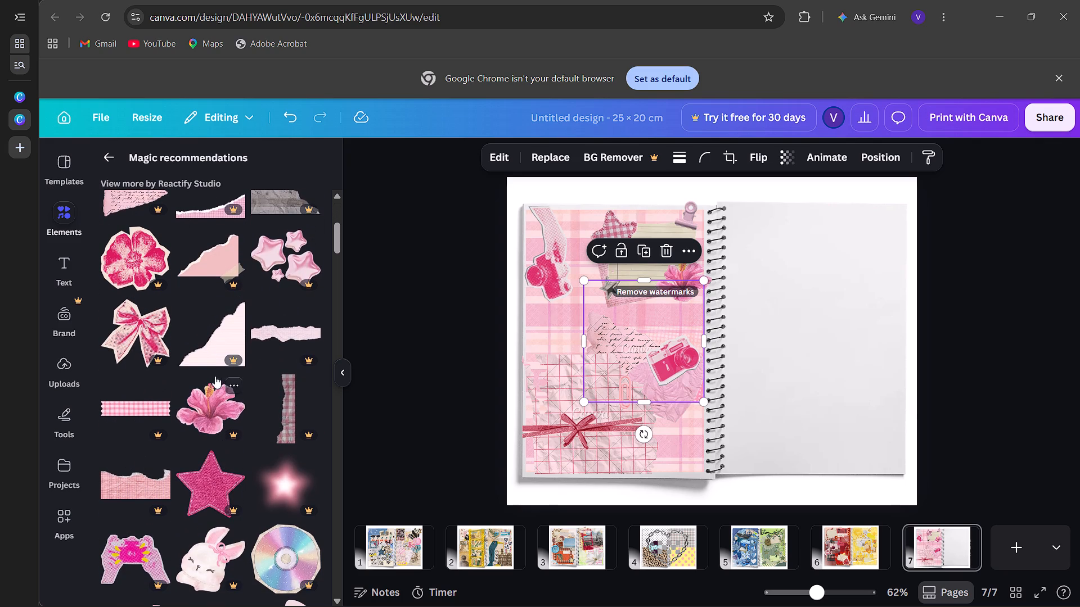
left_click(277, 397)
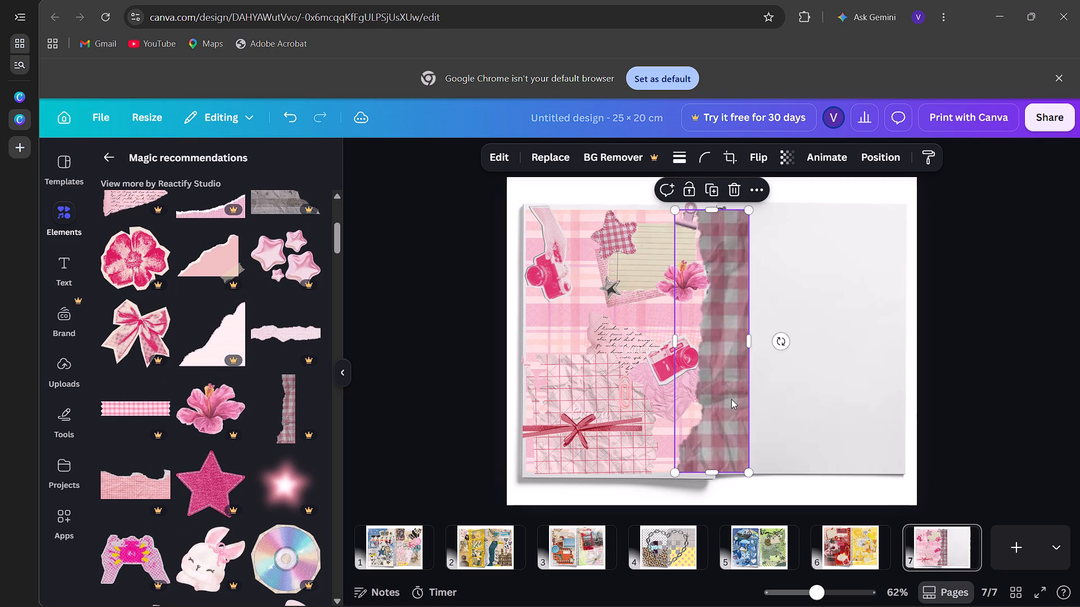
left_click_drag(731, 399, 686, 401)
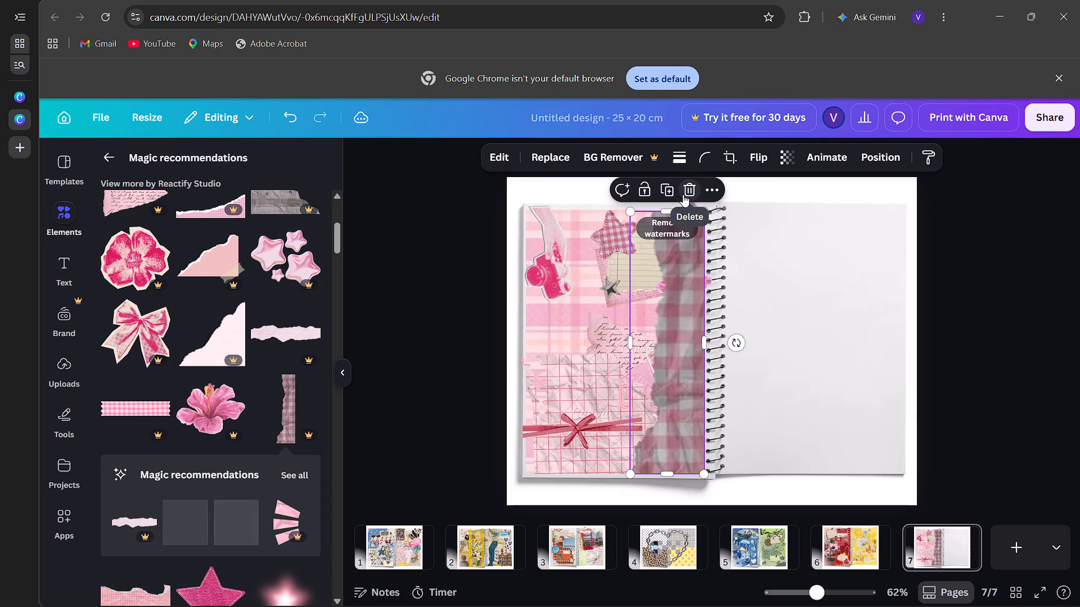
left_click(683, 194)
Add the pink tulip bouquet from the related recommendations, shrink it, and place it at the grid paper's upper edge beside the script paper.
left_click(294, 473)
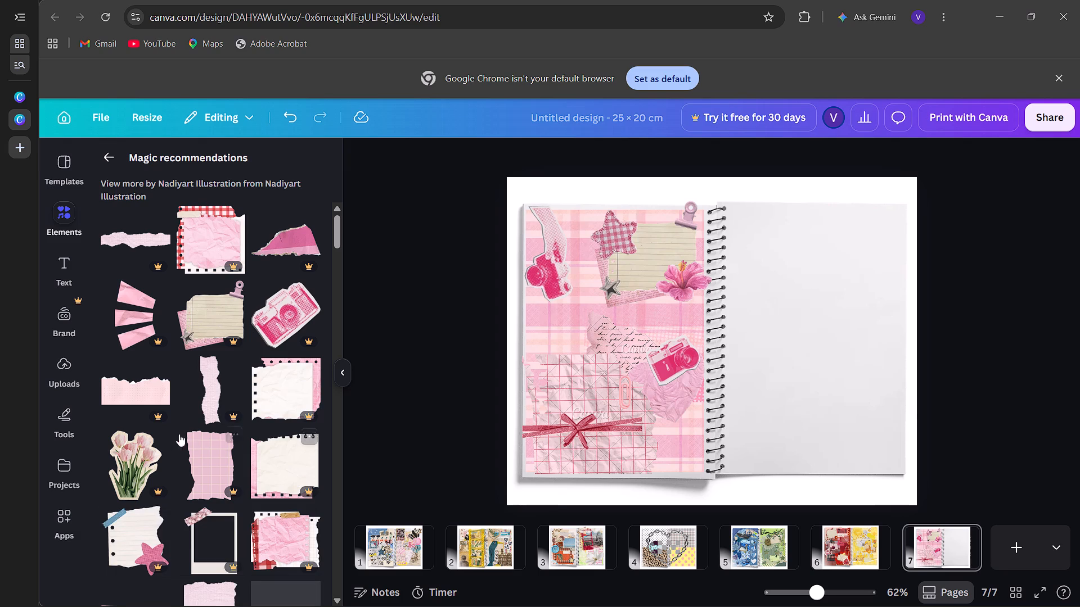
left_click(132, 463)
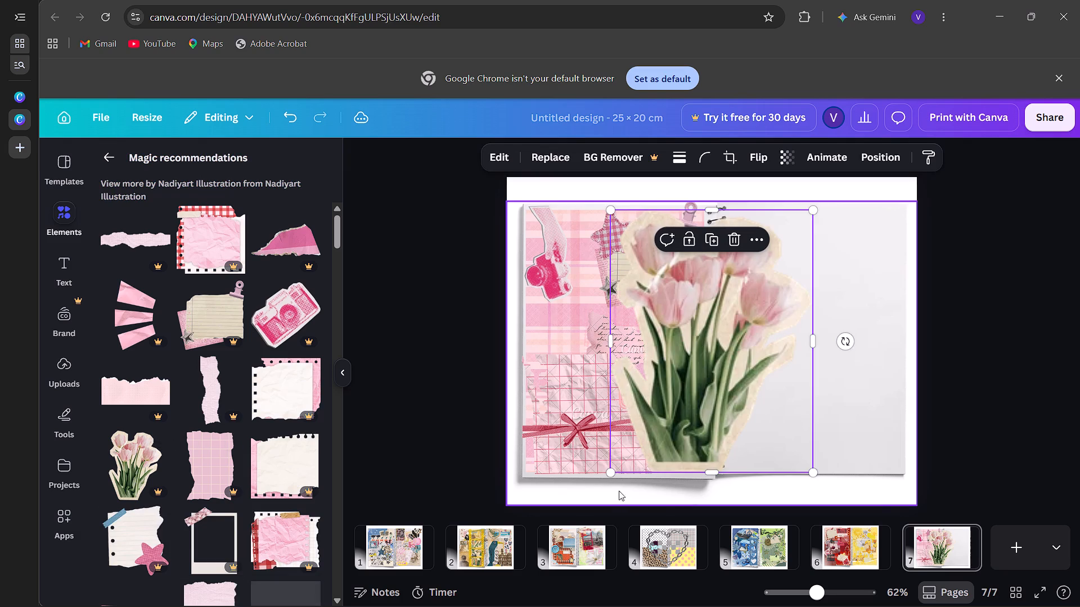
left_click_drag(606, 474, 782, 241)
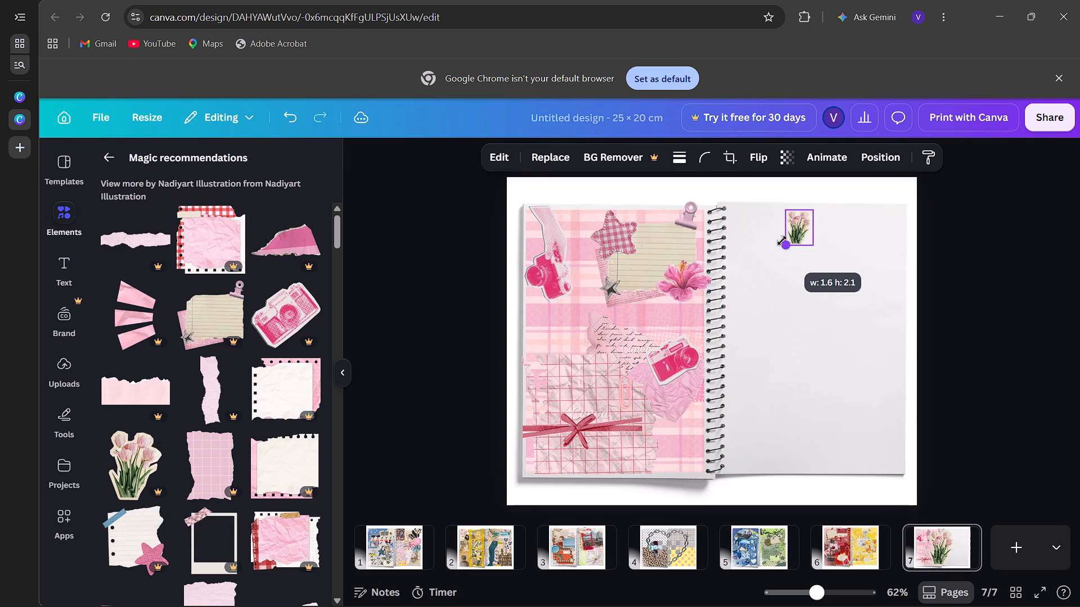
left_click_drag(782, 241, 777, 210)
left_click_drag(804, 222, 793, 248)
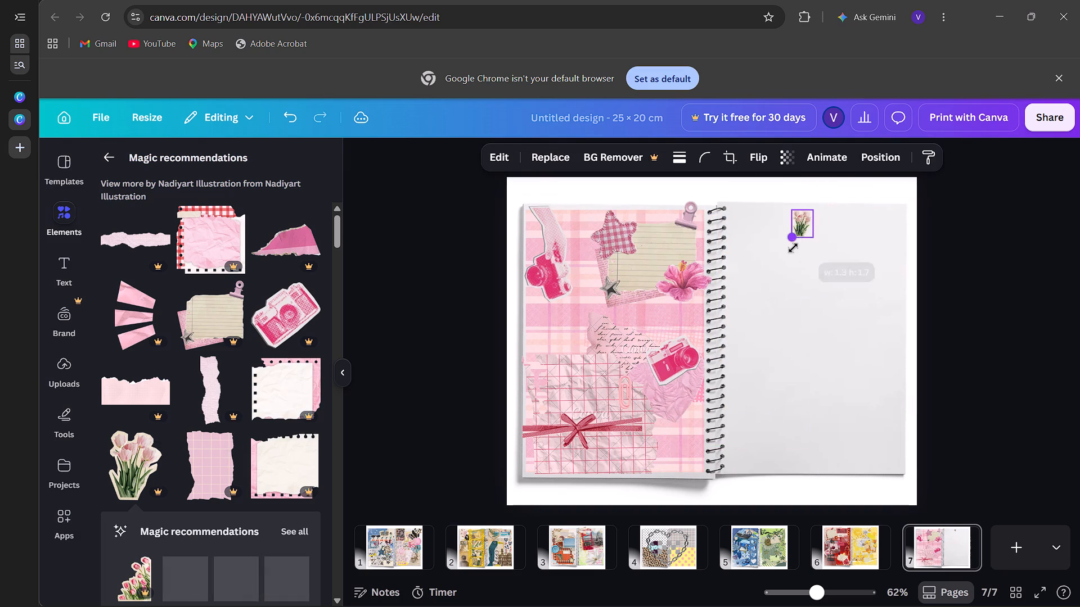
left_click_drag(793, 248, 793, 249)
left_click_drag(799, 235, 602, 517)
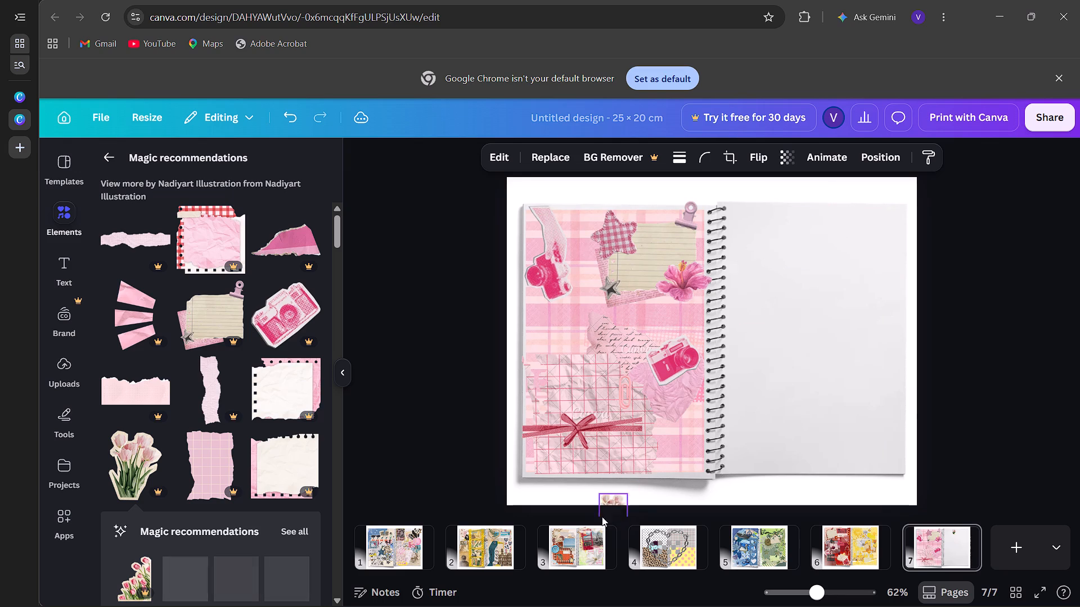
left_click_drag(602, 517, 646, 420)
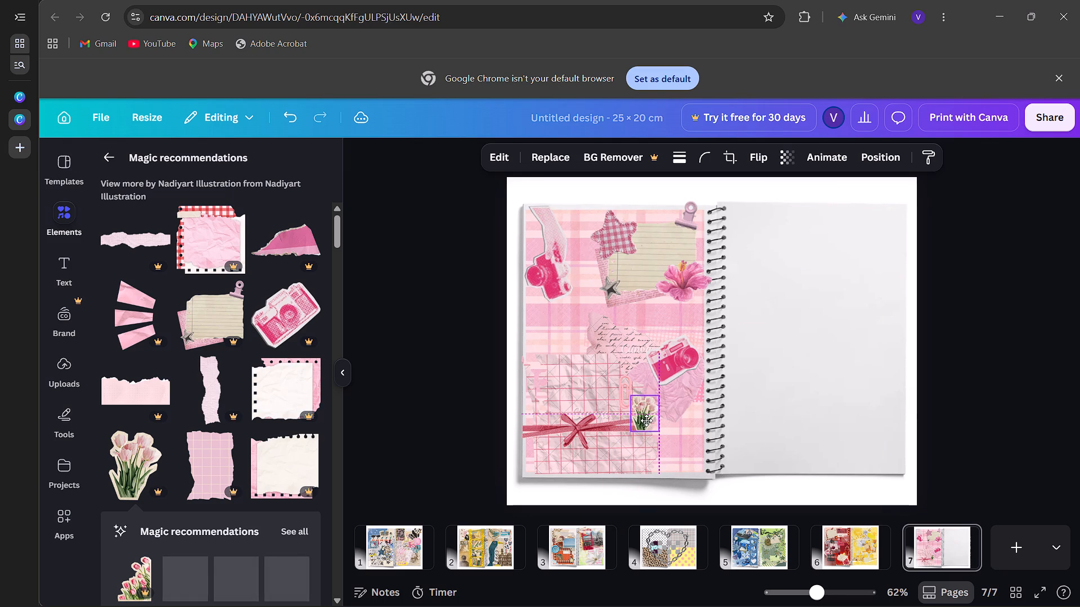
left_click_drag(646, 420, 591, 360)
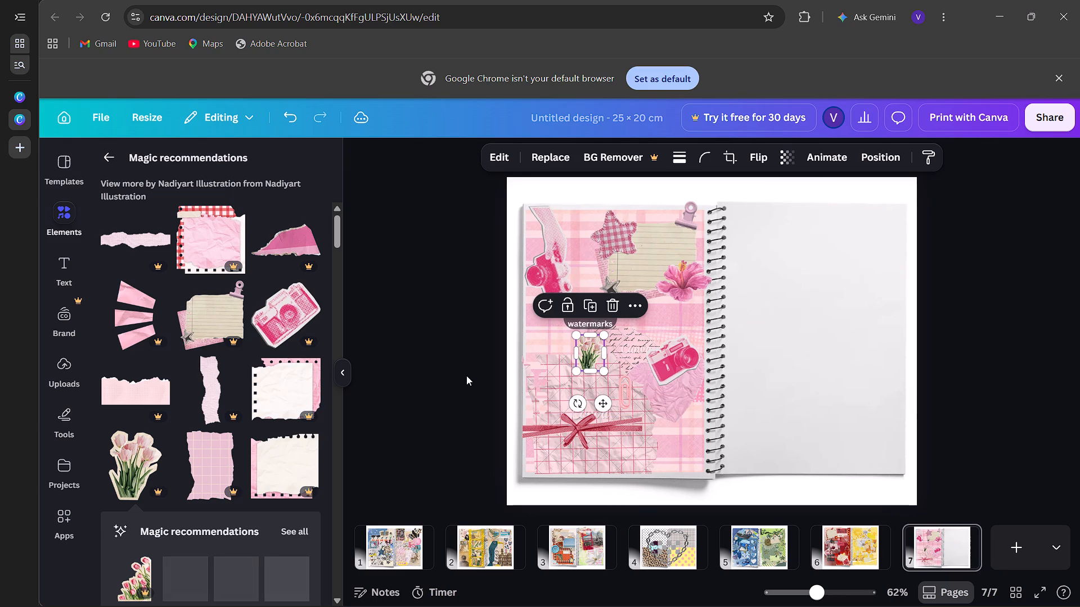
Add the instant-photo frame with floral tape, shrink it, tilt it about 20° counterclockwise with the tape at its upper-left corner, and frame the tulips.
scroll(217, 443, "down", 4)
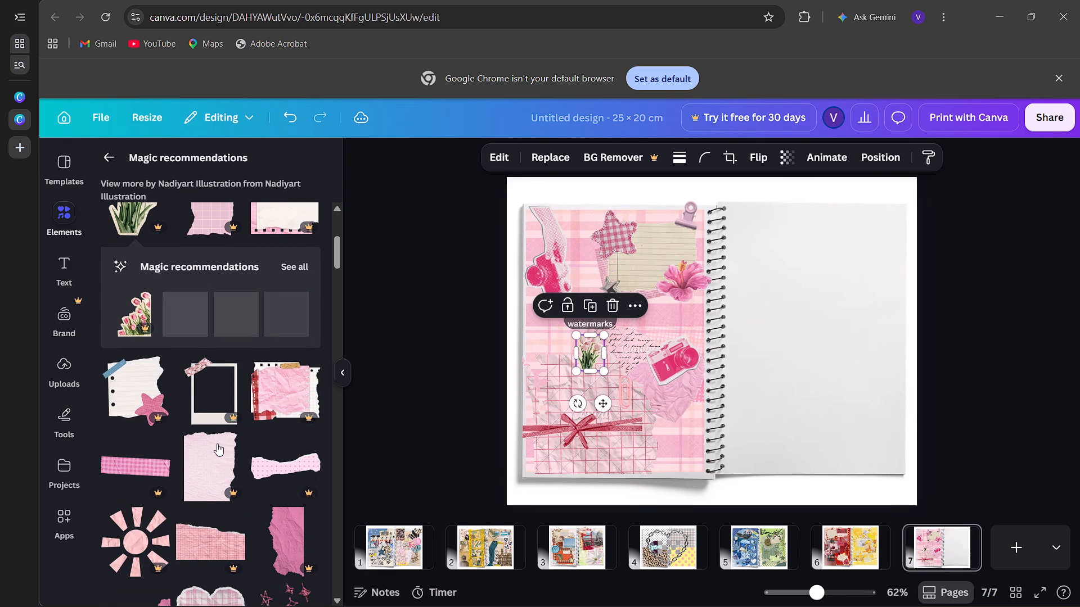
left_click(208, 395)
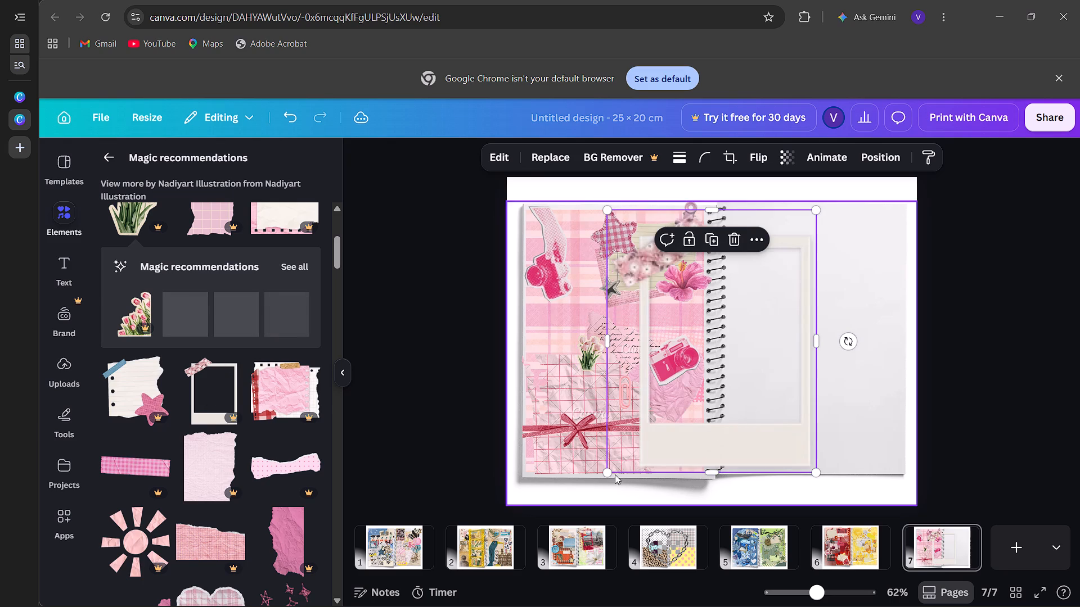
left_click_drag(849, 336, 717, 340)
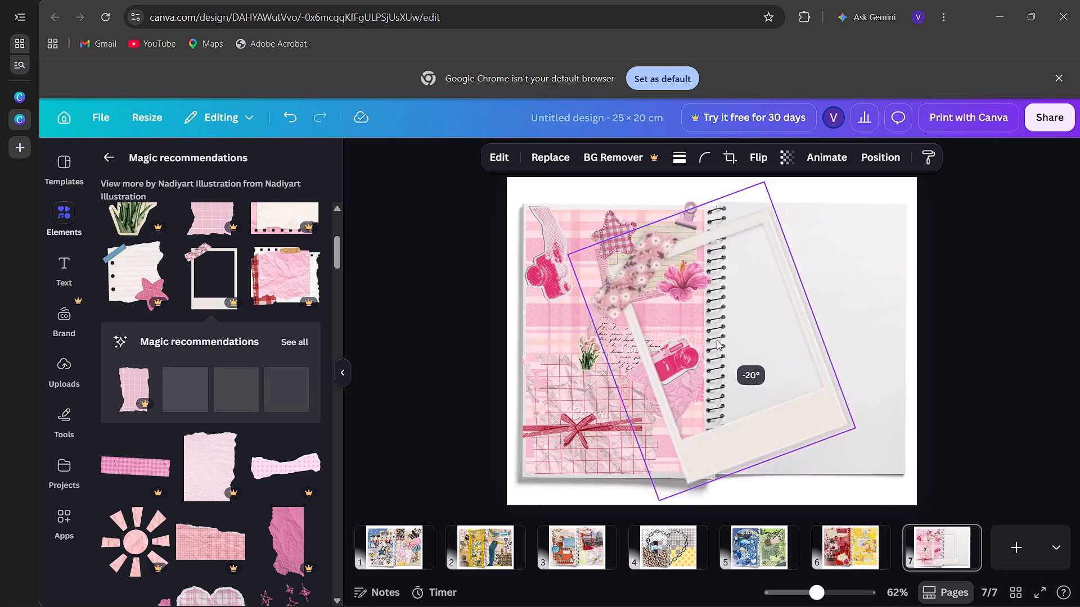
left_click_drag(717, 340, 715, 568)
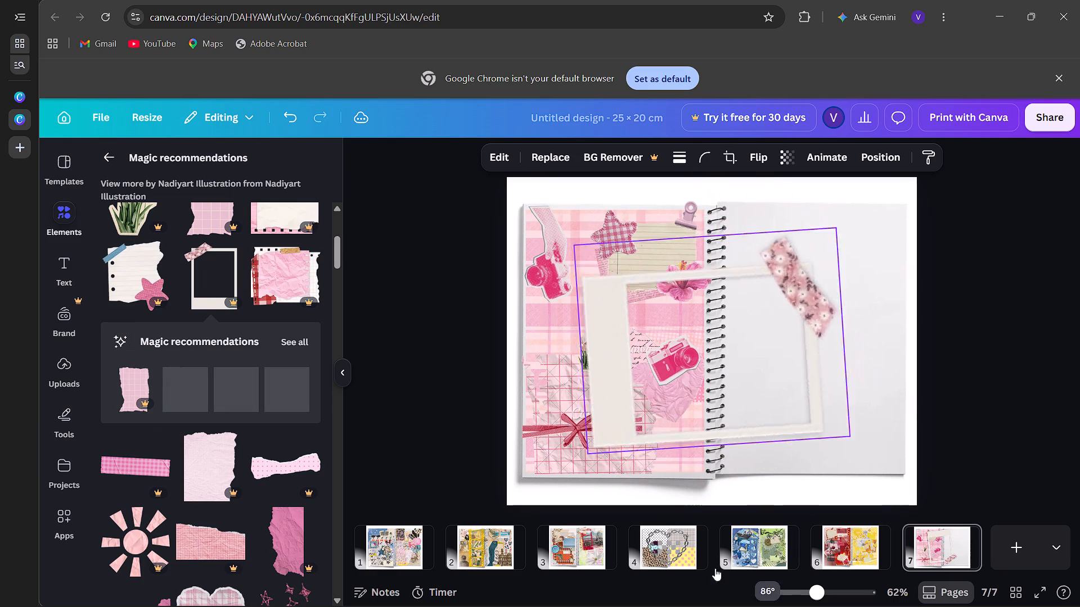
left_click_drag(715, 568, 487, 436)
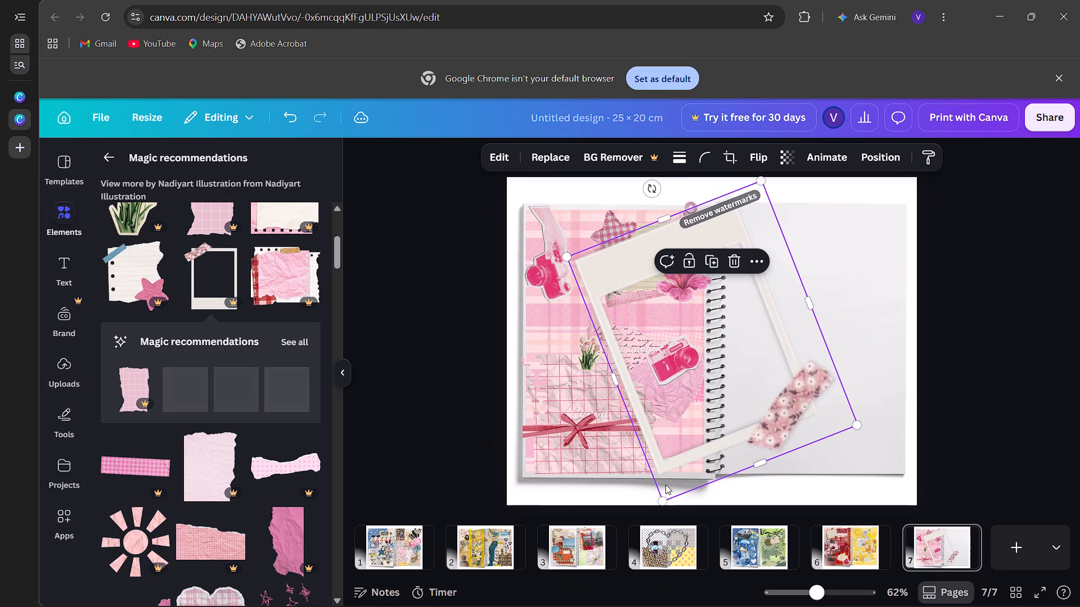
left_click_drag(663, 502, 716, 286)
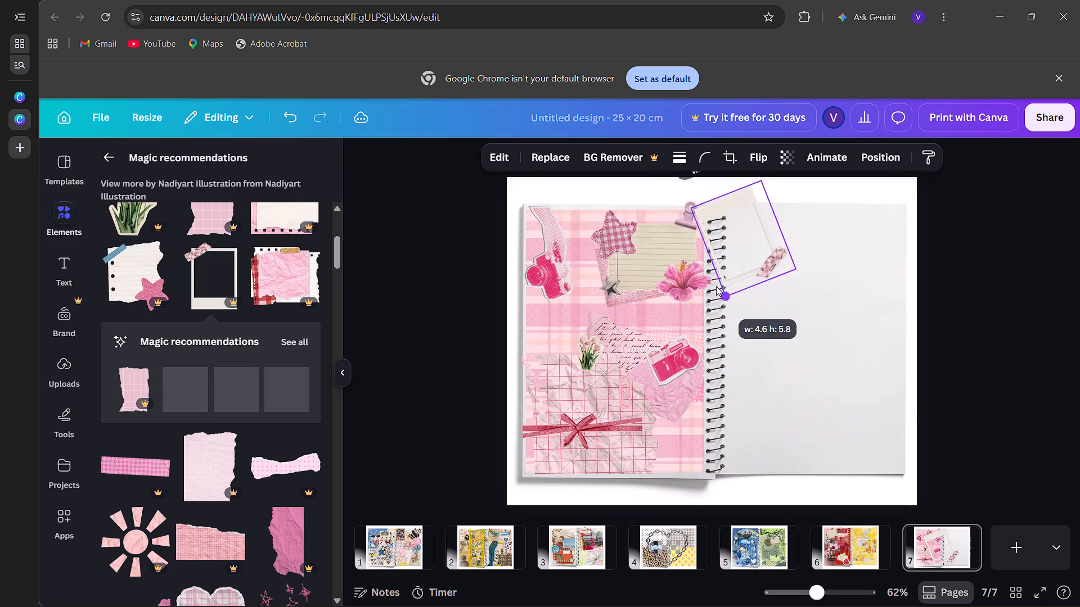
left_click_drag(716, 286, 708, 311)
left_click_drag(713, 243, 568, 355)
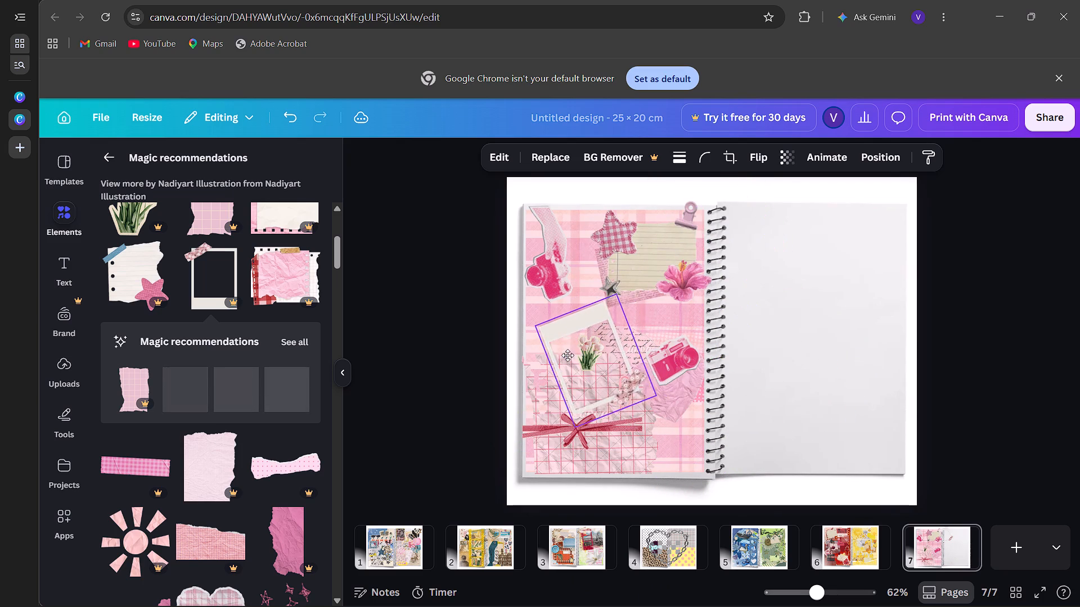
left_click_drag(568, 355, 583, 348)
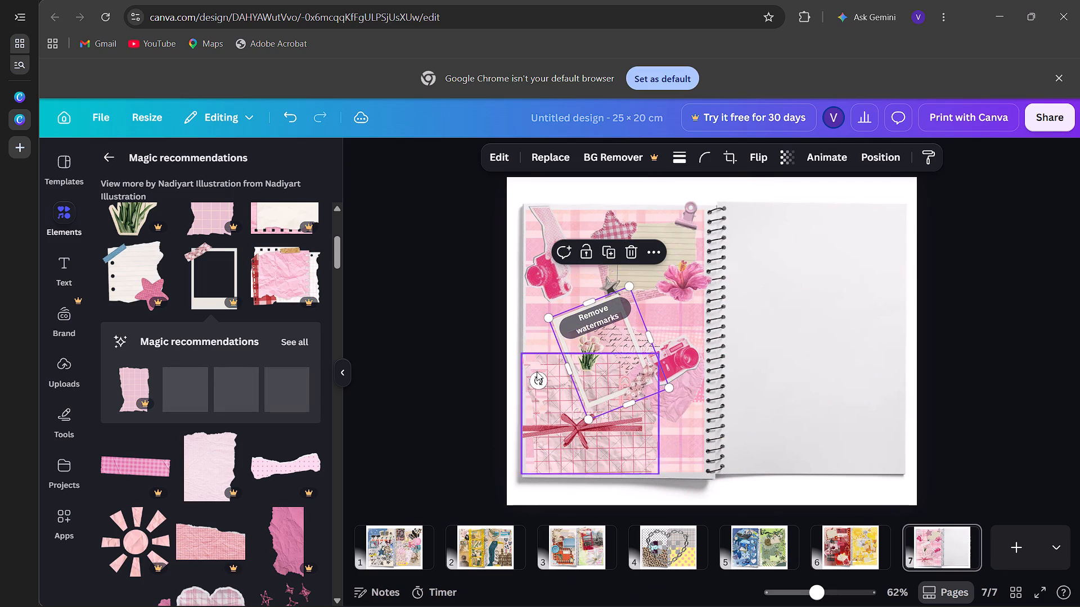
left_click_drag(535, 377, 712, 320)
left_click_drag(611, 369, 587, 371)
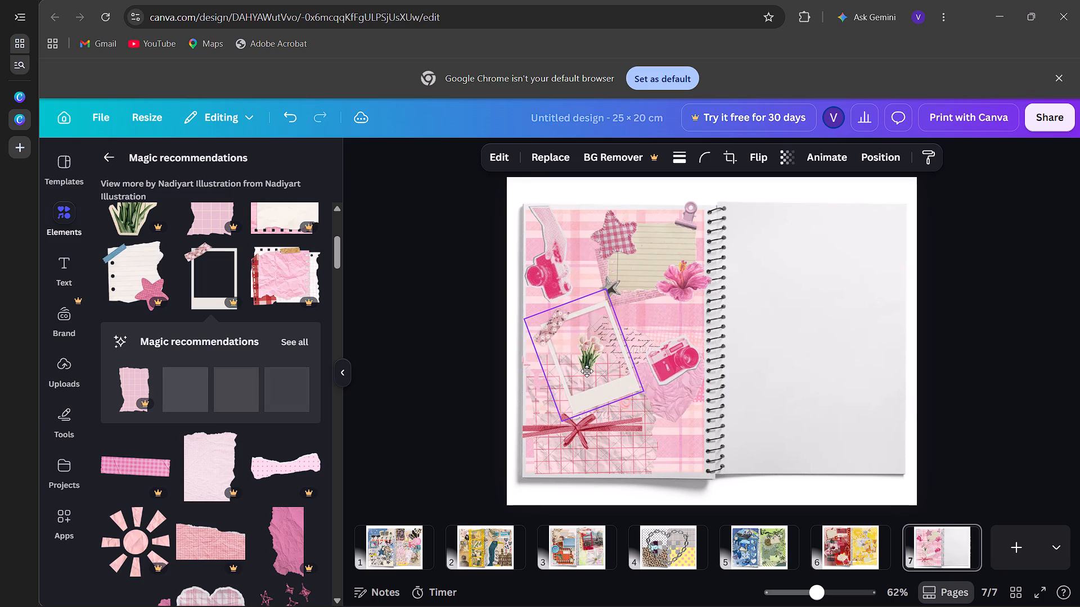
left_click_drag(587, 371, 586, 372)
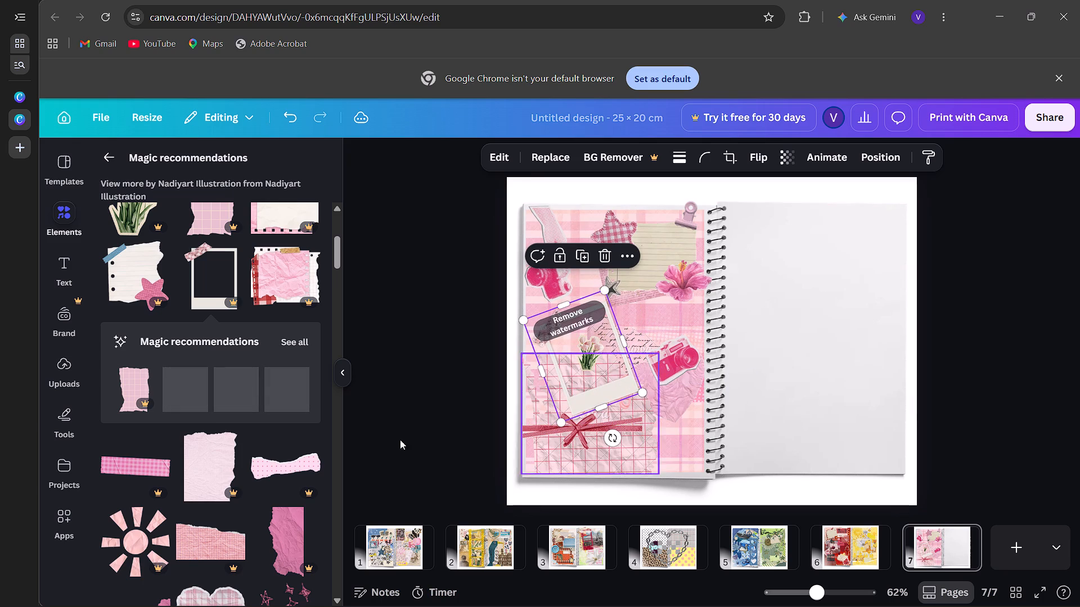
Add the creased pale pink gingham tape strip, shrink it, rotate it steeply, and place it over the photo frame's lower-right corner.
scroll(295, 514, "down", 1)
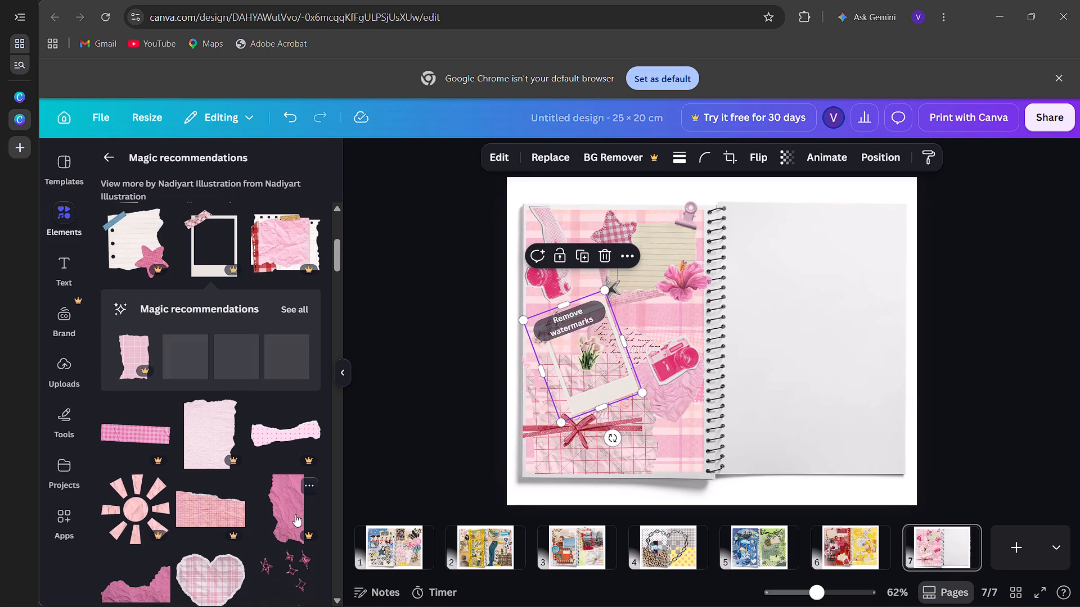
scroll(295, 514, "down", 1)
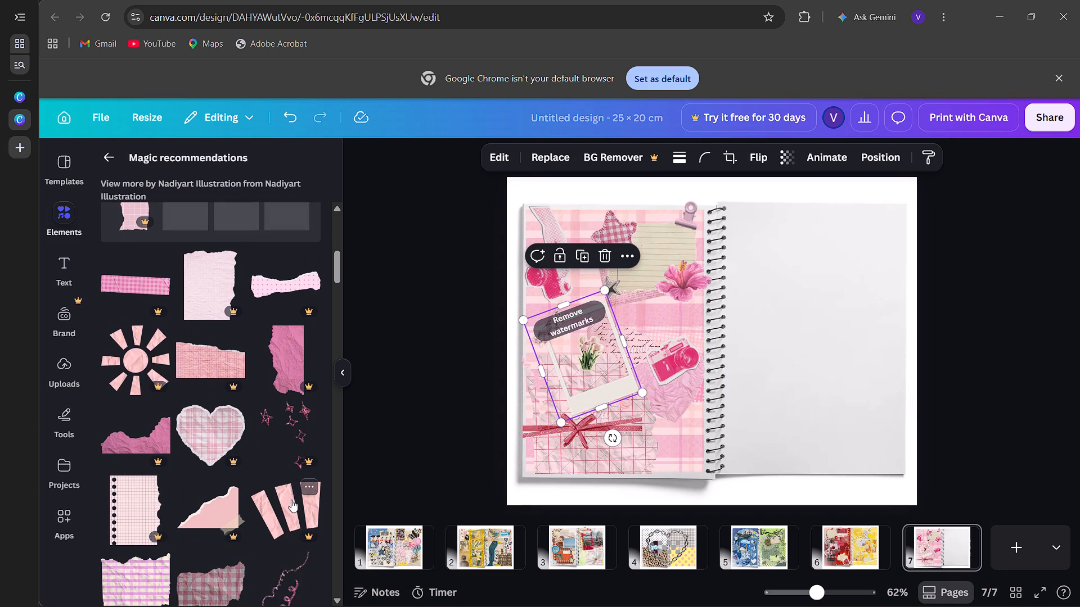
scroll(285, 497, "down", 3)
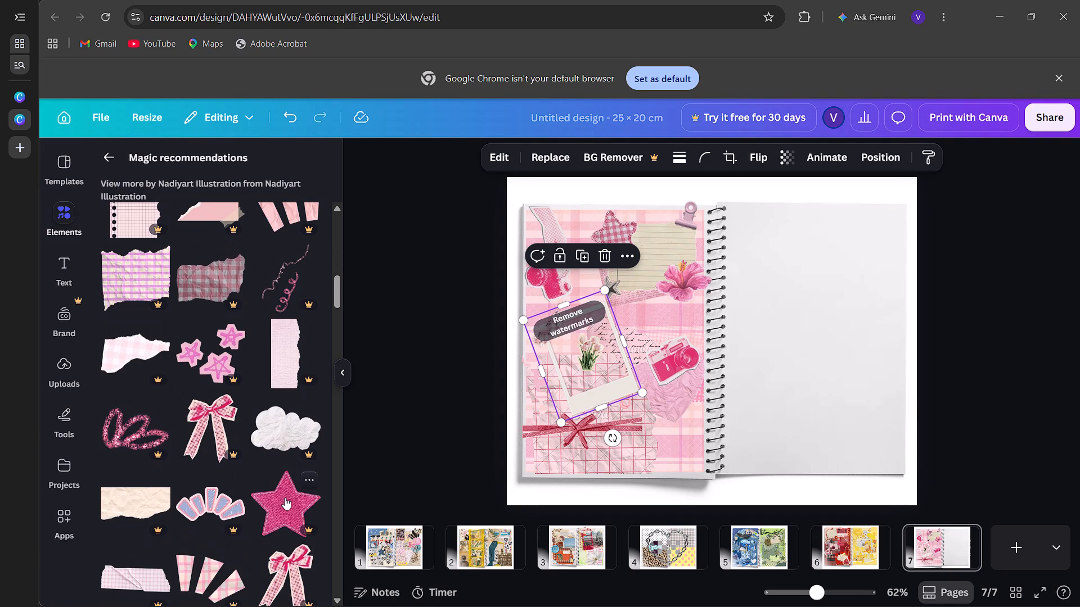
scroll(285, 497, "down", 1)
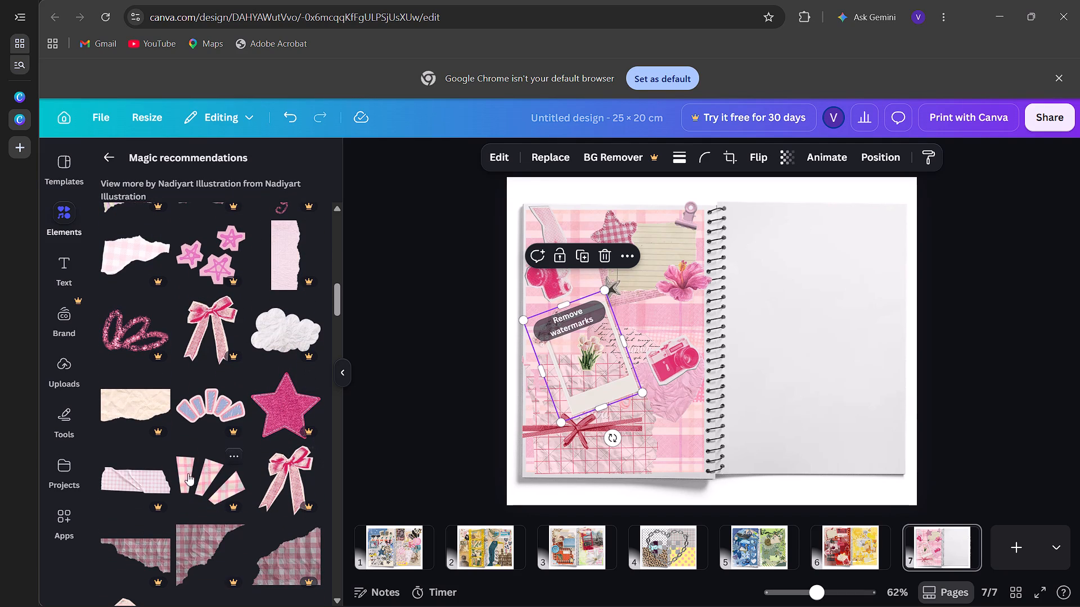
left_click(138, 474)
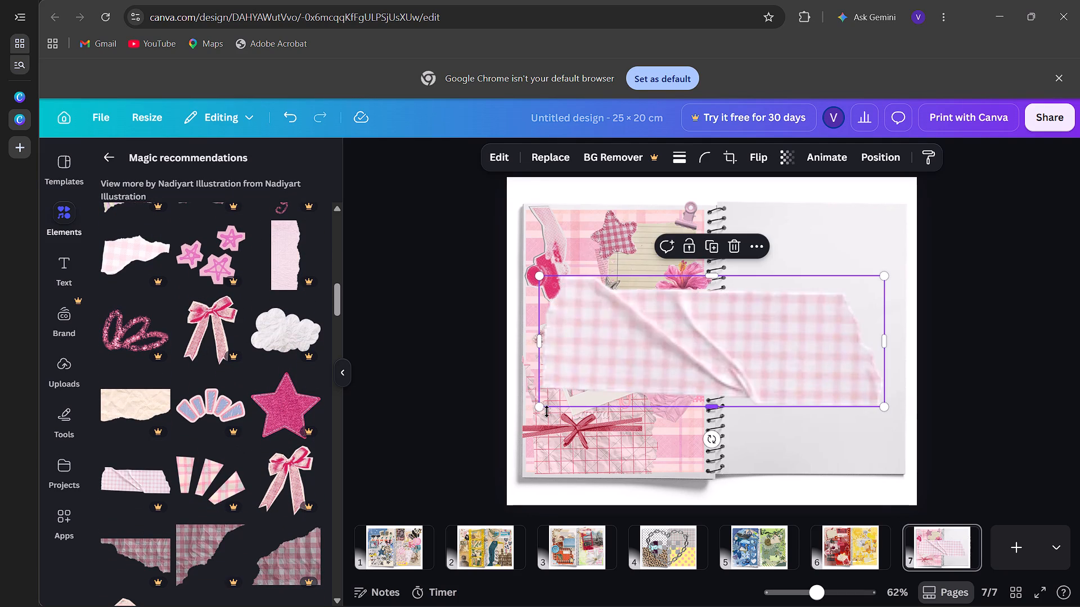
left_click_drag(542, 410, 610, 368)
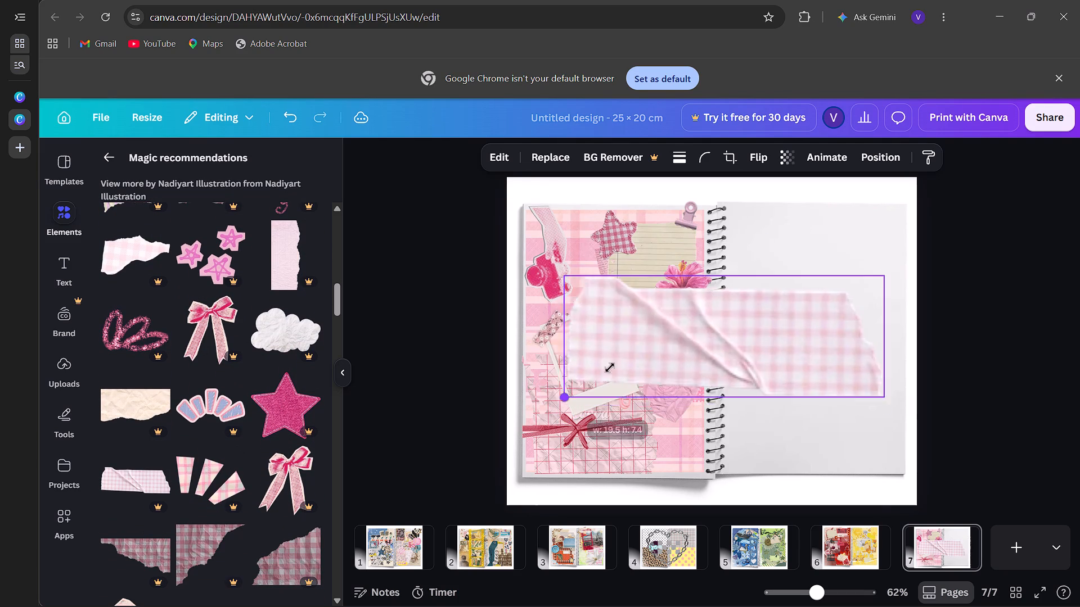
left_click_drag(610, 368, 838, 294)
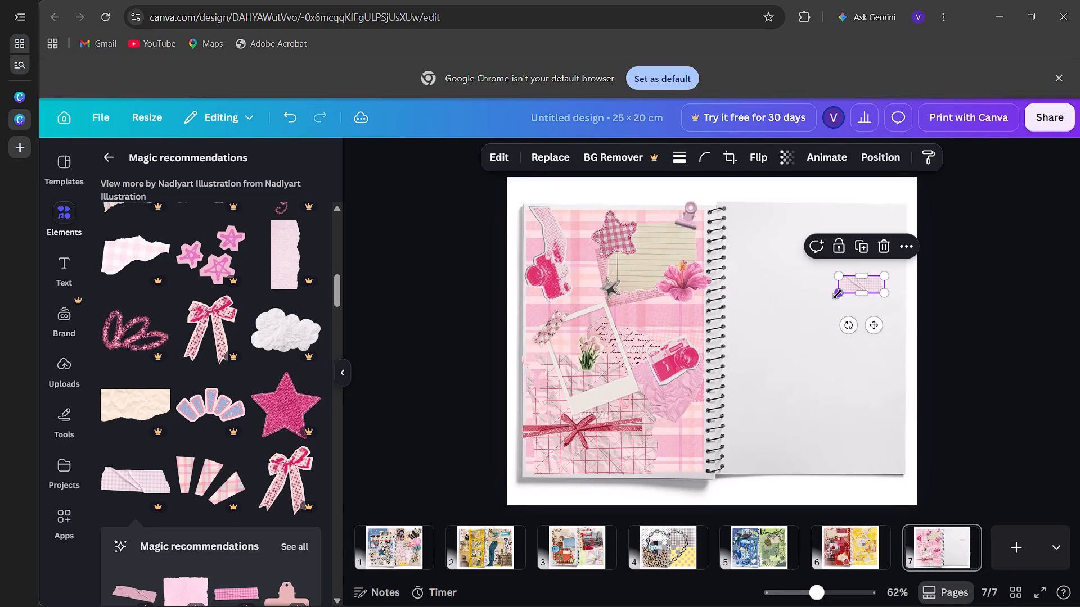
left_click_drag(877, 283, 646, 388)
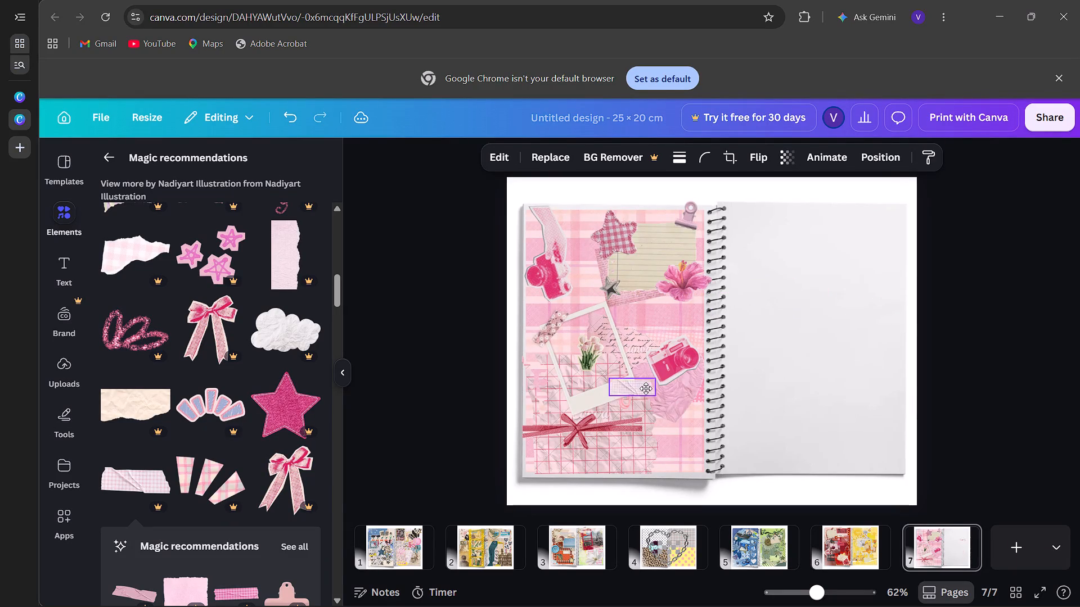
left_click_drag(646, 388, 640, 384)
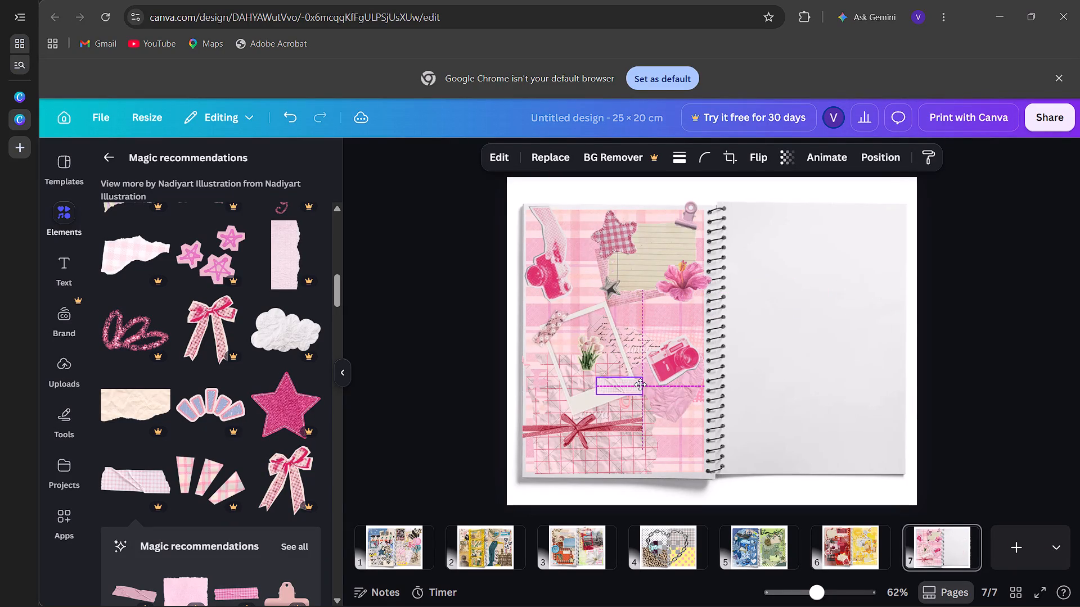
left_click_drag(640, 384, 650, 389)
left_click_drag(611, 397, 625, 392)
left_click_drag(629, 427, 631, 428)
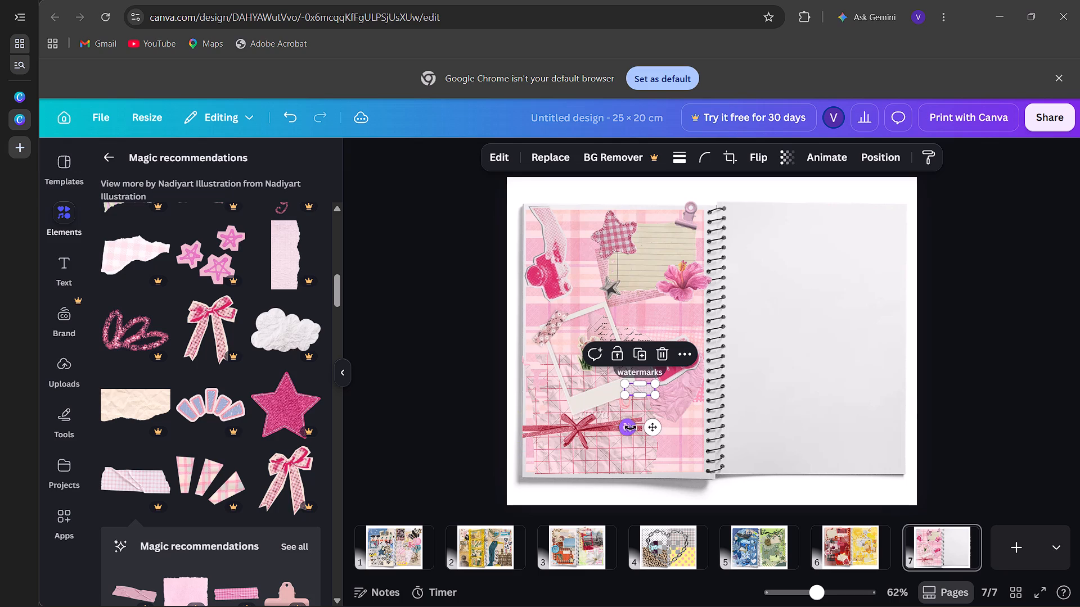
left_click_drag(631, 428, 703, 441)
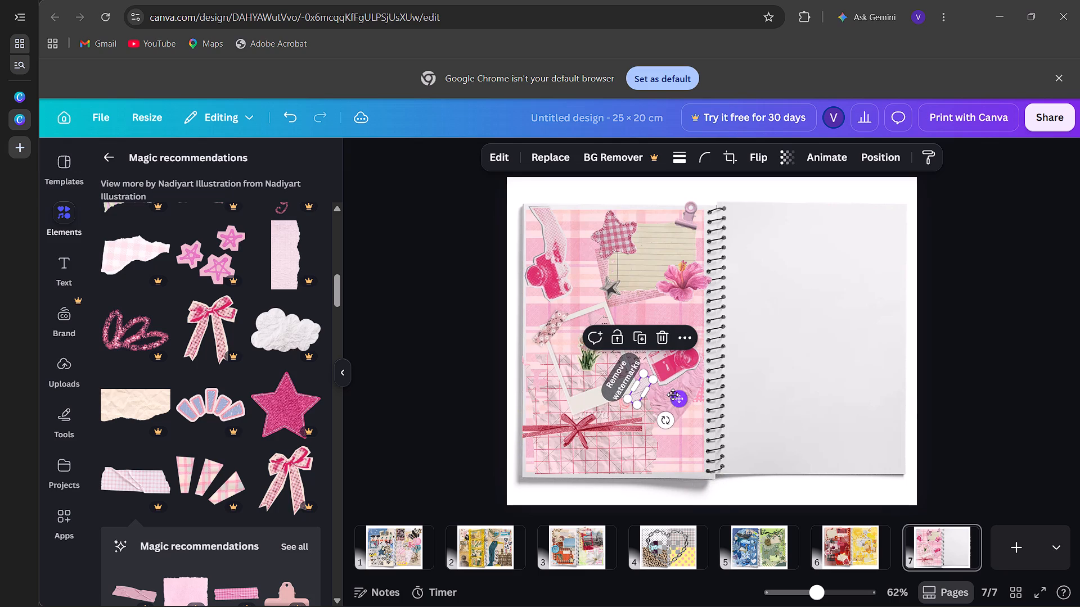
left_click_drag(683, 400, 676, 396)
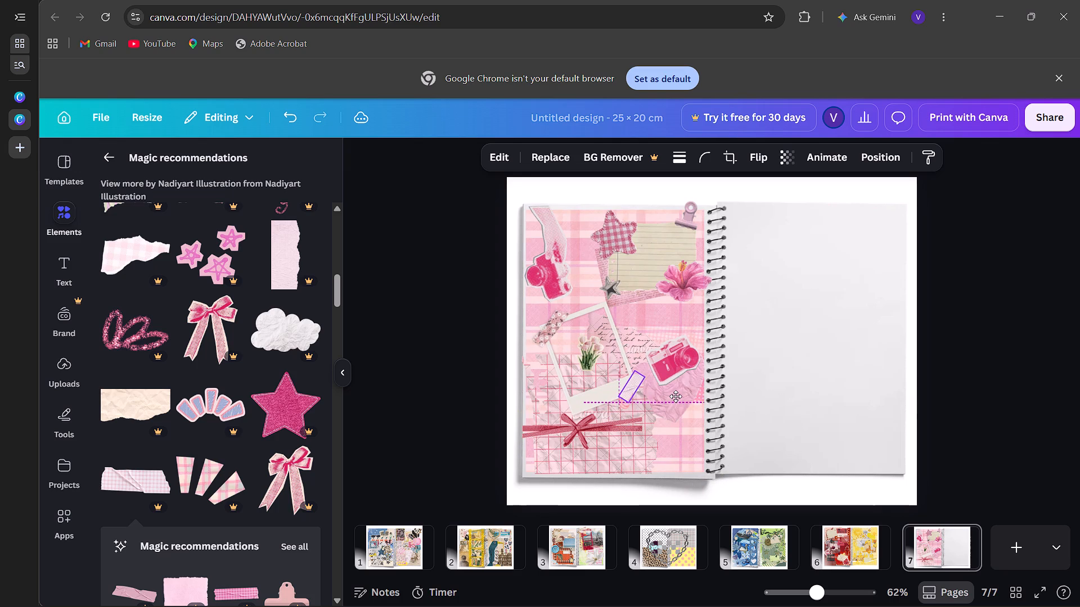
left_click_drag(676, 396, 673, 396)
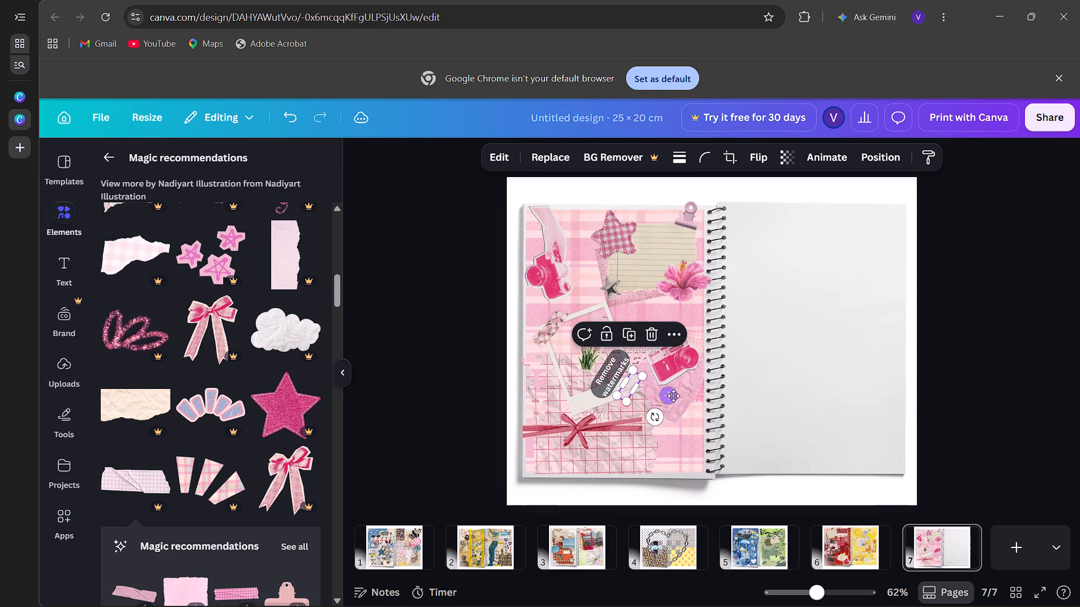
Add the glossy pink push pin from the related recommendations, shrink it to a tiny size, and pin it on the photo frame's upper-left floral tape.
scroll(290, 455, "down", 4)
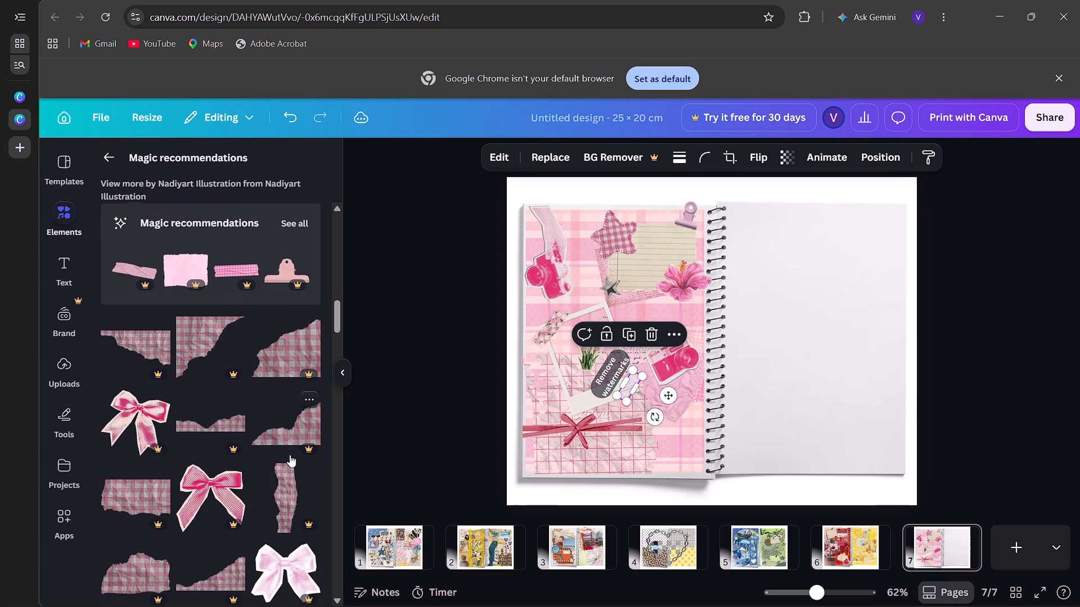
scroll(290, 455, "down", 4)
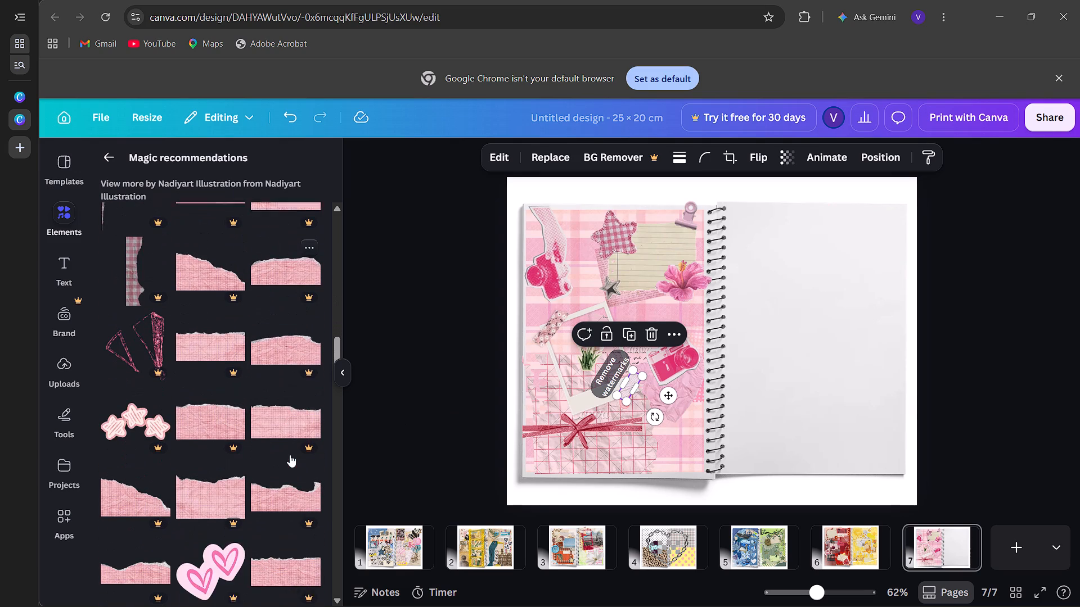
scroll(290, 455, "down", 4)
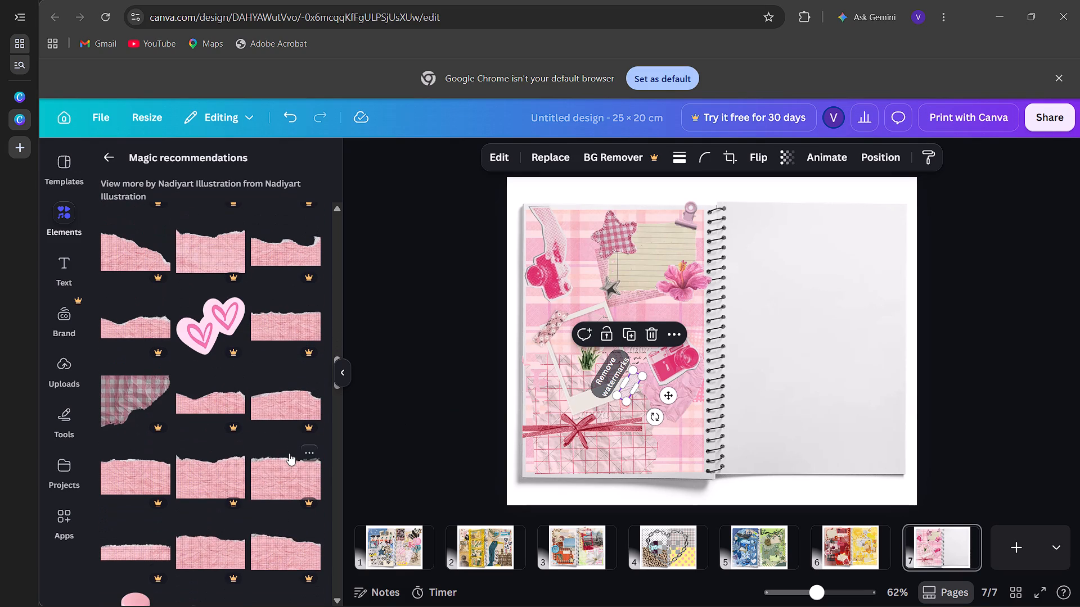
scroll(289, 453, "down", 9)
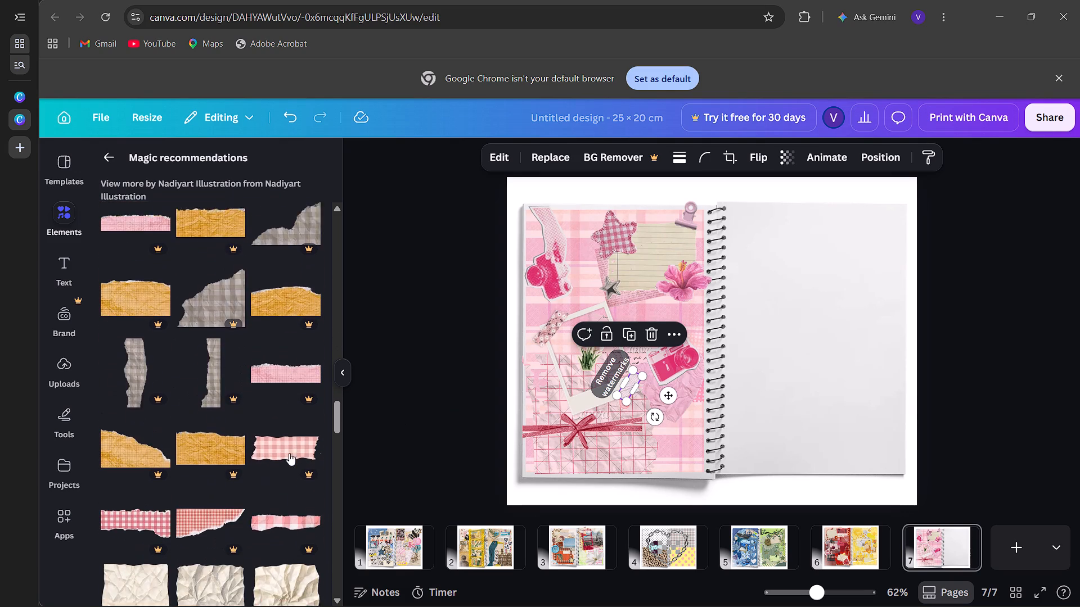
scroll(289, 453, "down", 12)
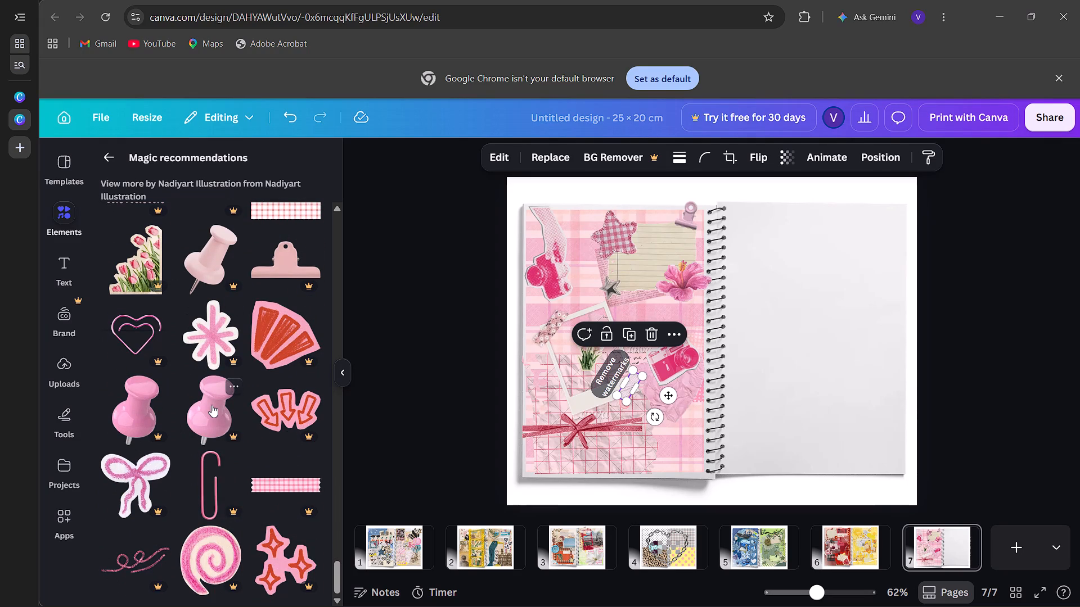
left_click(116, 406)
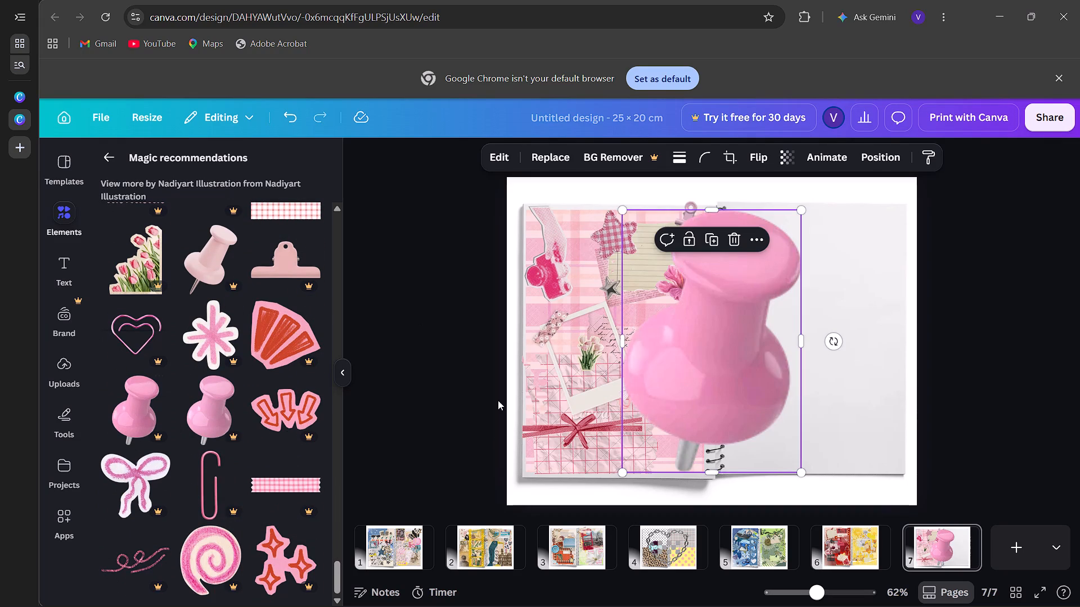
left_click_drag(623, 473, 748, 272)
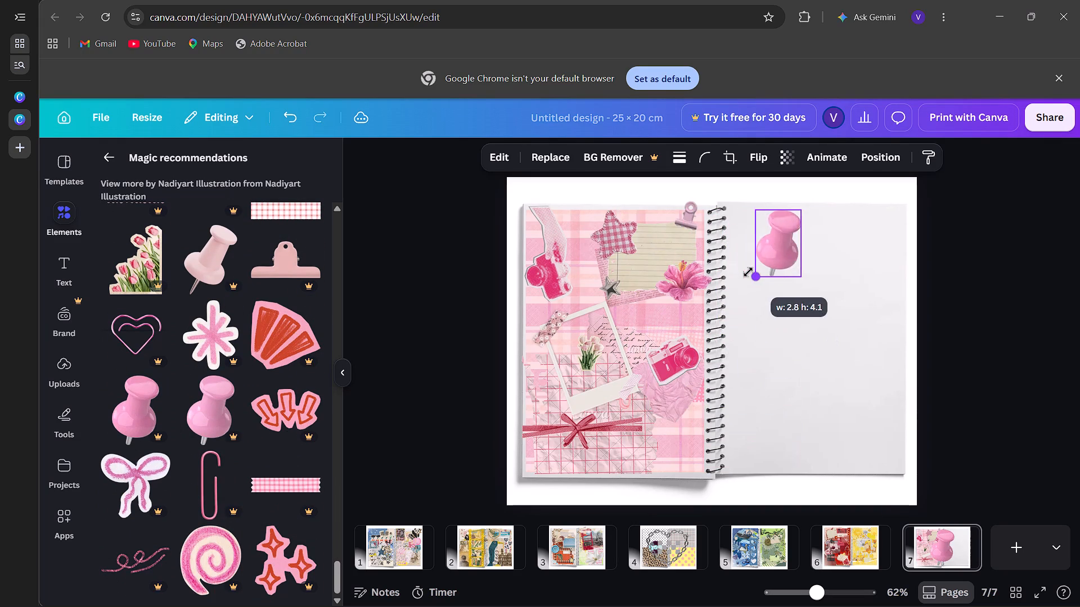
left_click_drag(748, 272, 769, 242)
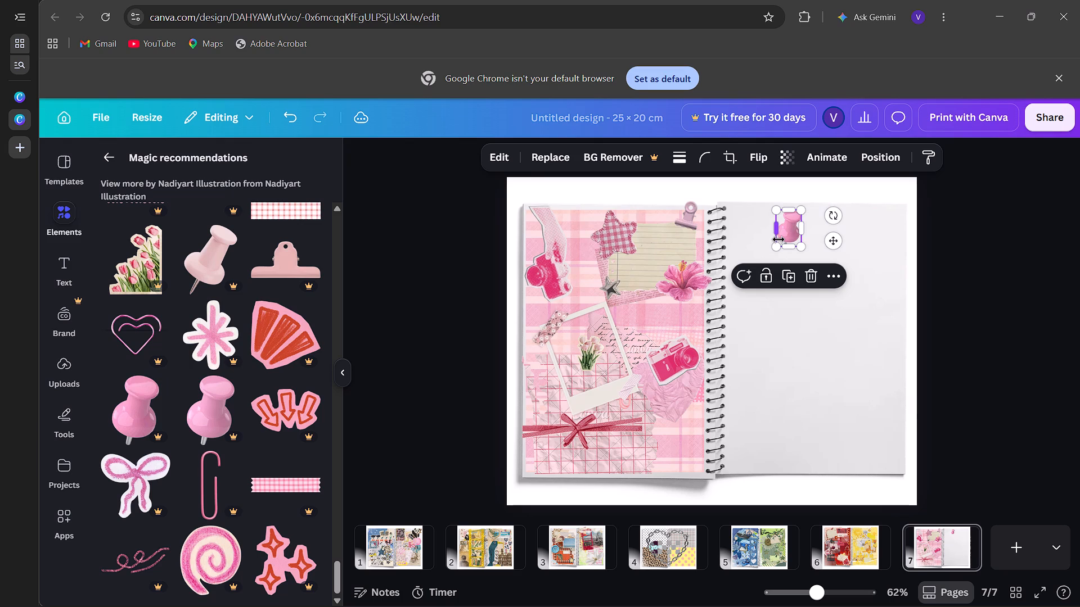
left_click_drag(793, 230, 596, 382)
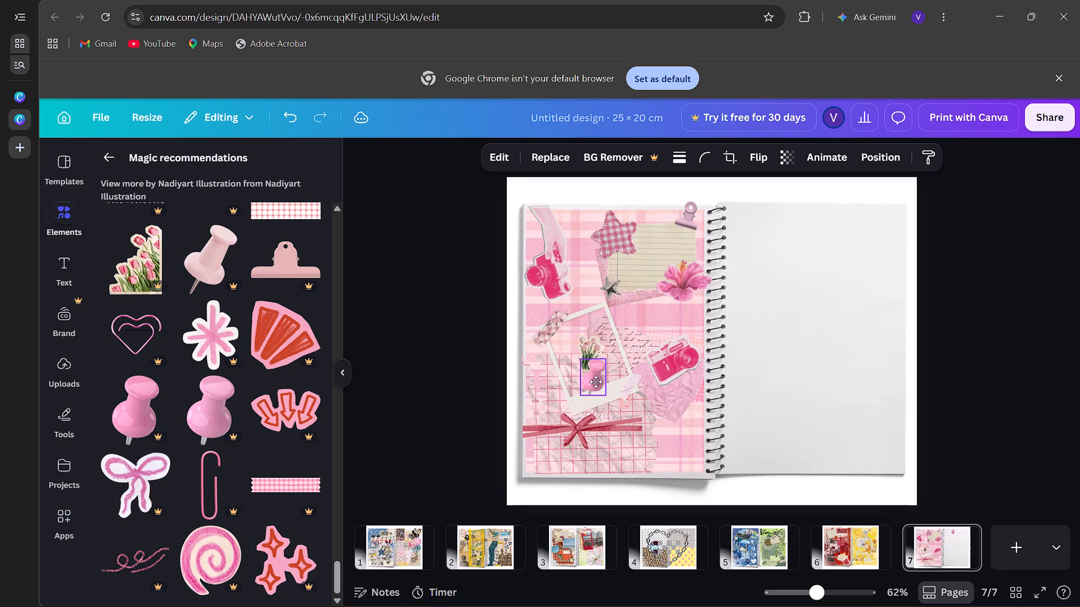
left_click_drag(596, 382, 588, 395)
left_click_drag(571, 406, 582, 393)
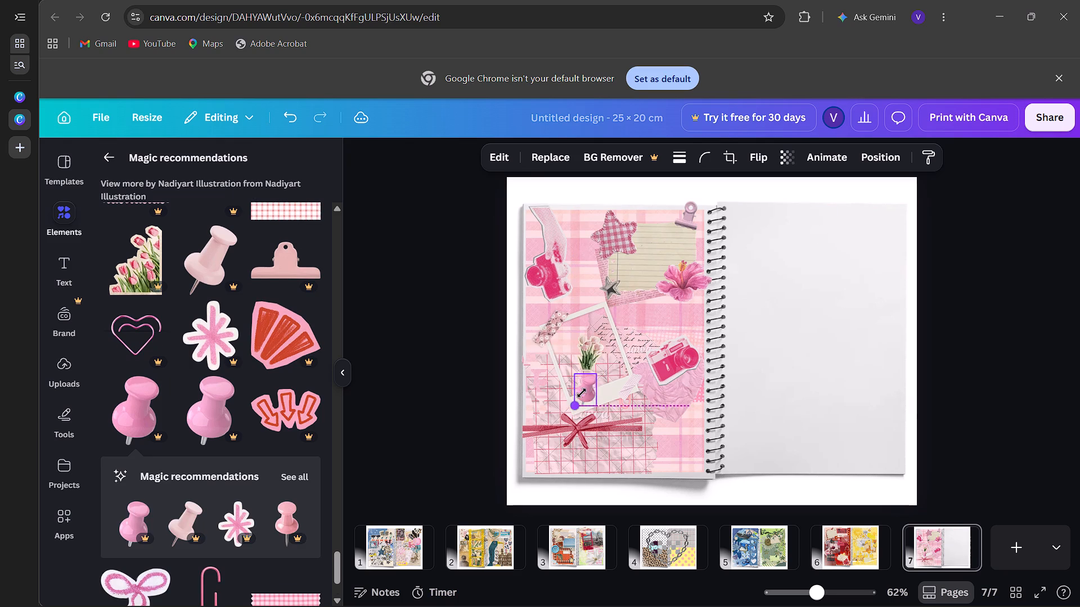
left_click_drag(582, 393, 583, 392)
left_click_drag(591, 386, 550, 332)
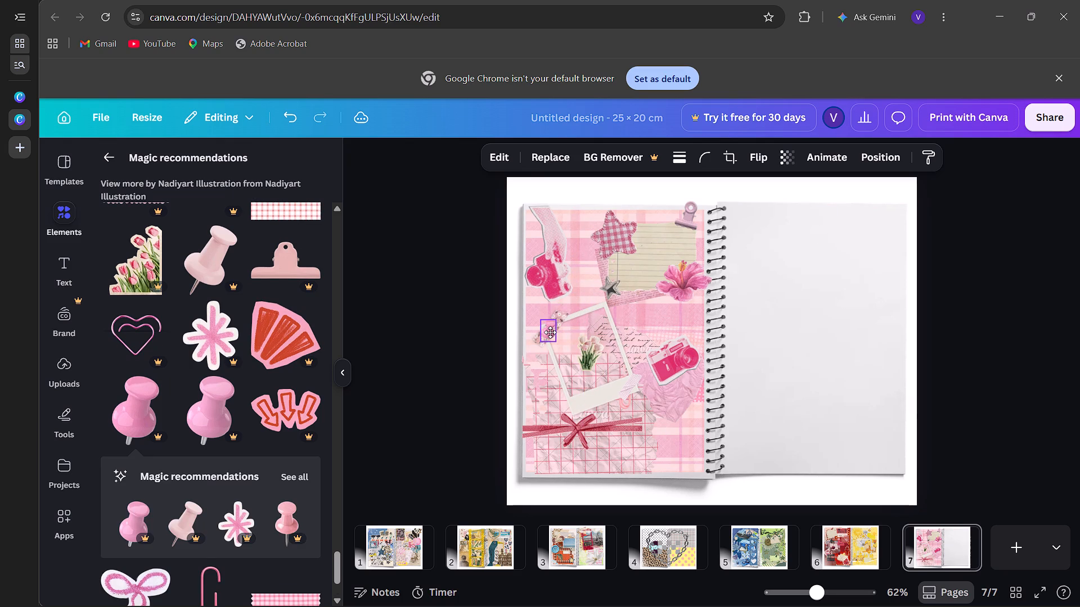
left_click_drag(550, 332, 552, 323)
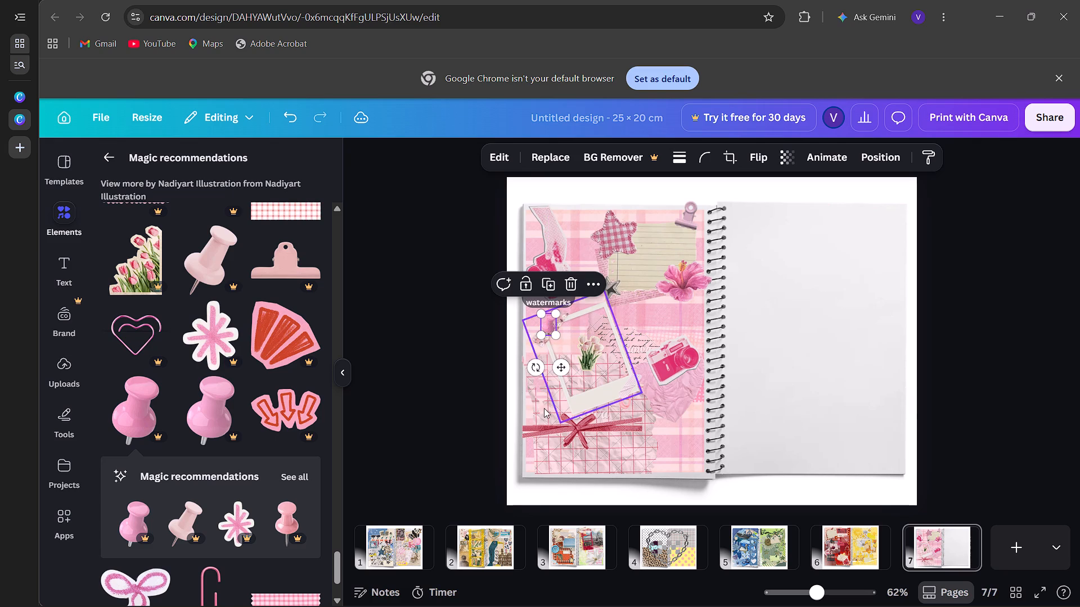
left_click(545, 414)
left_click(659, 320)
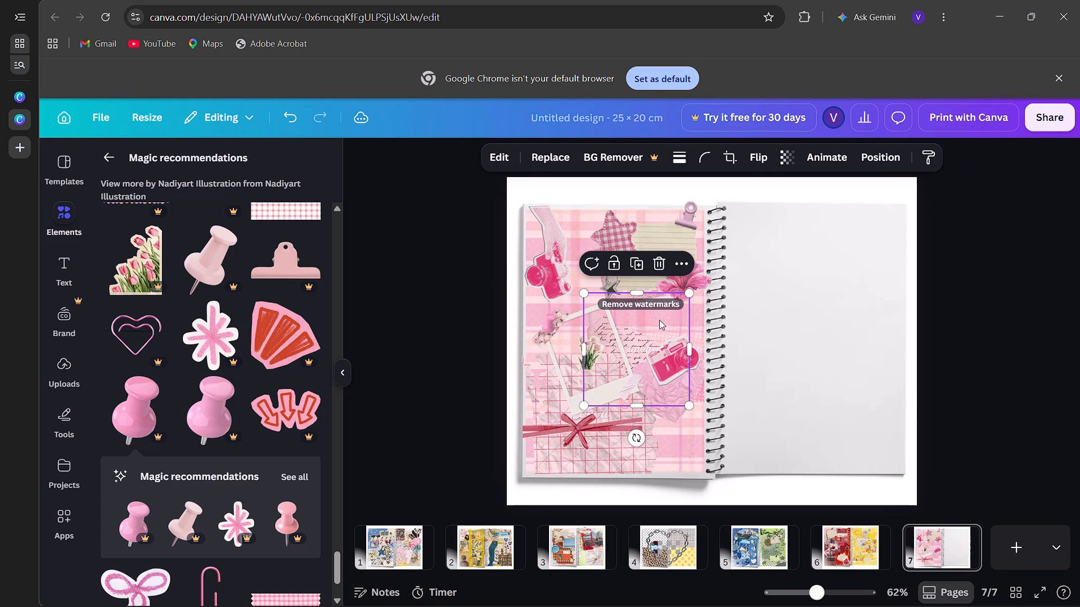
Add the iridescent CD sticker from the pink scrapbook graphics results, shrink it, and place it below the lower camera beside the spiral binding.
scroll(151, 465, "down", 3)
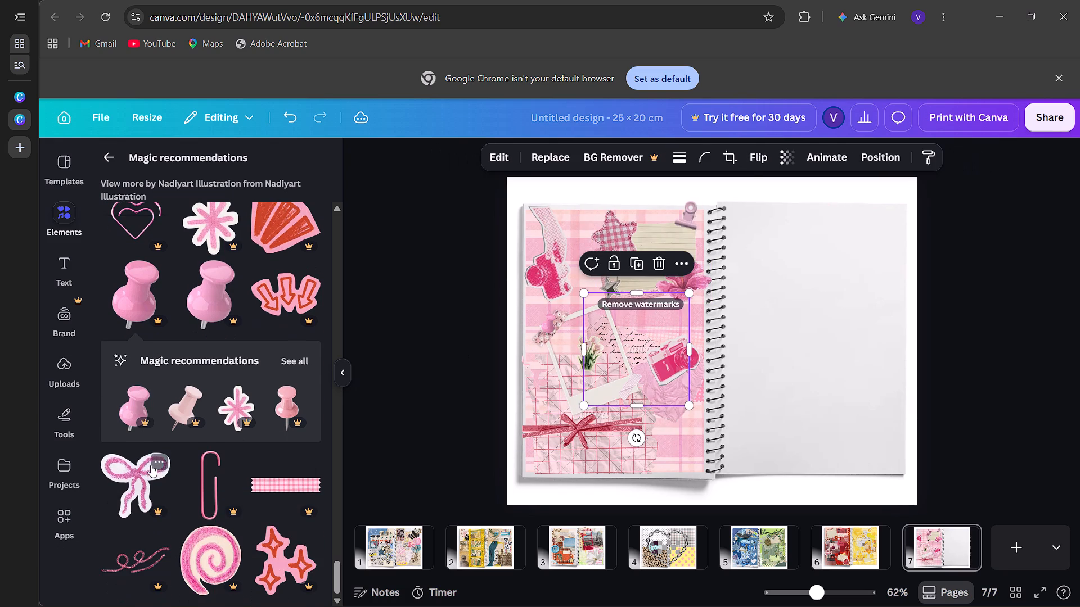
scroll(202, 480, "down", 5)
left_click(111, 153)
scroll(200, 409, "down", 1)
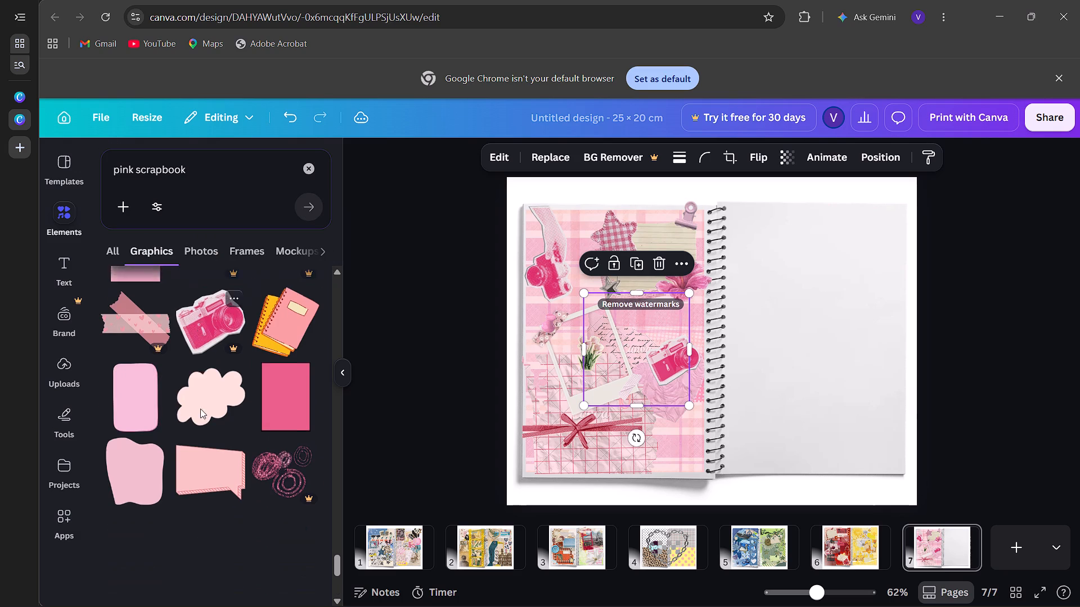
scroll(200, 409, "down", 2)
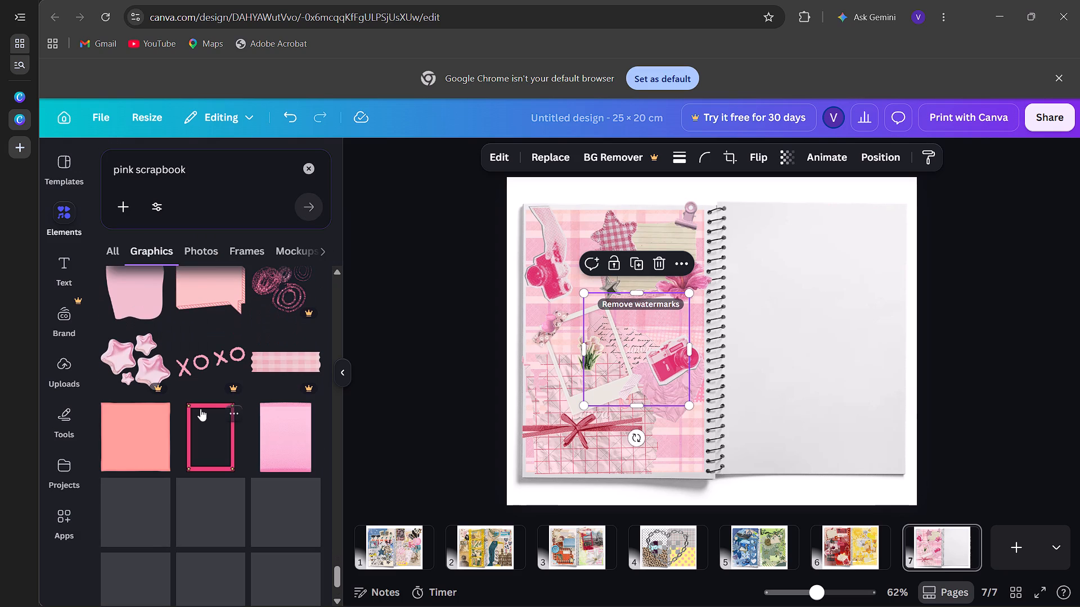
scroll(200, 409, "down", 2)
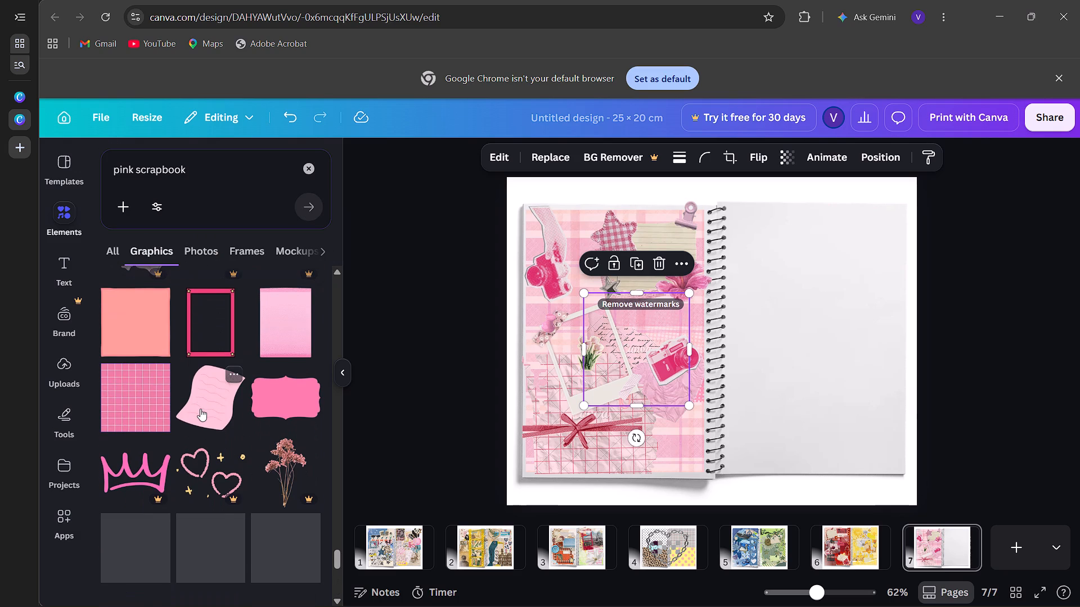
scroll(200, 409, "down", 2)
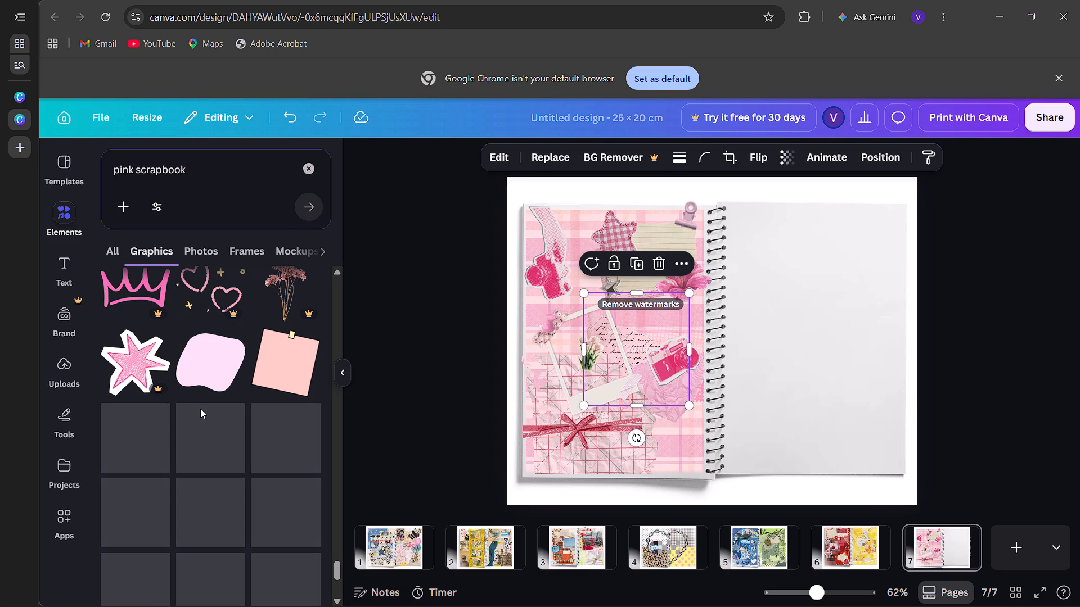
scroll(200, 409, "down", 2)
scroll(200, 409, "up", 10)
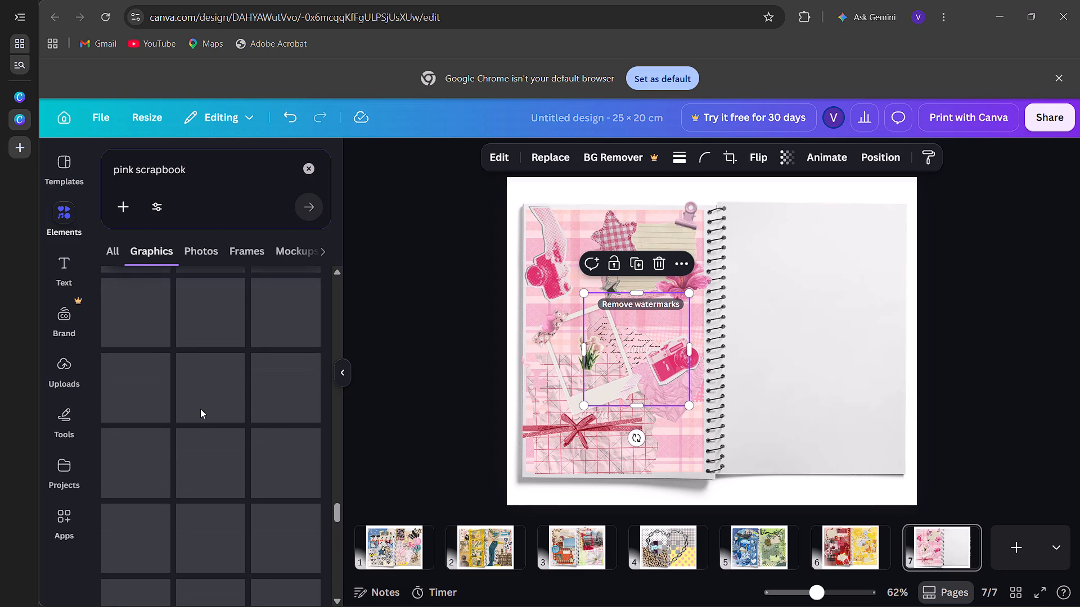
scroll(200, 409, "up", 1)
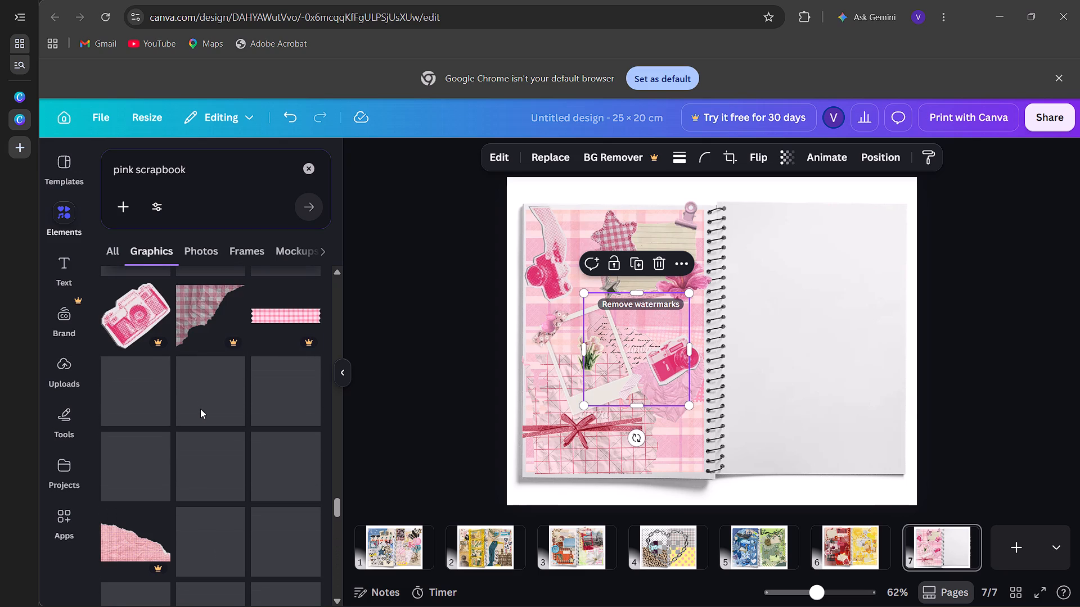
scroll(200, 409, "up", 4)
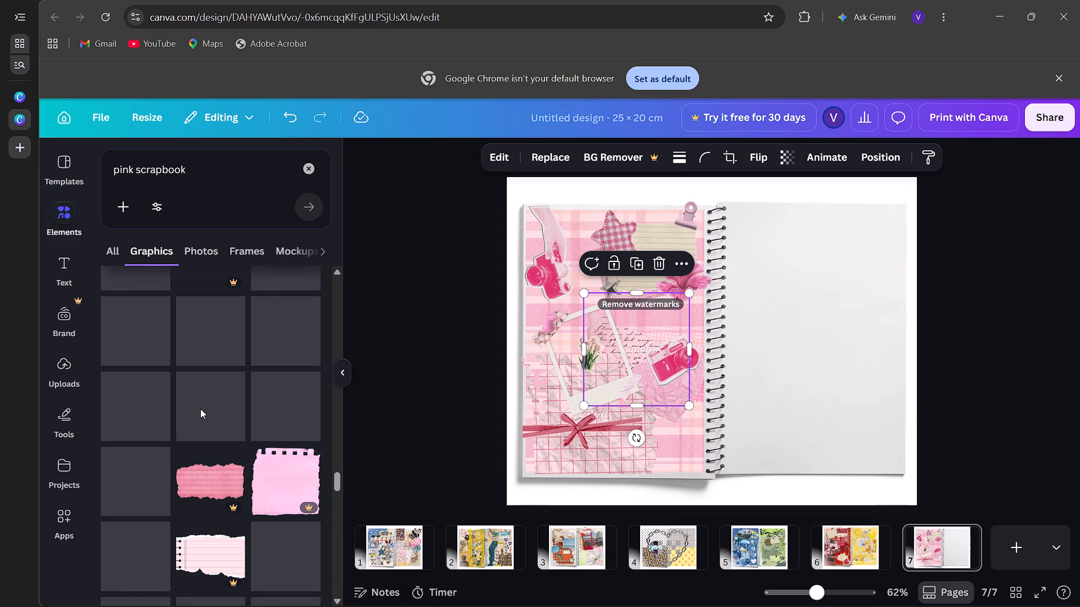
scroll(200, 409, "up", 1)
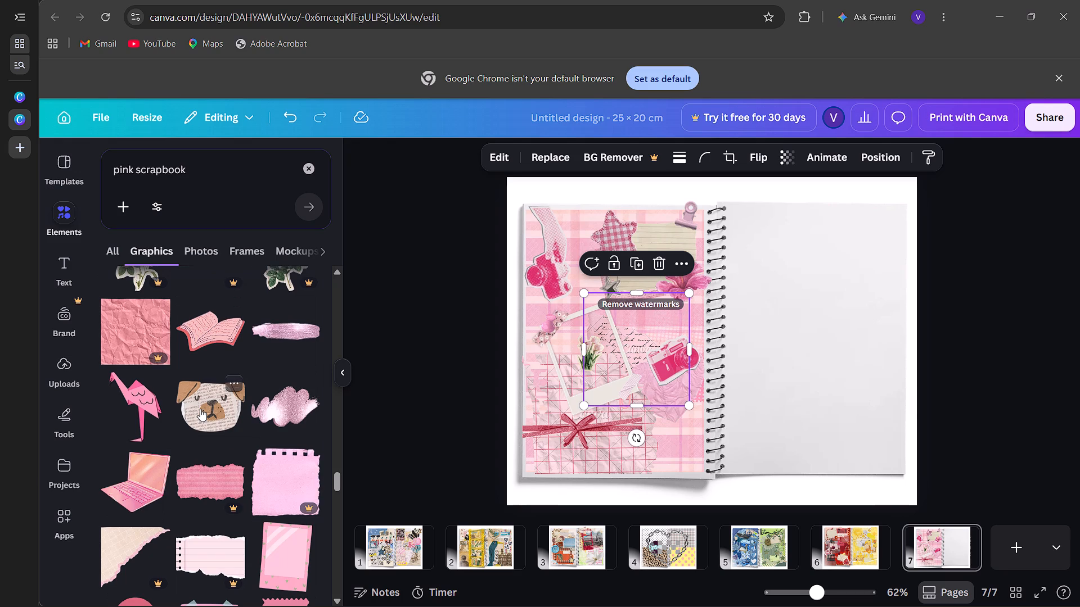
scroll(200, 409, "up", 4)
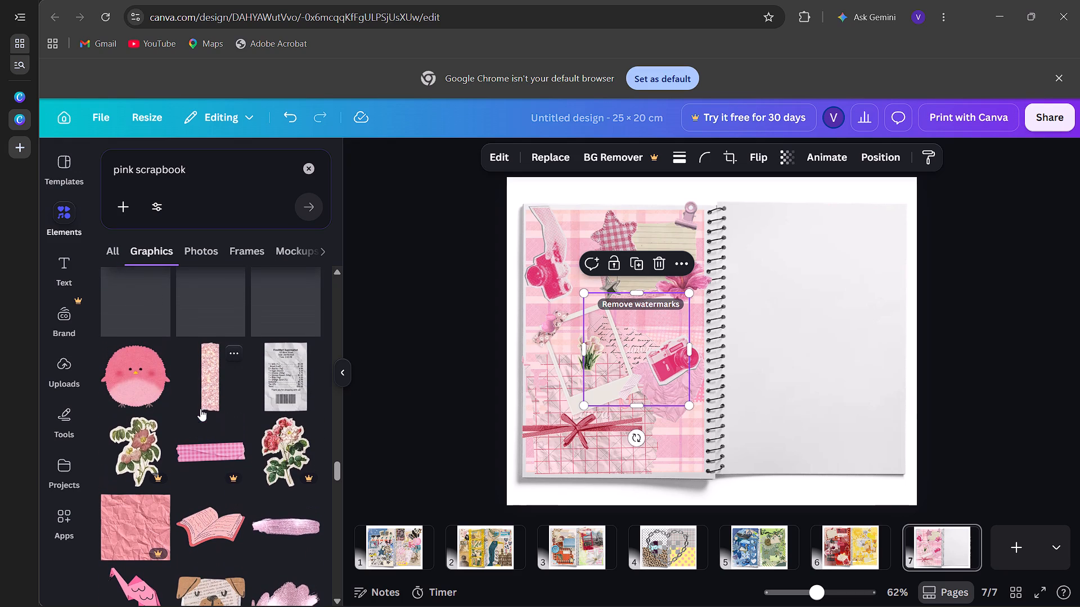
scroll(272, 384, "up", 3)
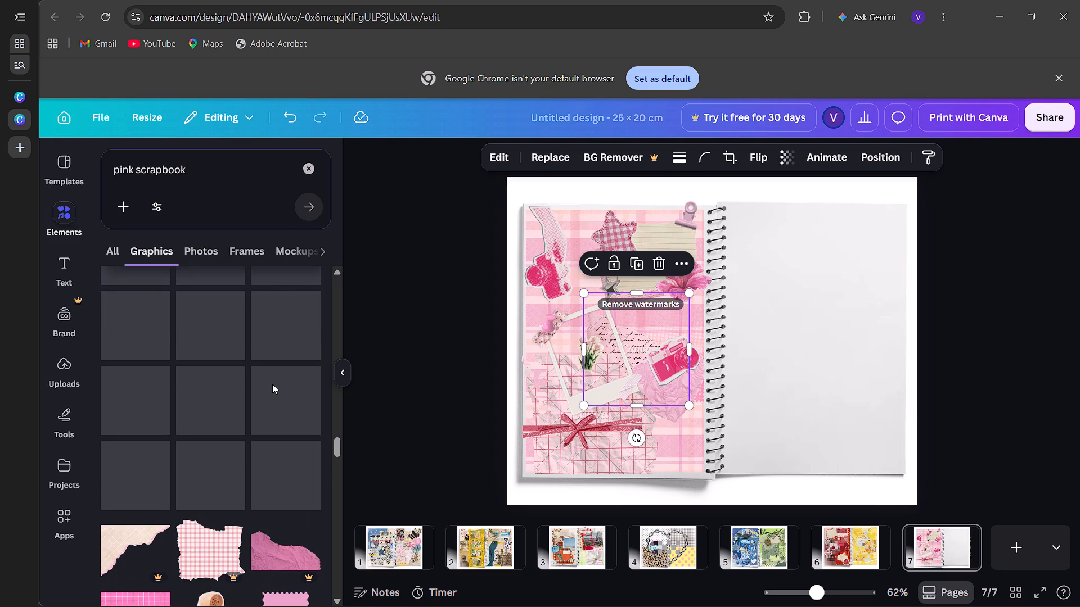
scroll(272, 384, "up", 4)
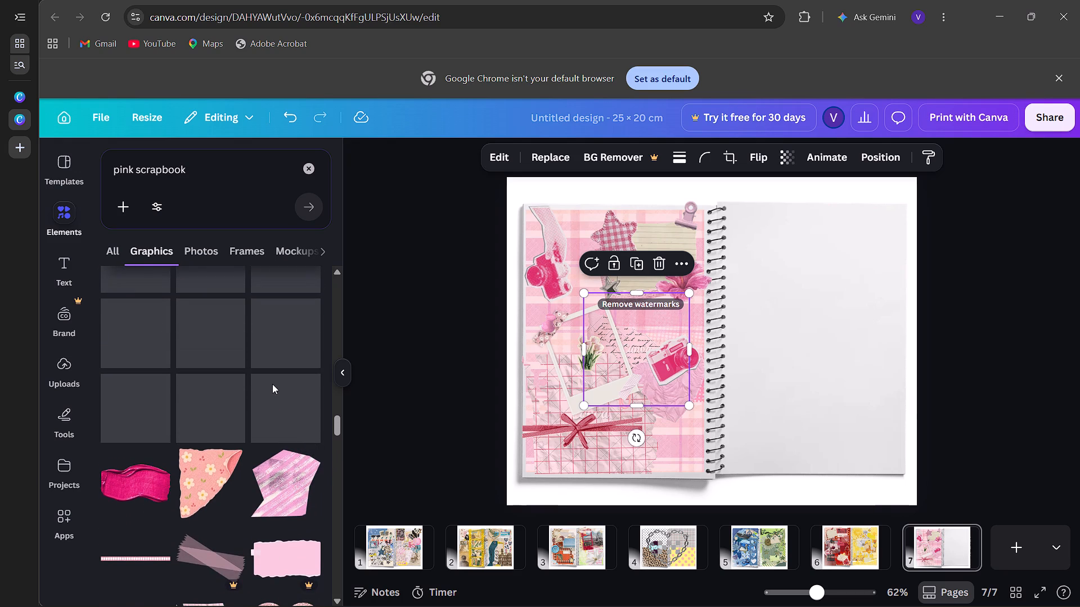
scroll(272, 384, "up", 2)
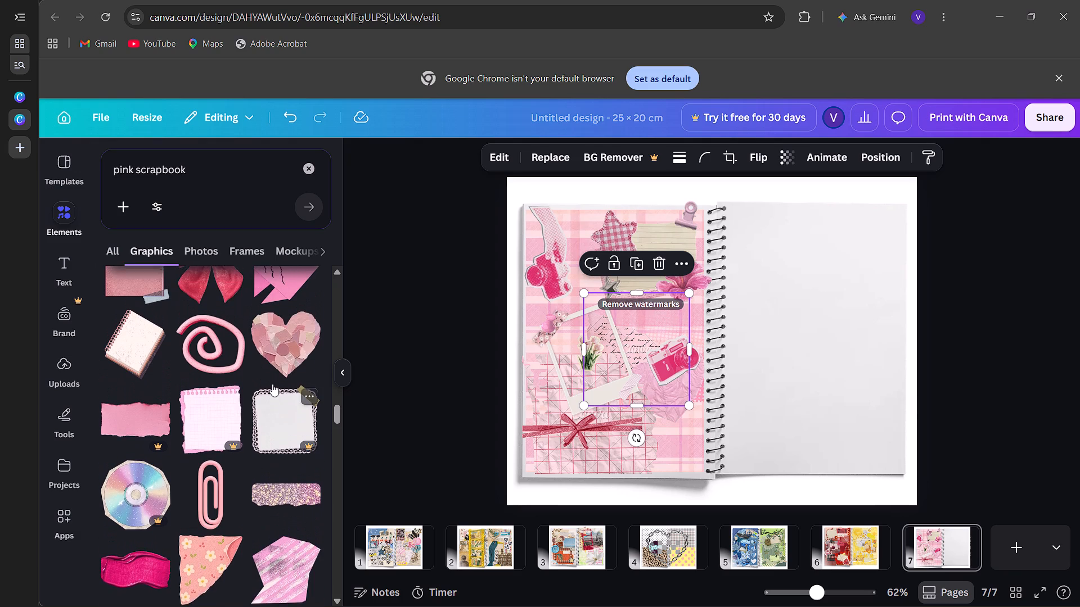
scroll(272, 384, "up", 1)
left_click(128, 492)
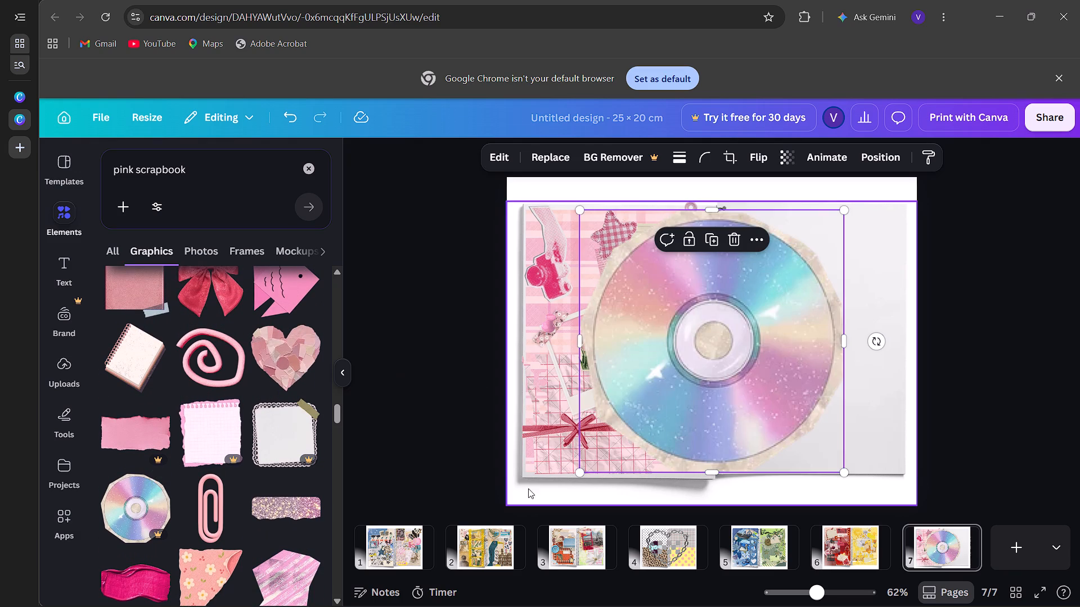
left_click_drag(579, 473, 796, 297)
left_click_drag(825, 257, 690, 415)
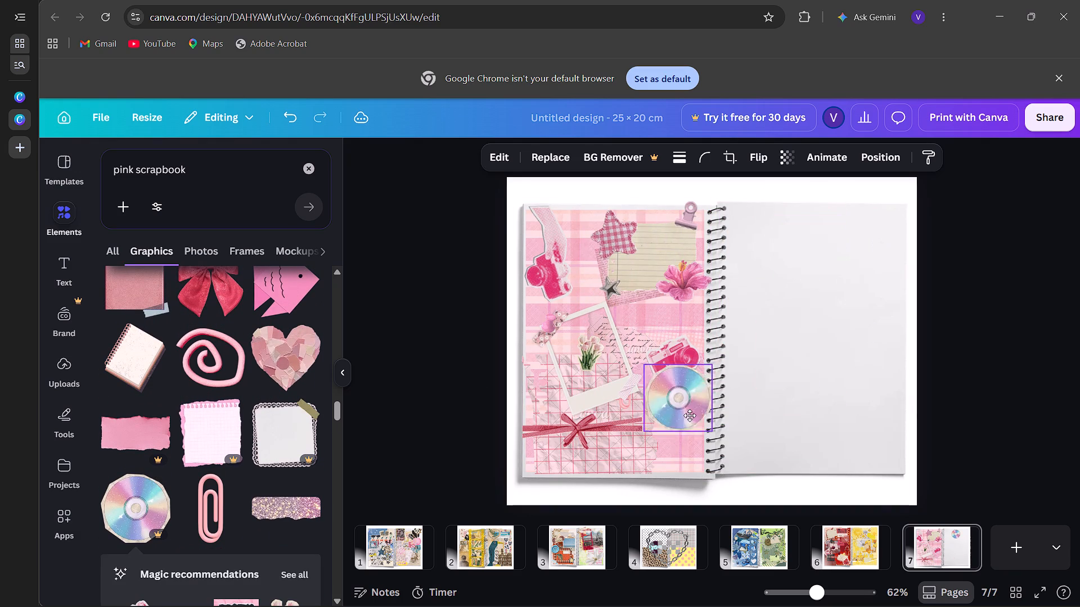
left_click_drag(690, 415, 685, 424)
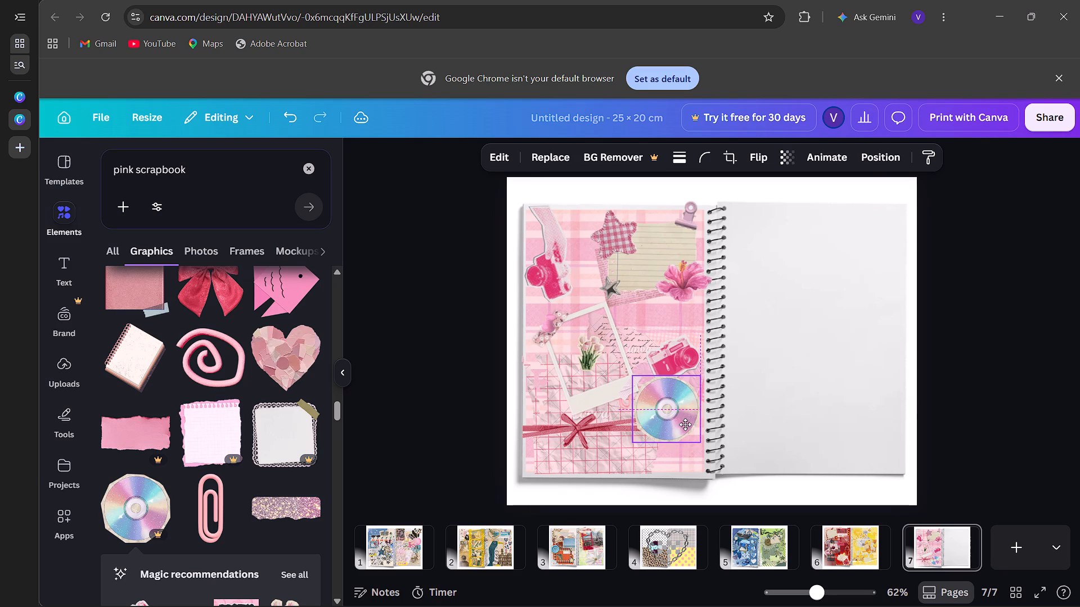
left_click_drag(685, 424, 685, 431)
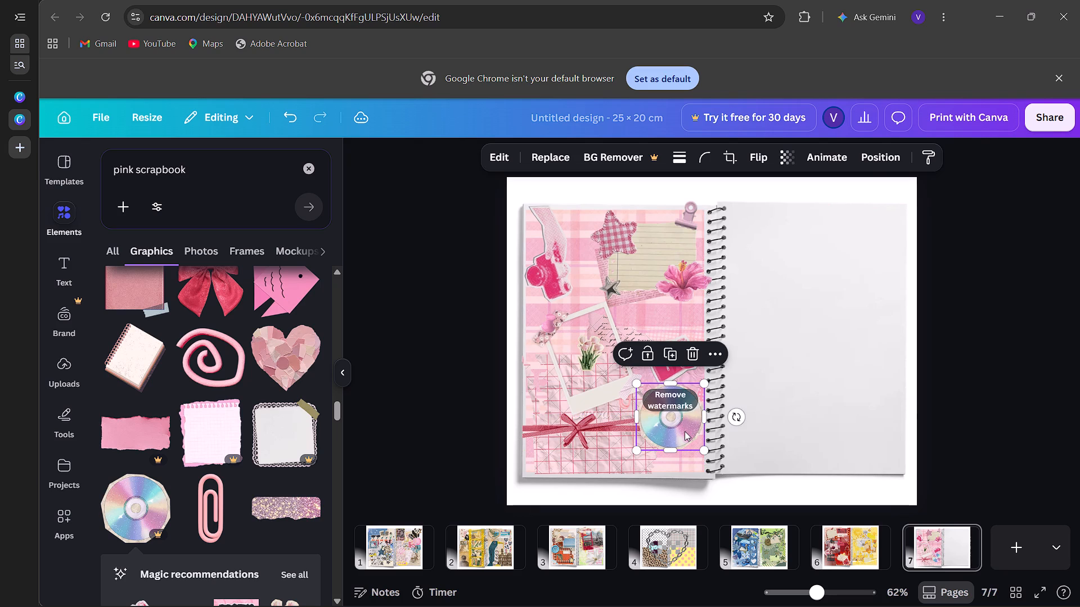
Move the lower pink camera slightly down to about X 8.5 cm, Y 10 cm, and bring it to the front, overlapping the CD.
left_click_drag(672, 369, 671, 375)
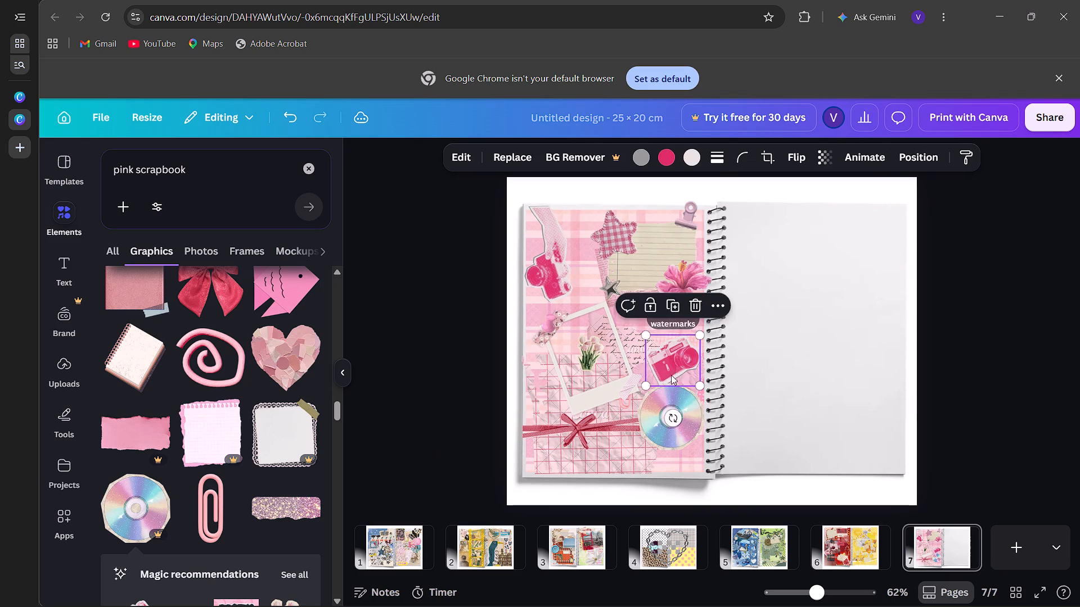
left_click_drag(671, 375, 673, 374)
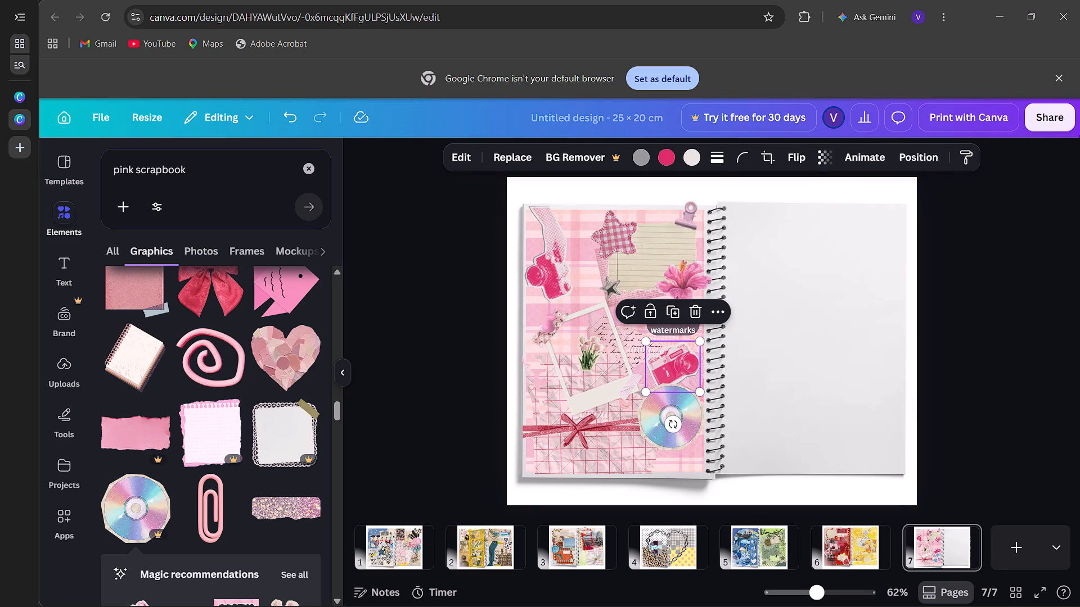
left_click(904, 157)
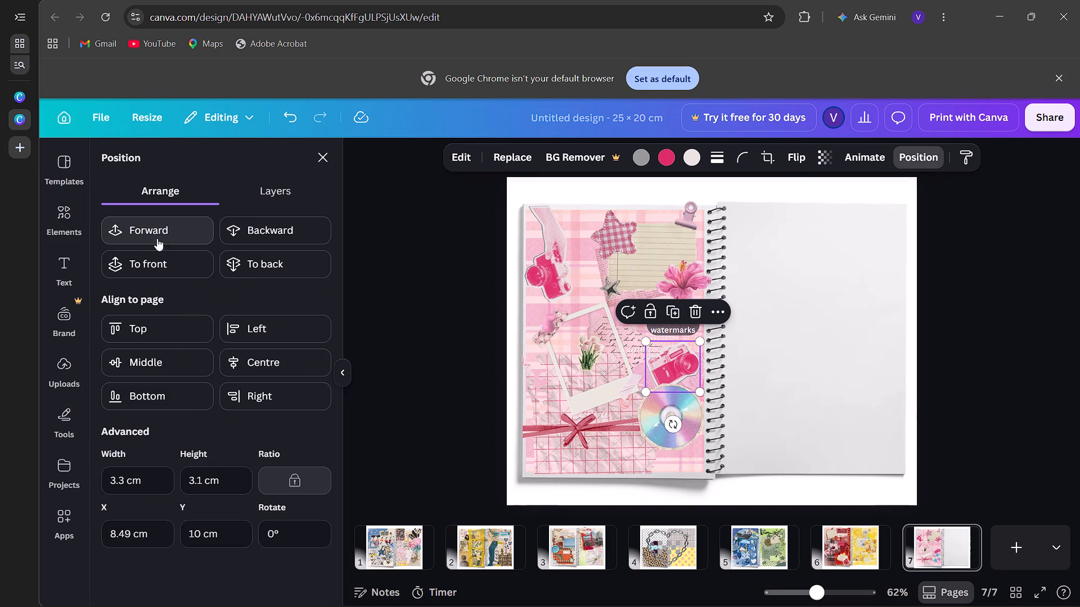
left_click(166, 258)
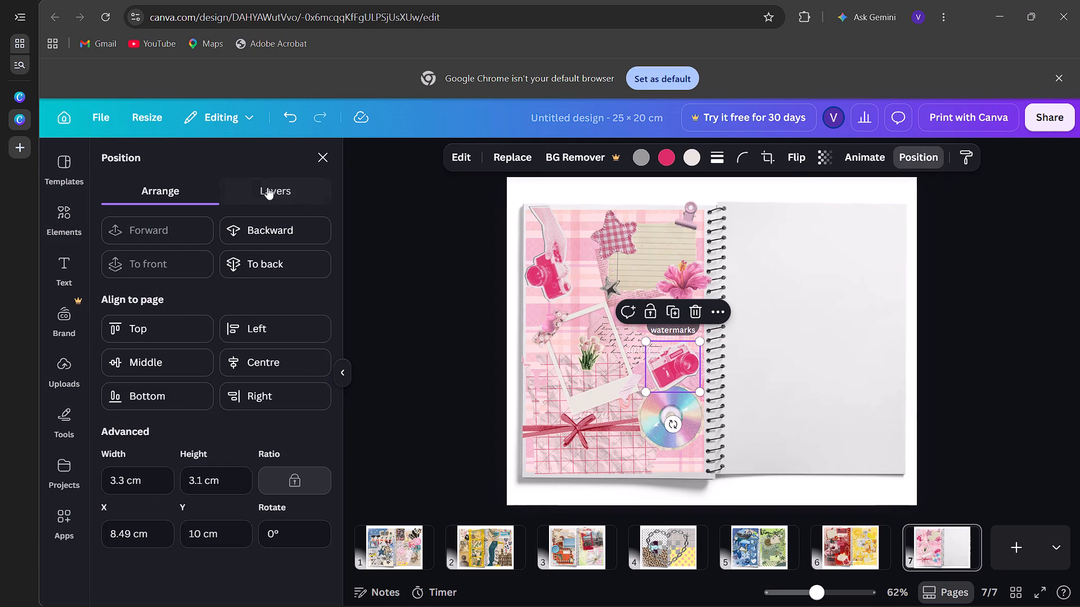
Move the lower pink camera up to about mid-height of the page, between the photo frame and the spiral binding.
left_click(325, 154)
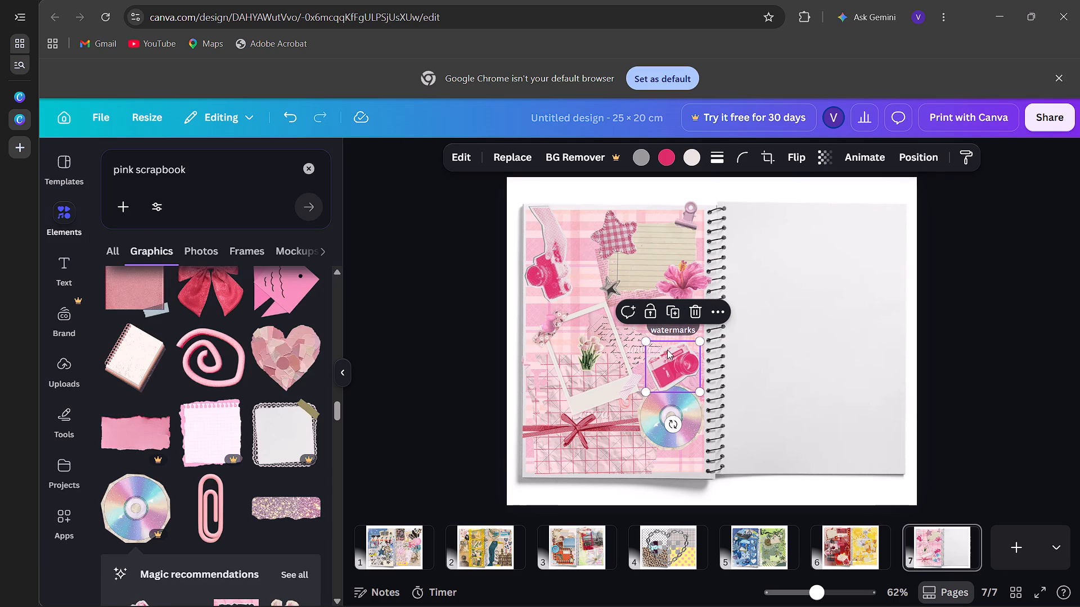
left_click_drag(665, 364, 659, 384)
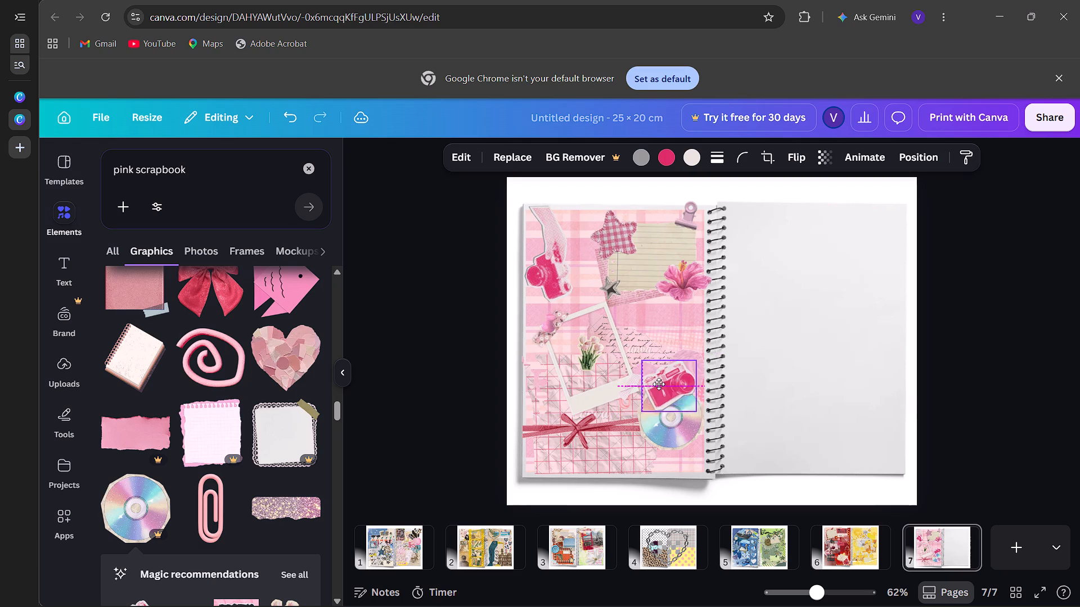
left_click_drag(659, 384, 663, 374)
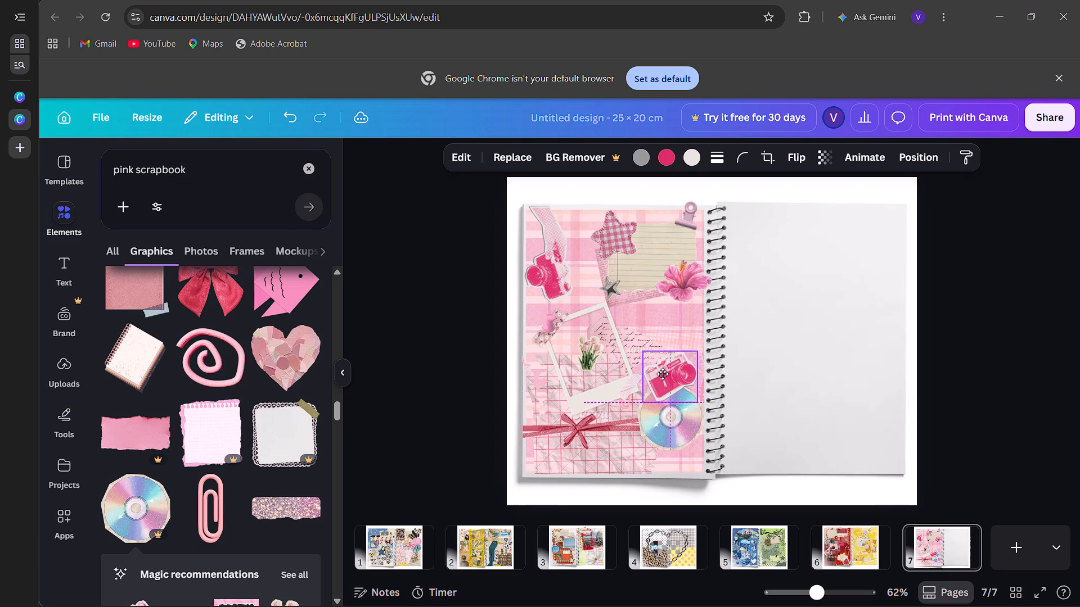
left_click_drag(663, 374, 658, 350)
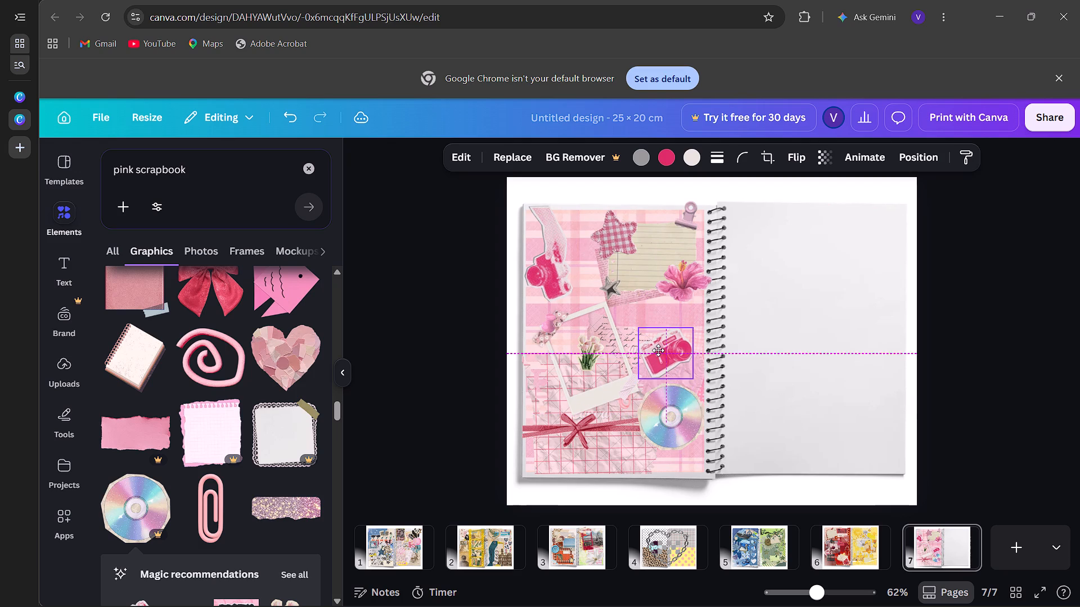
left_click_drag(658, 350, 658, 350)
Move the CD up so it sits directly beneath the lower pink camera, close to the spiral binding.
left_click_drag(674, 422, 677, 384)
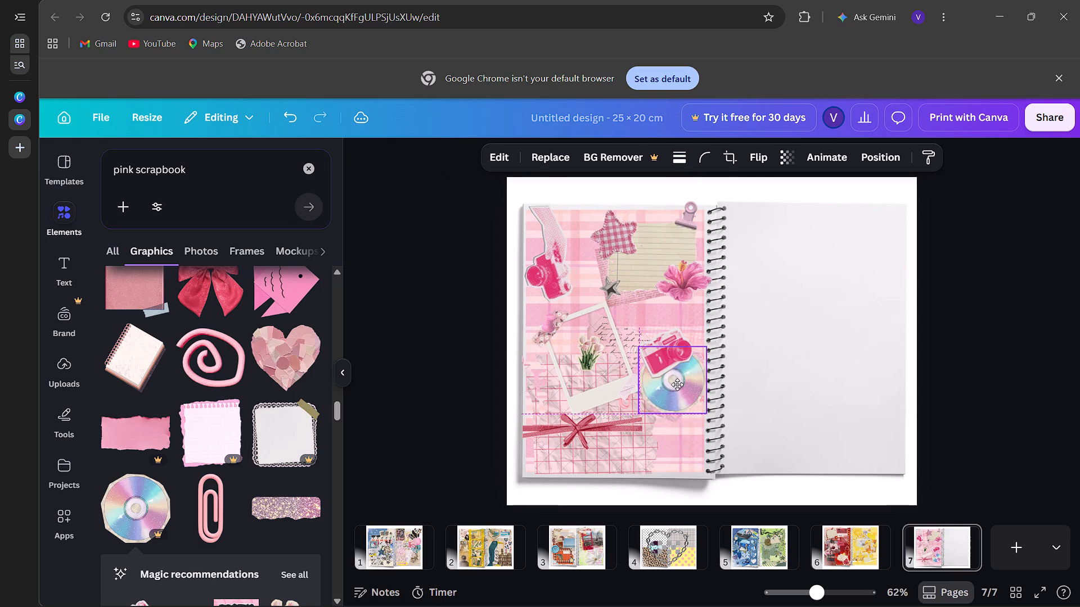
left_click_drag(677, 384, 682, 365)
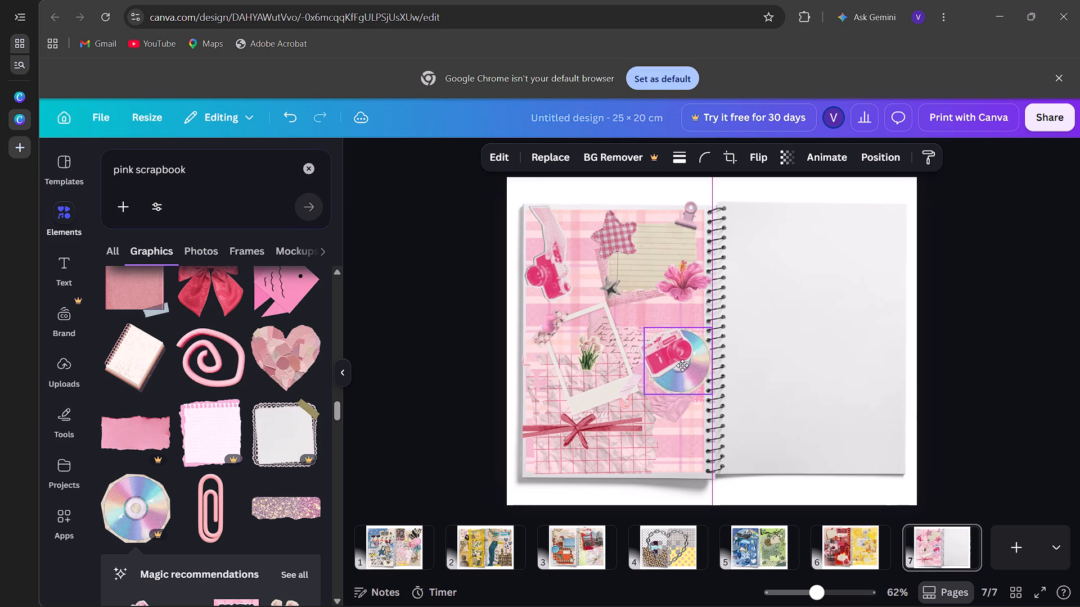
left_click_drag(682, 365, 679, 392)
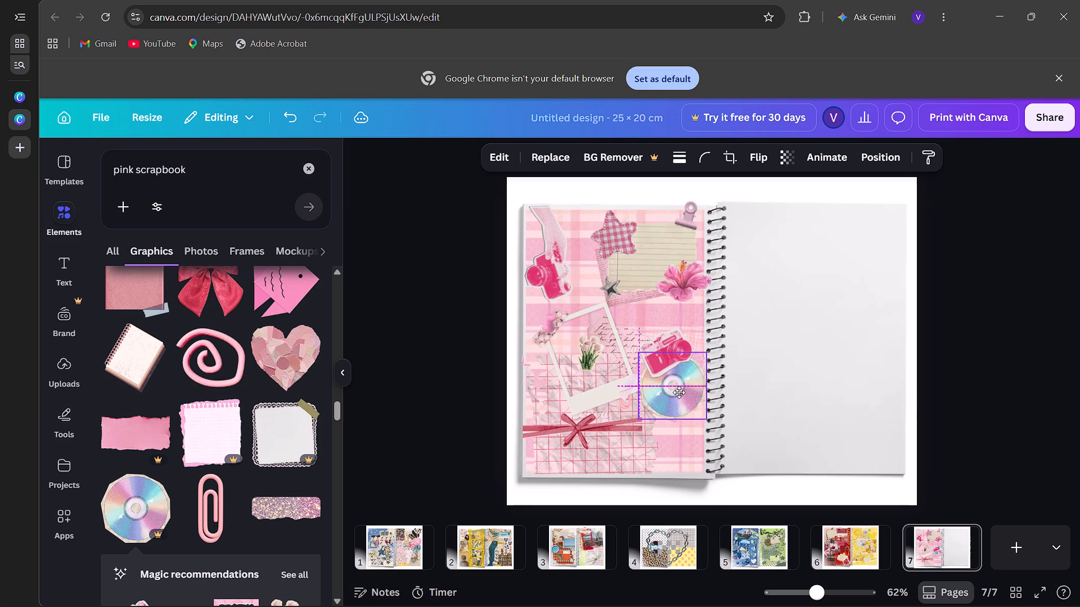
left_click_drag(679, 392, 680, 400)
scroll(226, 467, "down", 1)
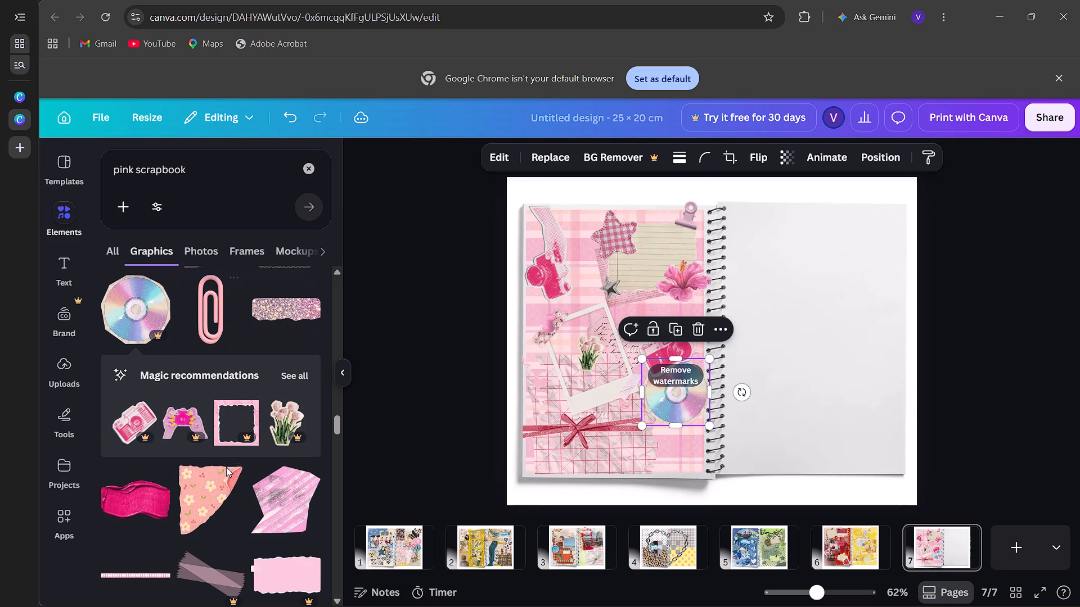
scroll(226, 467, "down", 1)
Delete the small tape piece at the photo frame's lower-right corner.
left_click(620, 407)
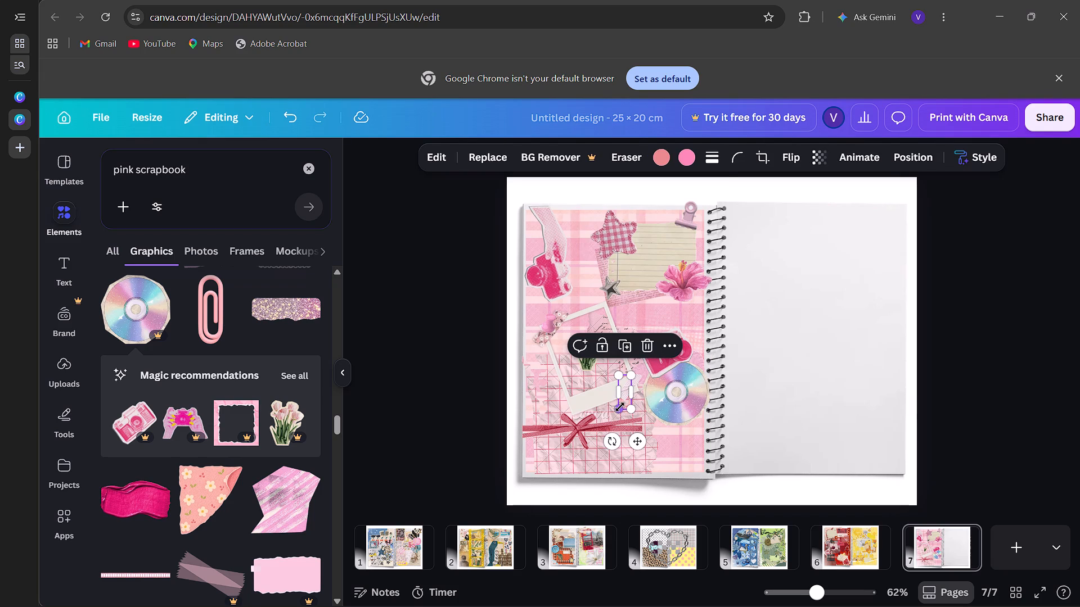
key("BackSpace")
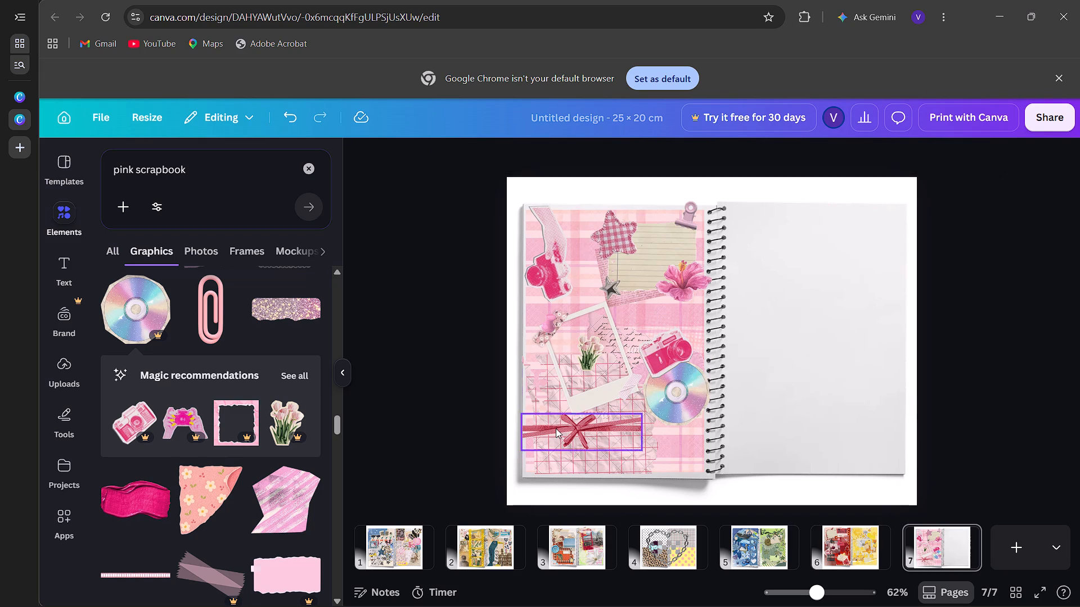
Move the CD to about X 6.7 cm, Y 13.5 cm, and send it backward until it is partly behind the grid paper.
left_click_drag(668, 396, 641, 436)
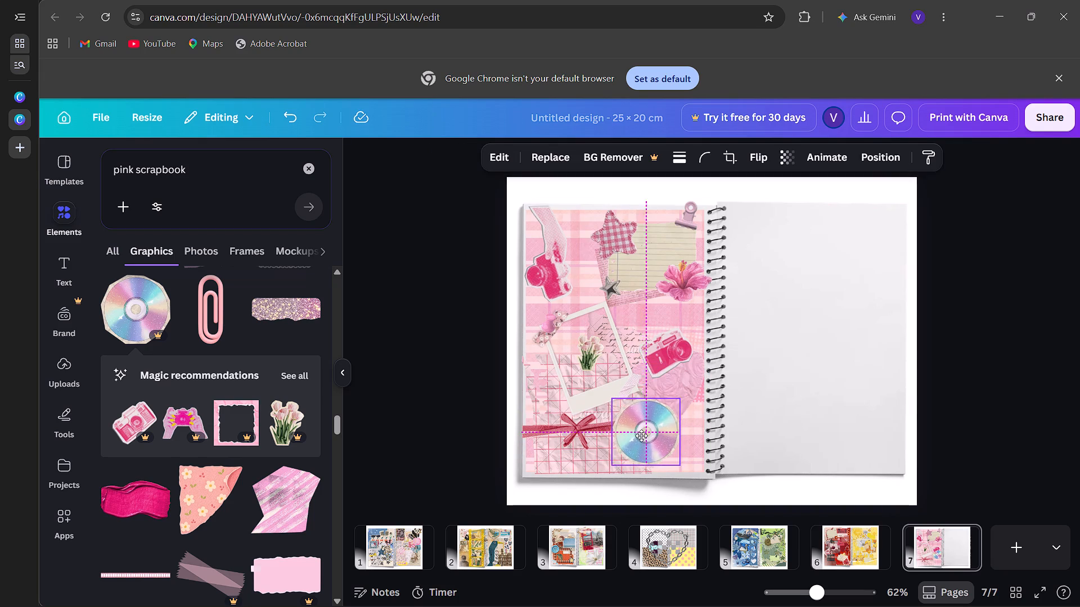
left_click_drag(641, 436, 645, 437)
left_click(883, 153)
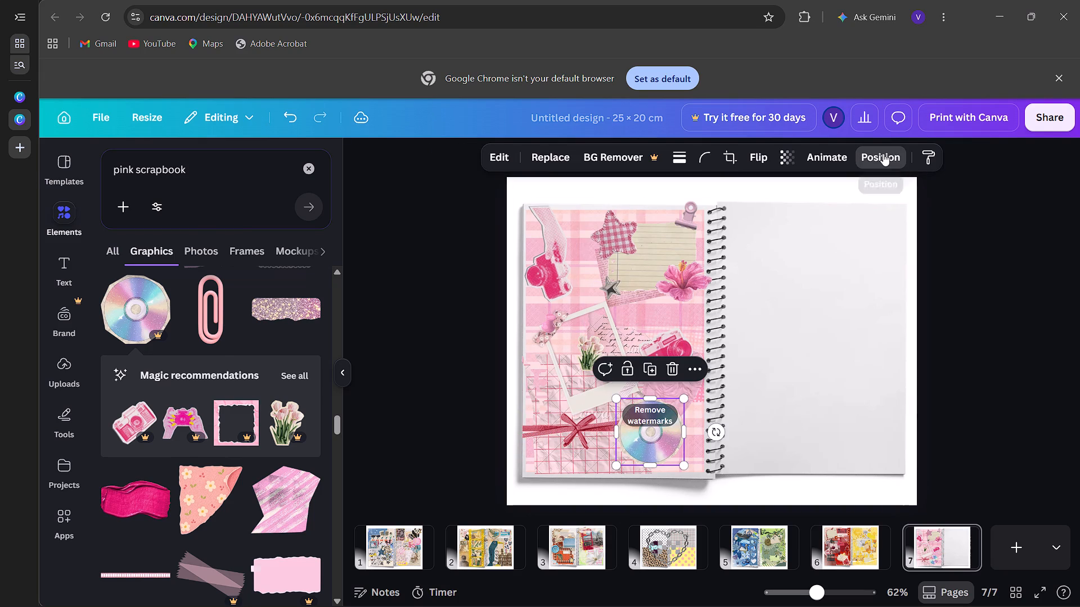
left_click(241, 219)
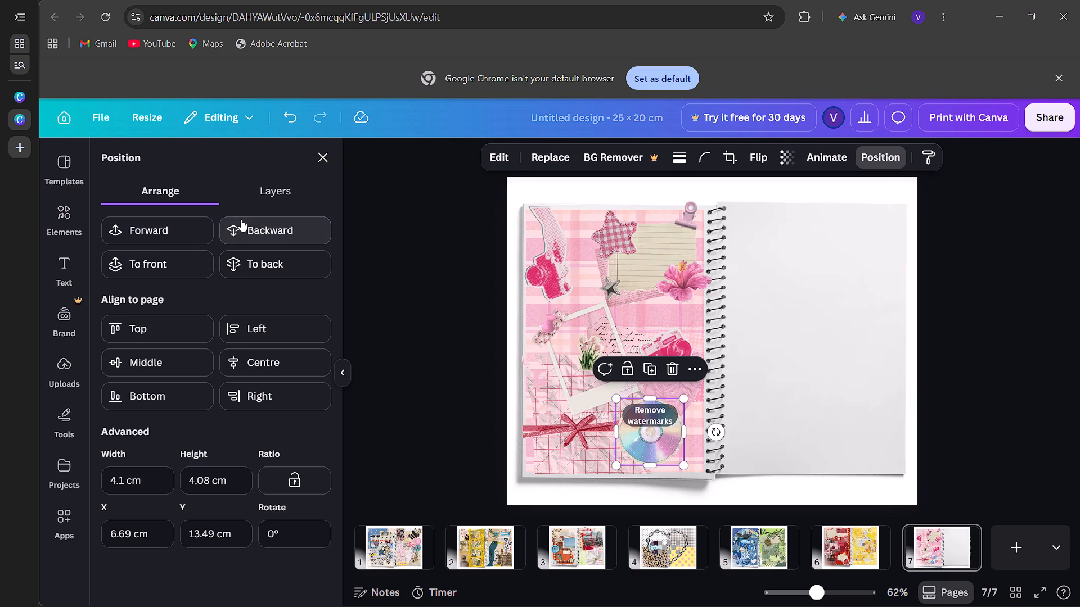
left_click(241, 219)
left_click(241, 219)
left_click(241, 219)
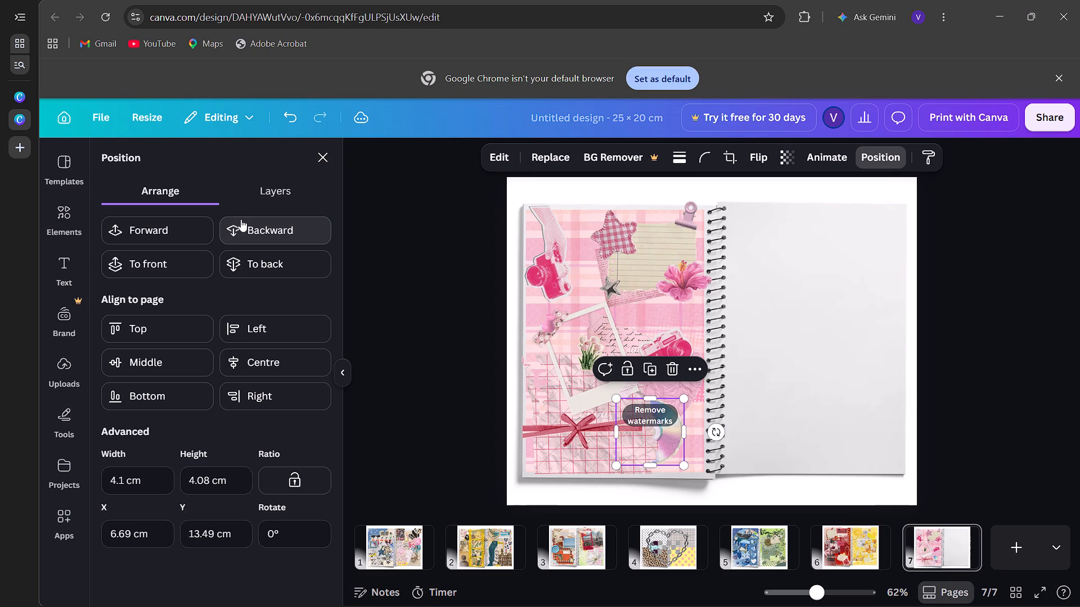
left_click(322, 160)
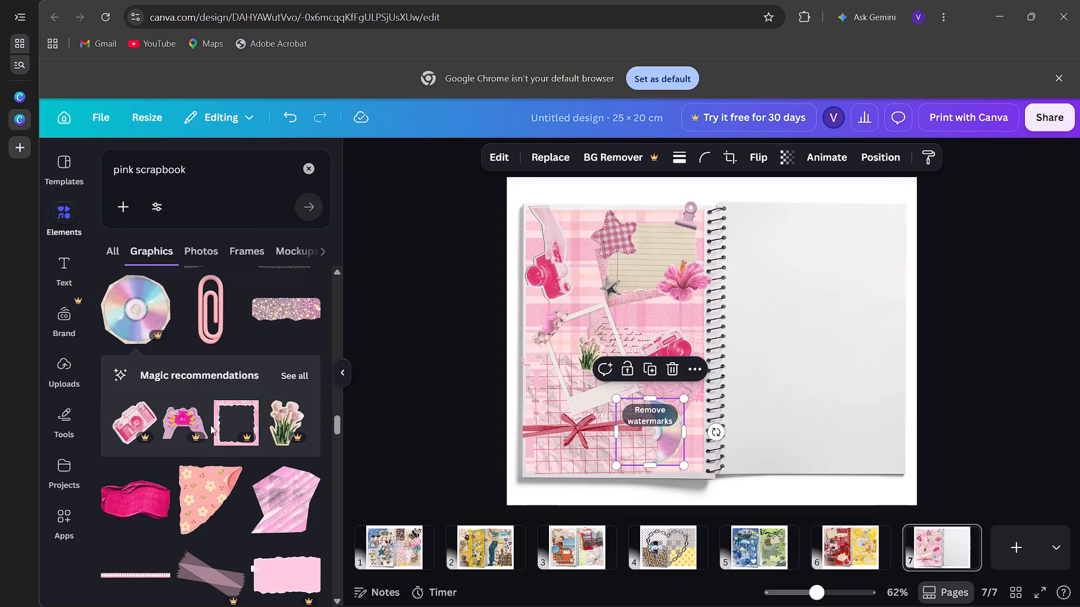
Add the pink film strip, rotate it to about 94°, resize it to about 17.9 cm long, and place it down the decorated page.
scroll(210, 425, "down", 2)
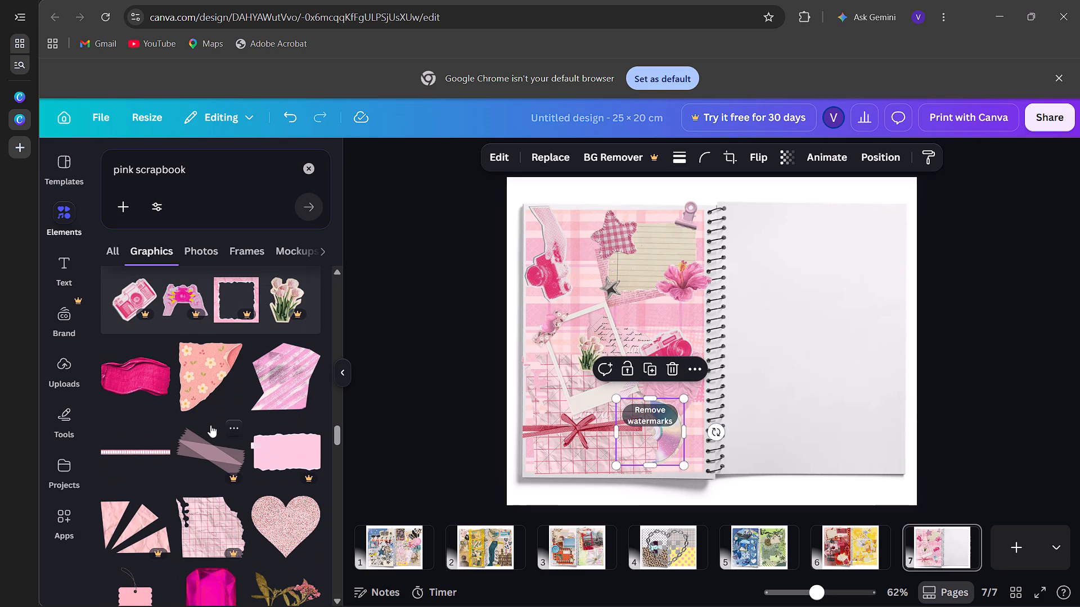
left_click(159, 450)
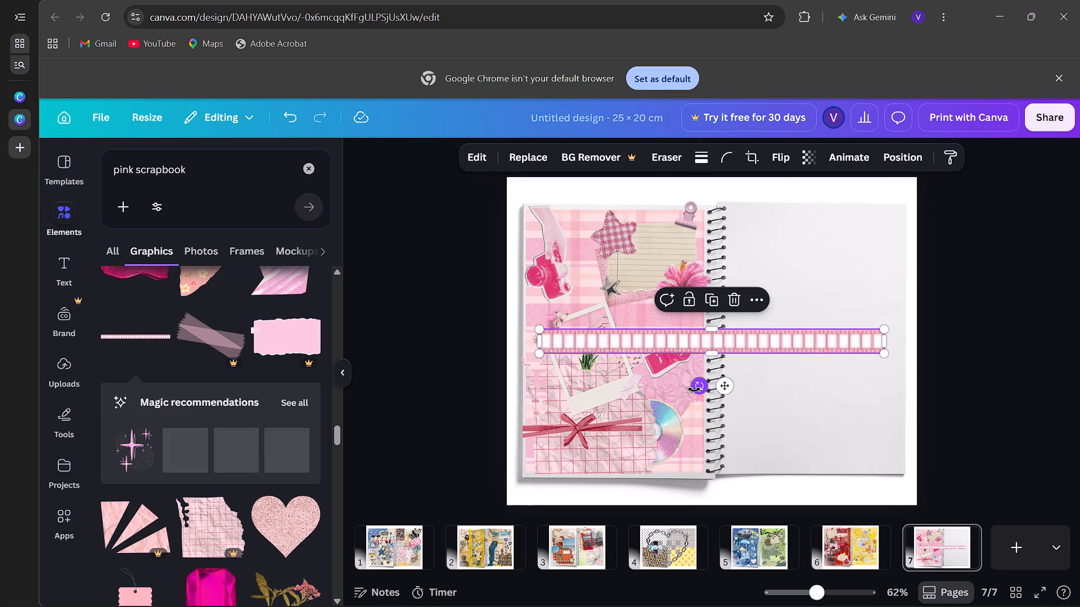
left_click_drag(694, 389, 448, 301)
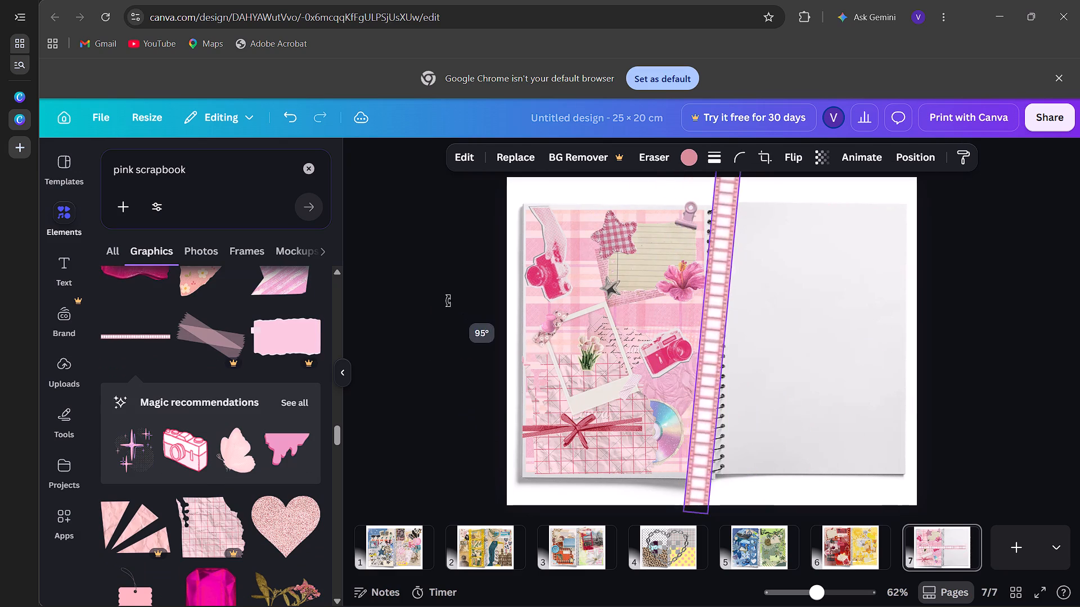
left_click_drag(448, 301, 458, 305)
left_click_drag(686, 510, 728, 427)
left_click_drag(717, 345, 646, 376)
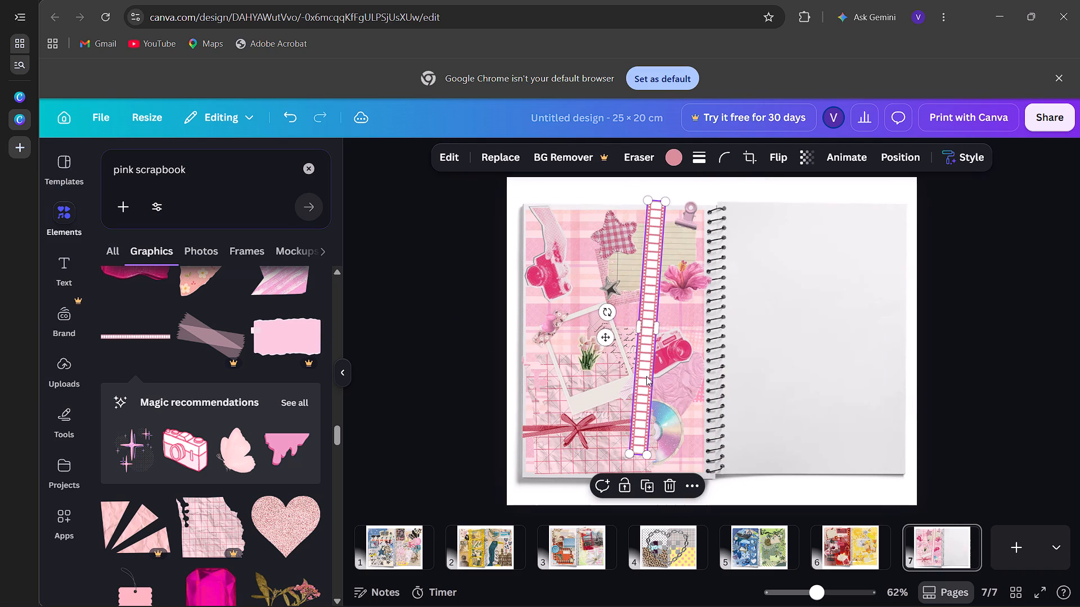
left_click_drag(631, 457, 618, 493)
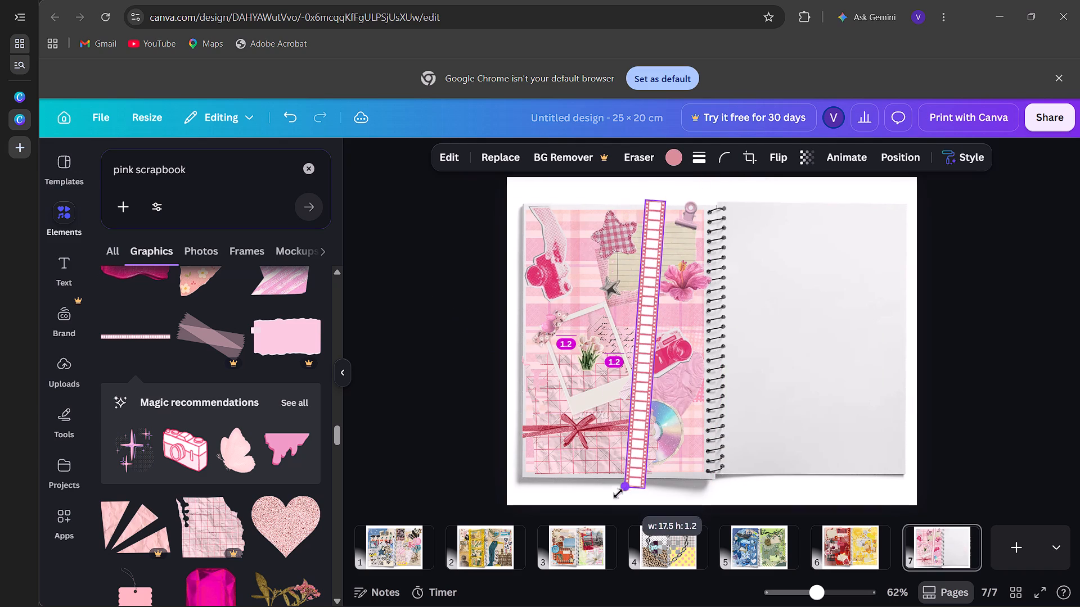
left_click_drag(618, 493, 618, 495)
left_click_drag(639, 436, 631, 437)
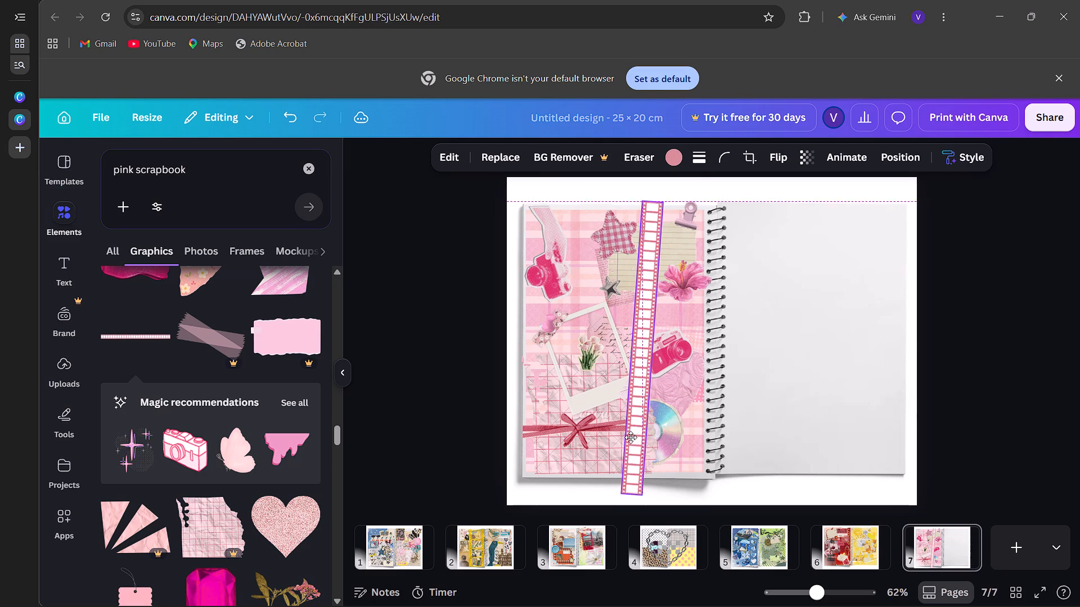
left_click_drag(631, 437, 629, 433)
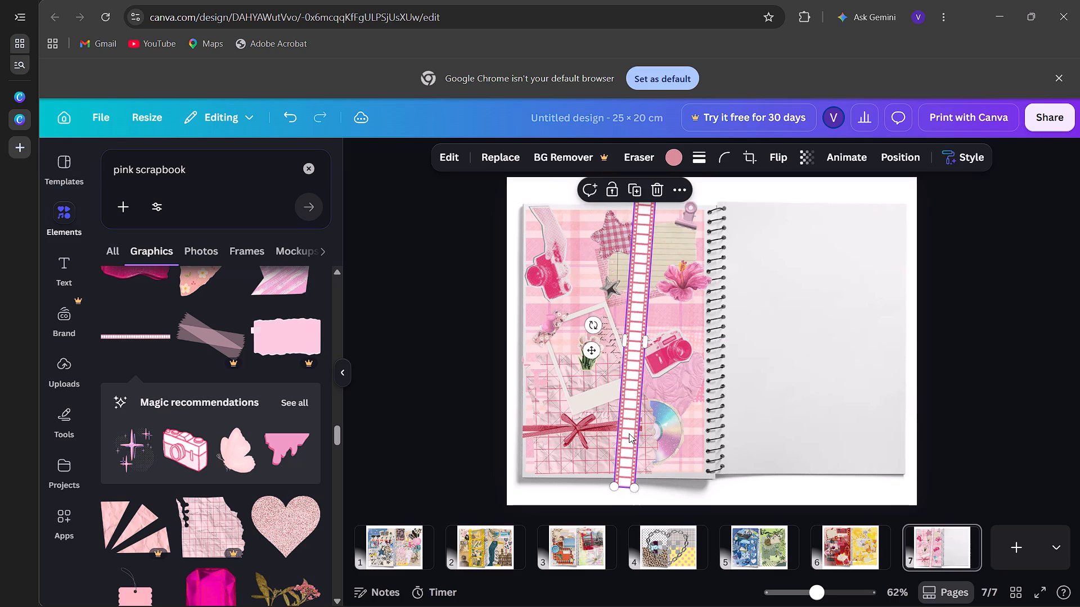
left_click(899, 159)
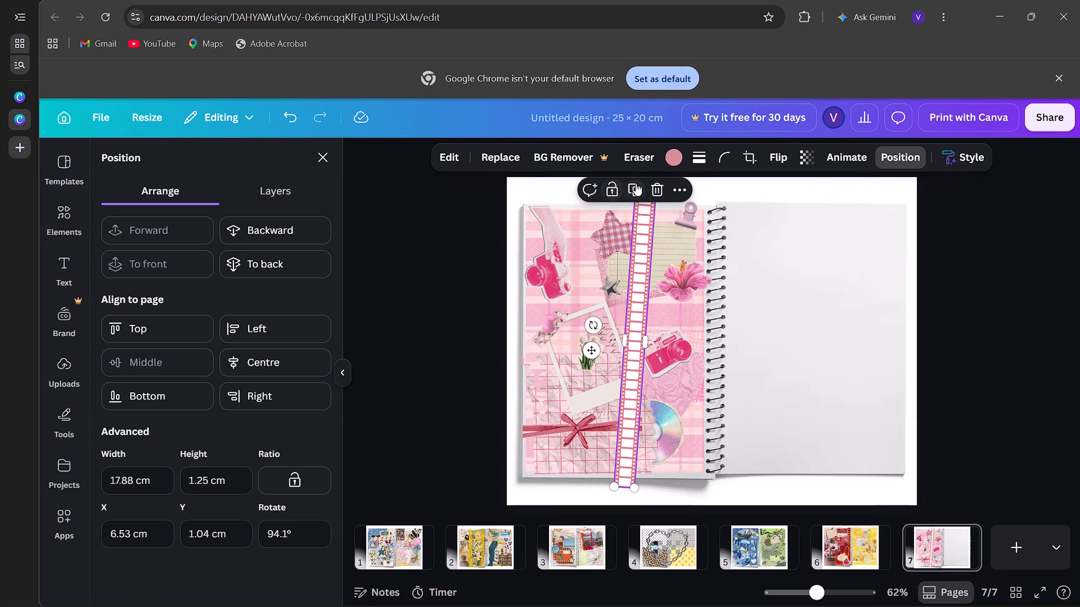
Duplicate the film strip, flip the copy, rotate it to about -98°, and place it crossing the original at about X 6.2 cm, Y 1.1 cm.
left_click(636, 183)
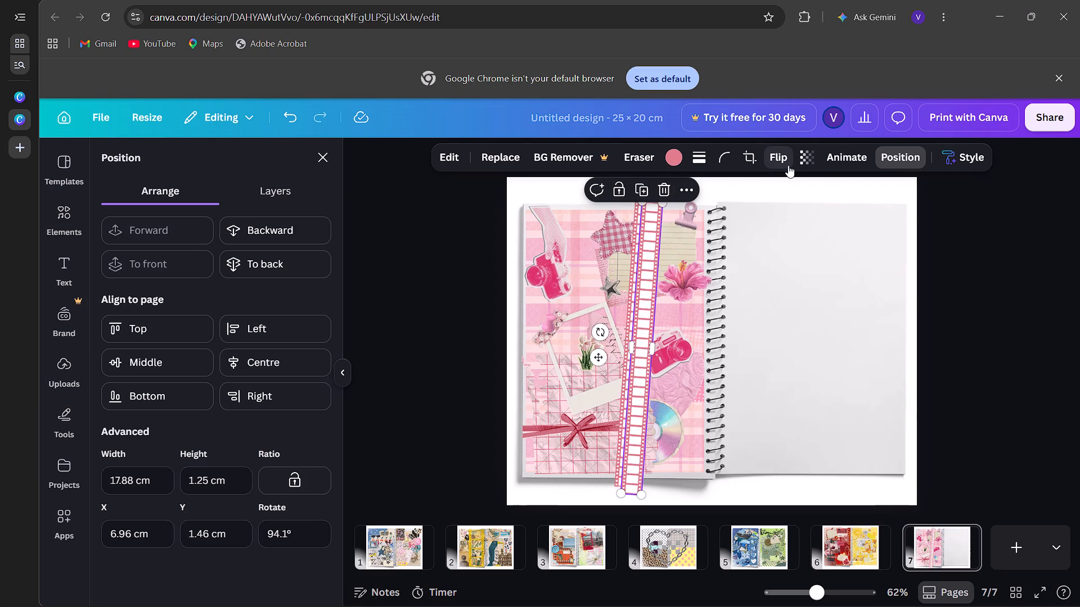
left_click(788, 165)
left_click(762, 182)
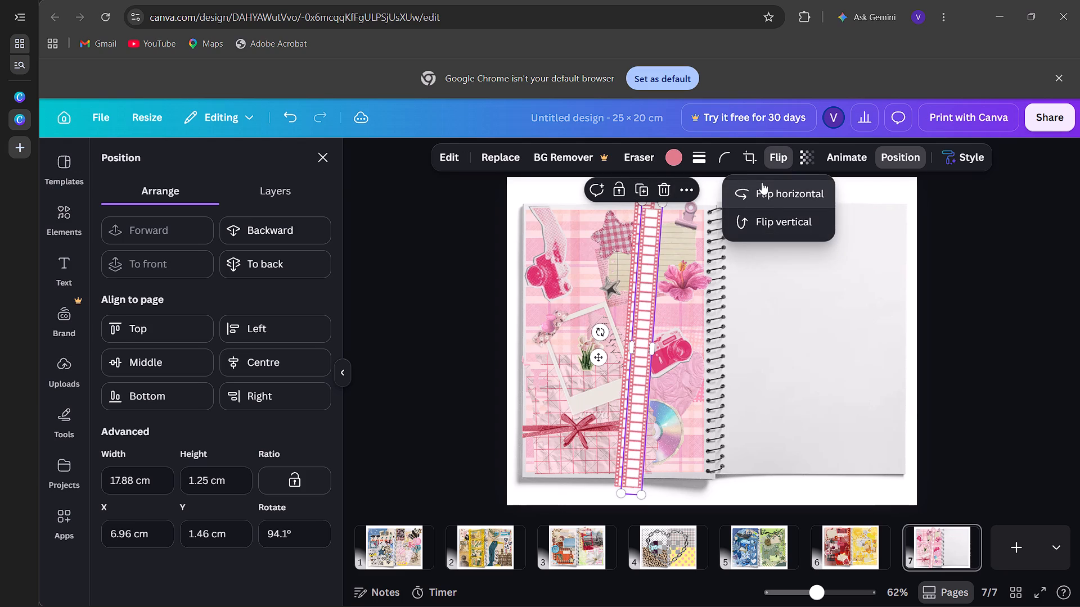
left_click(769, 215)
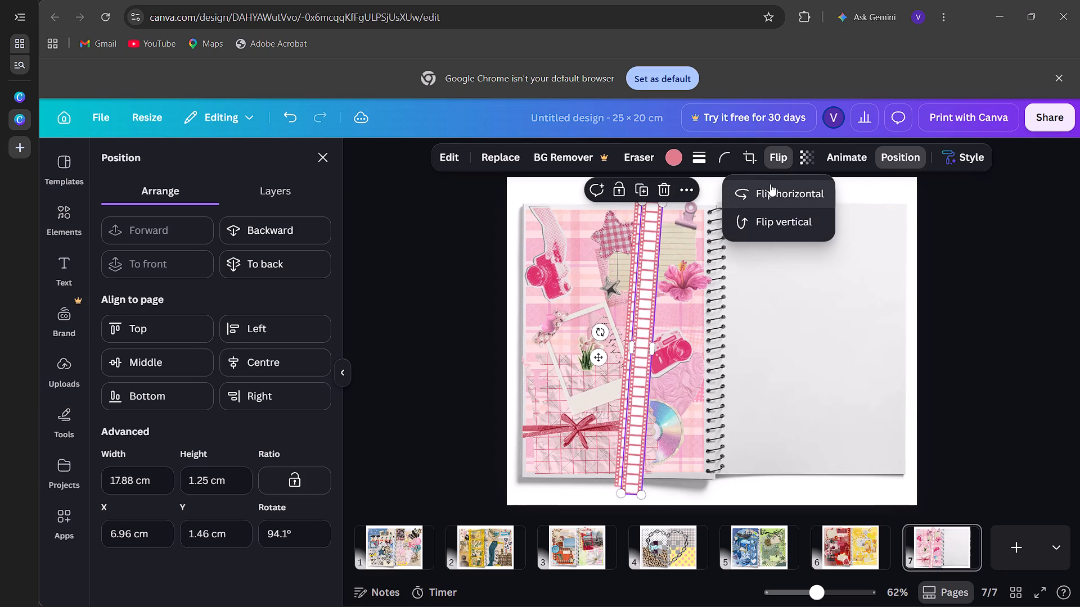
double_click(770, 184)
left_click_drag(602, 333, 693, 348)
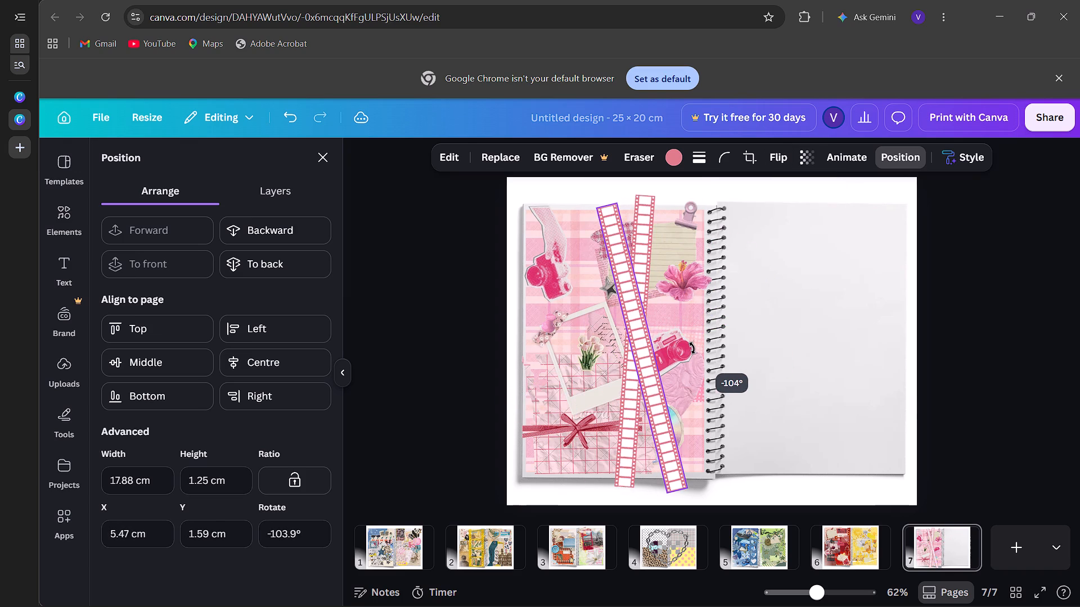
left_click_drag(693, 348, 689, 355)
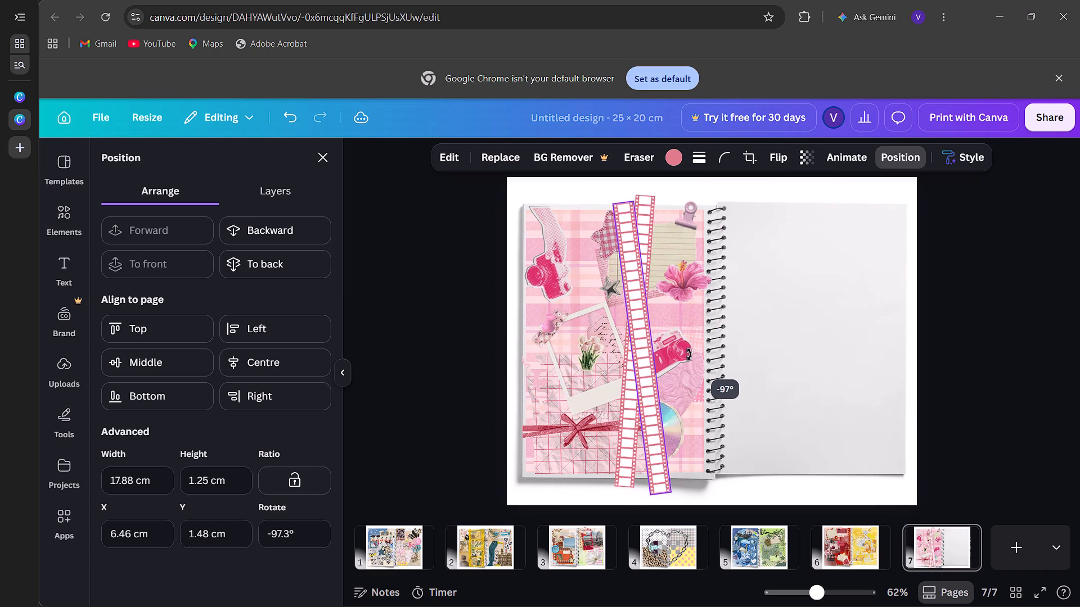
left_click_drag(689, 355, 703, 352)
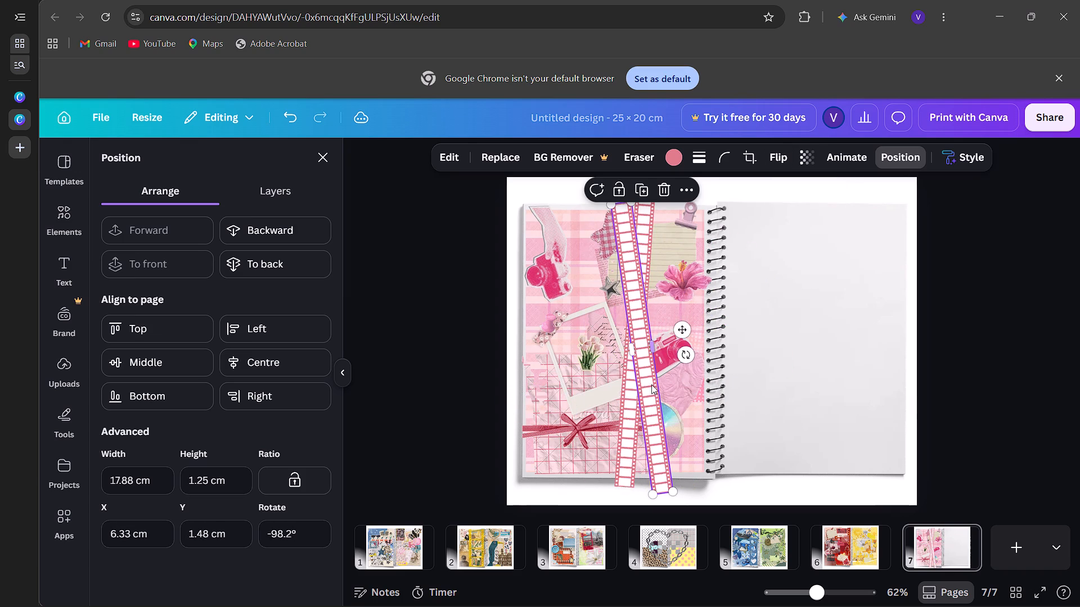
left_click_drag(646, 397, 644, 391)
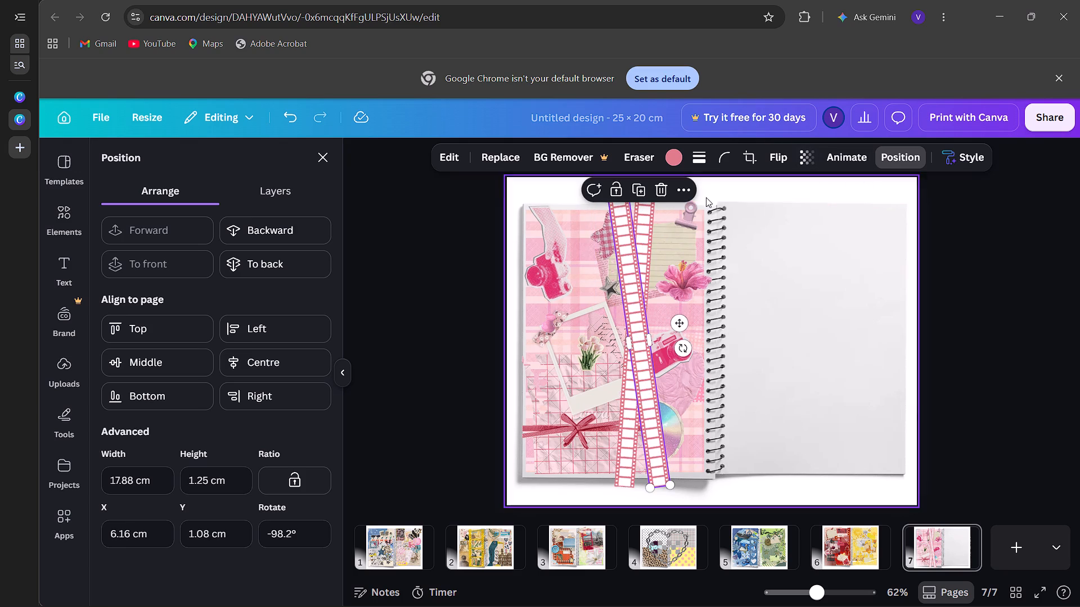
Send the duplicated film strip to the back of the layer order.
left_click(894, 158)
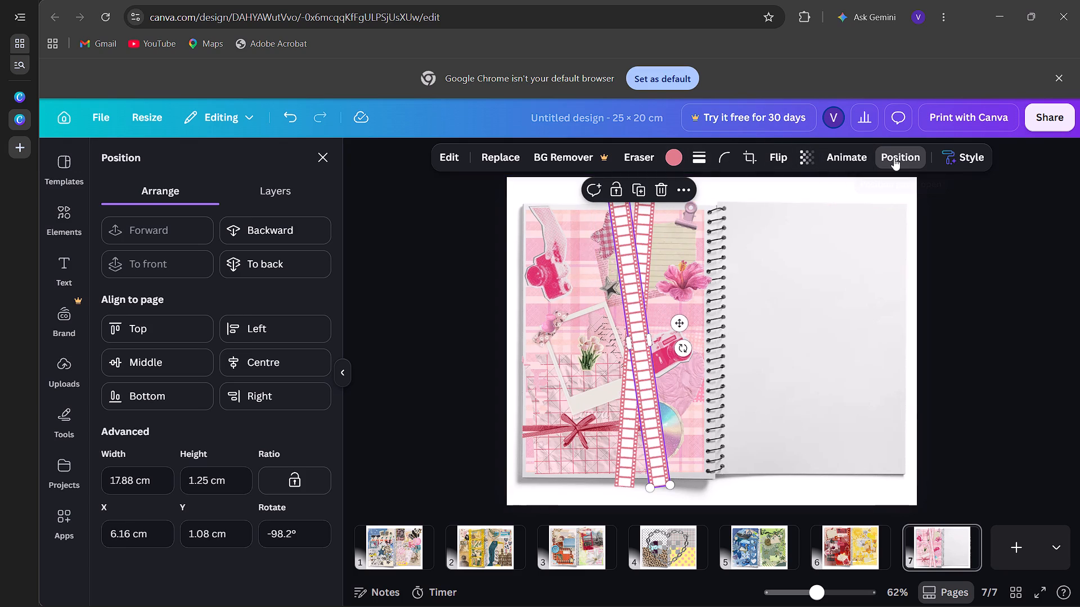
left_click(902, 149)
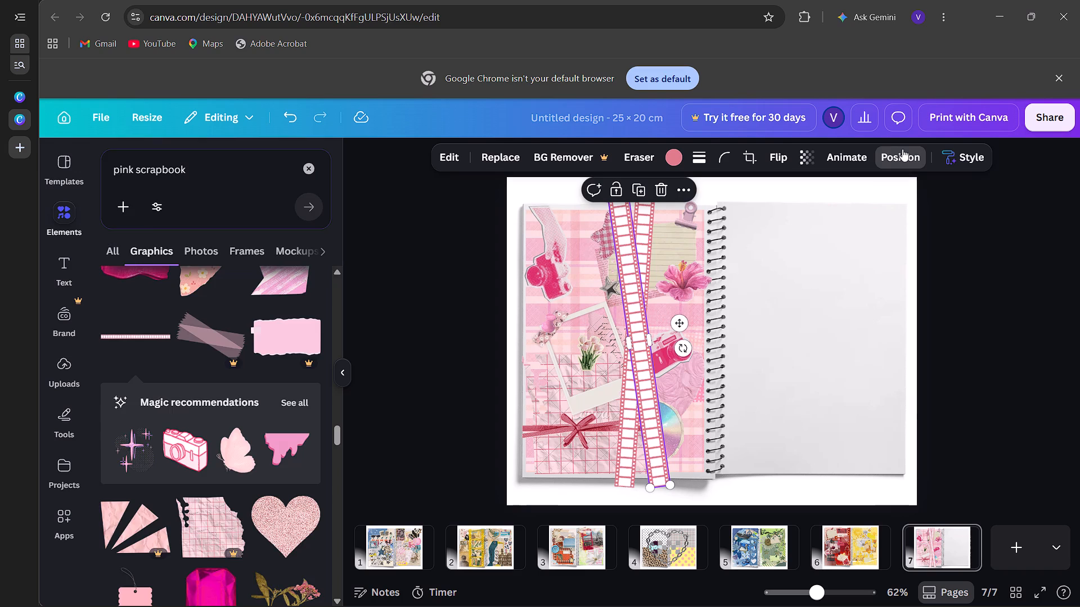
left_click(262, 271)
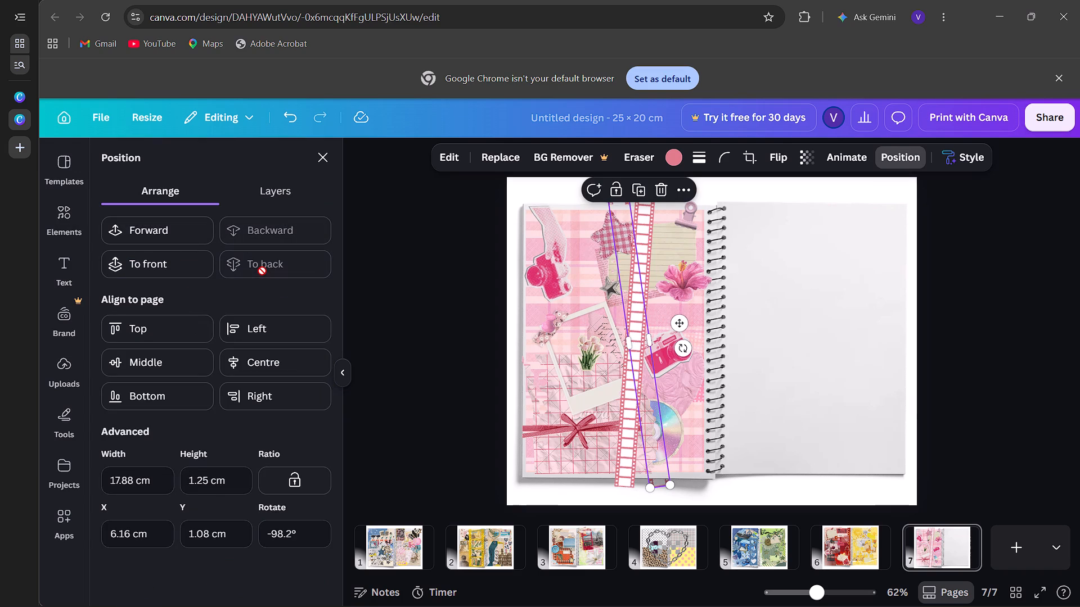
Bring the duplicated film strip forward two levels so it lies above the plaid paper but beneath the other collage pieces.
left_click(177, 236)
left_click(177, 236)
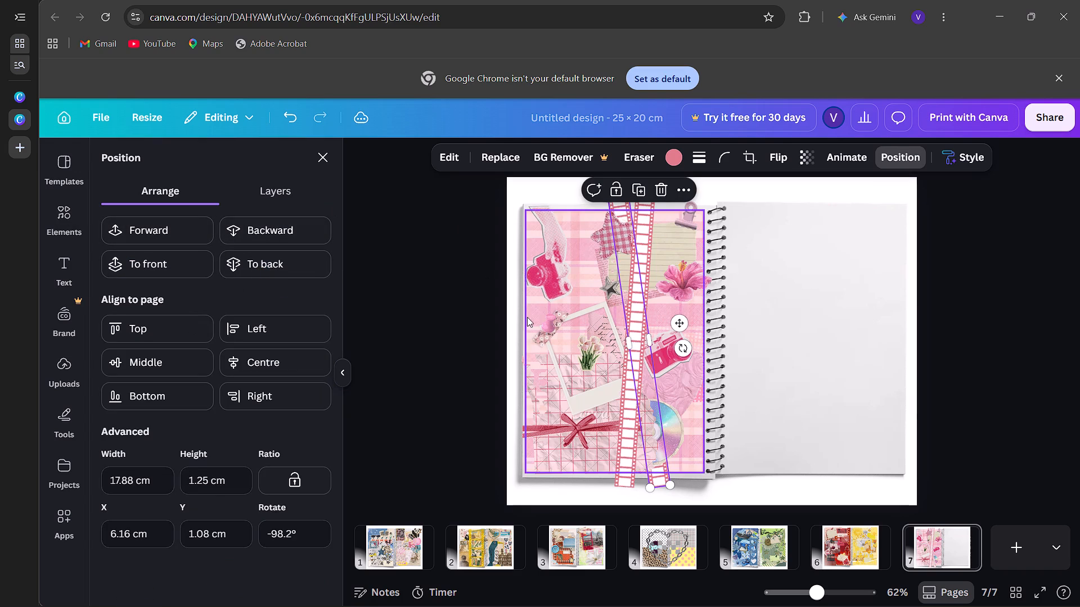
Send the original film strip to the back, and bring it forward three levels so it lies just above the plaid paper.
left_click(643, 248)
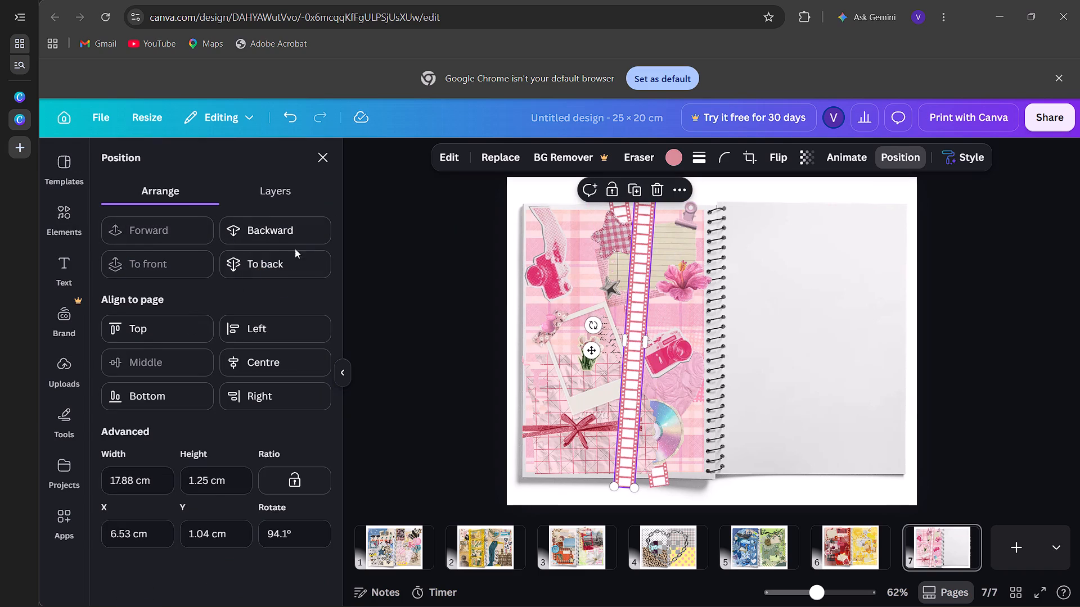
left_click(273, 260)
left_click(179, 234)
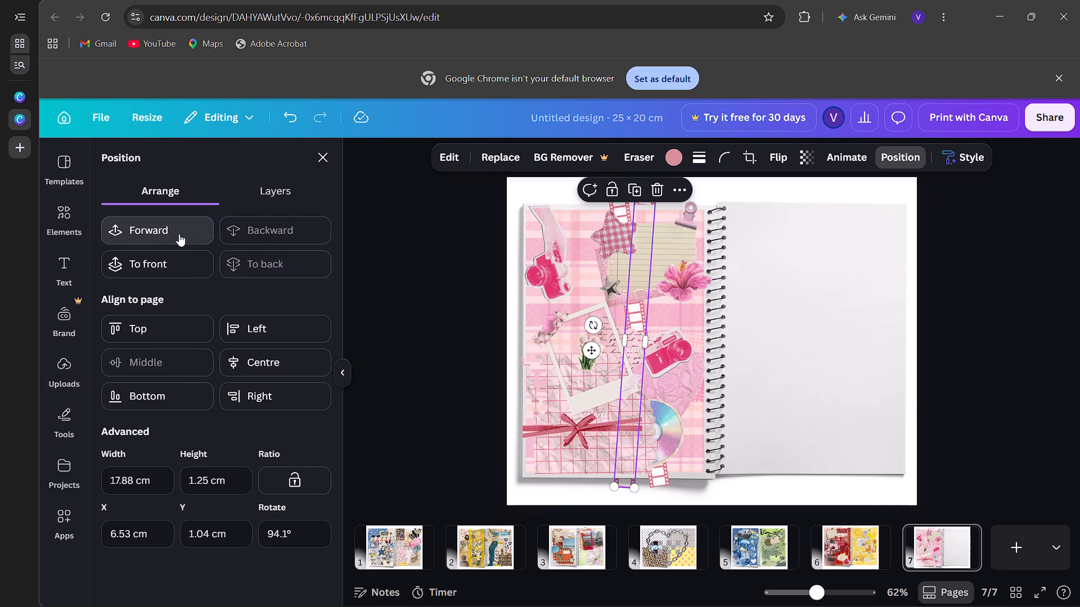
left_click(179, 234)
left_click(179, 234)
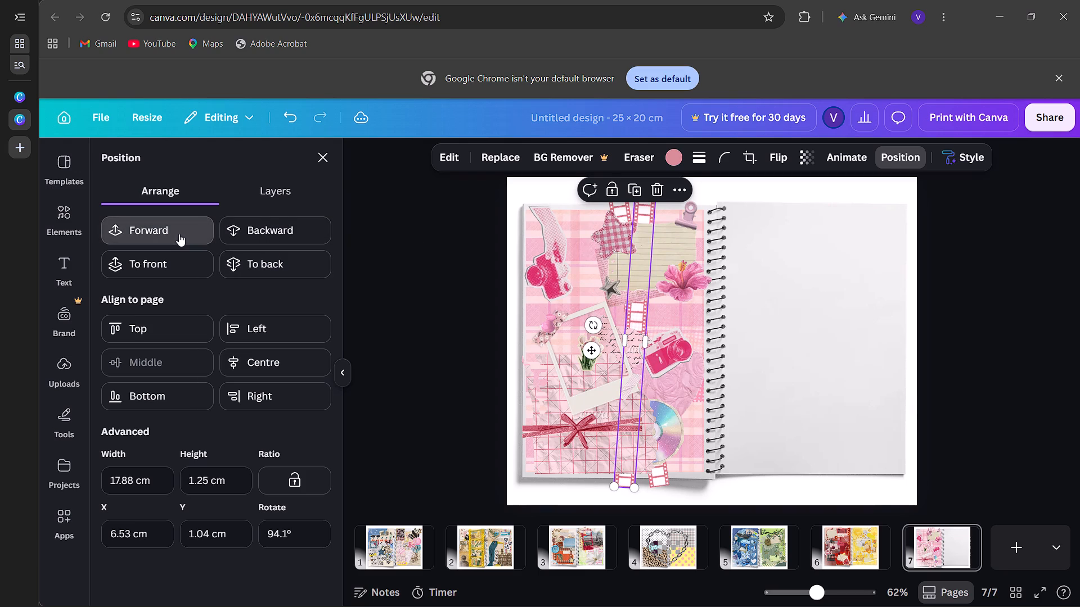
left_click(316, 156)
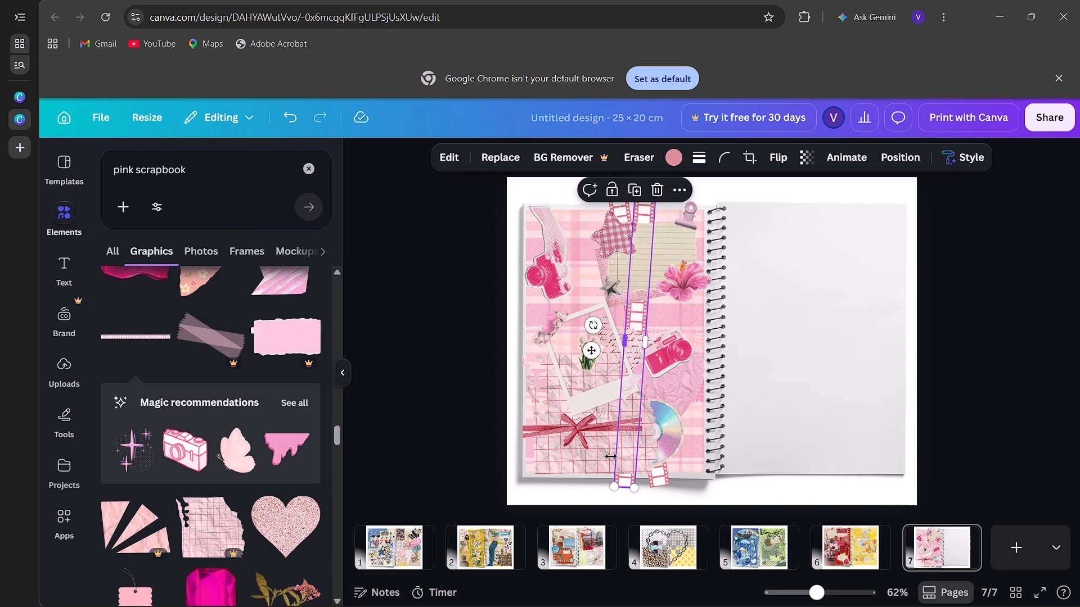
Shrink the original film strip to about 17 cm long and shift it slightly down to fit the decorated page.
left_click_drag(616, 489, 627, 474)
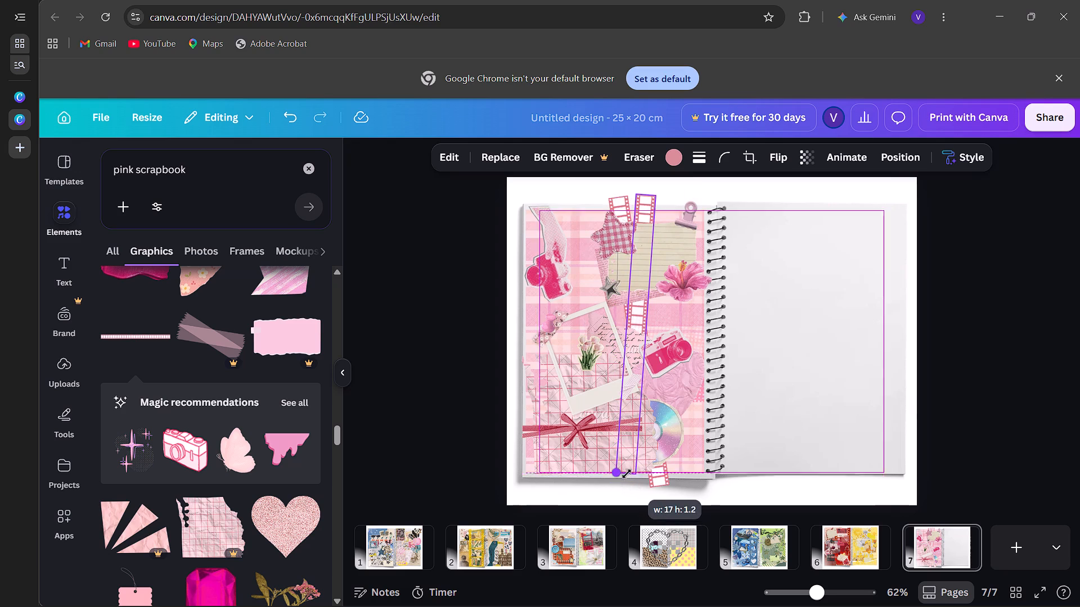
left_click_drag(627, 474, 629, 469)
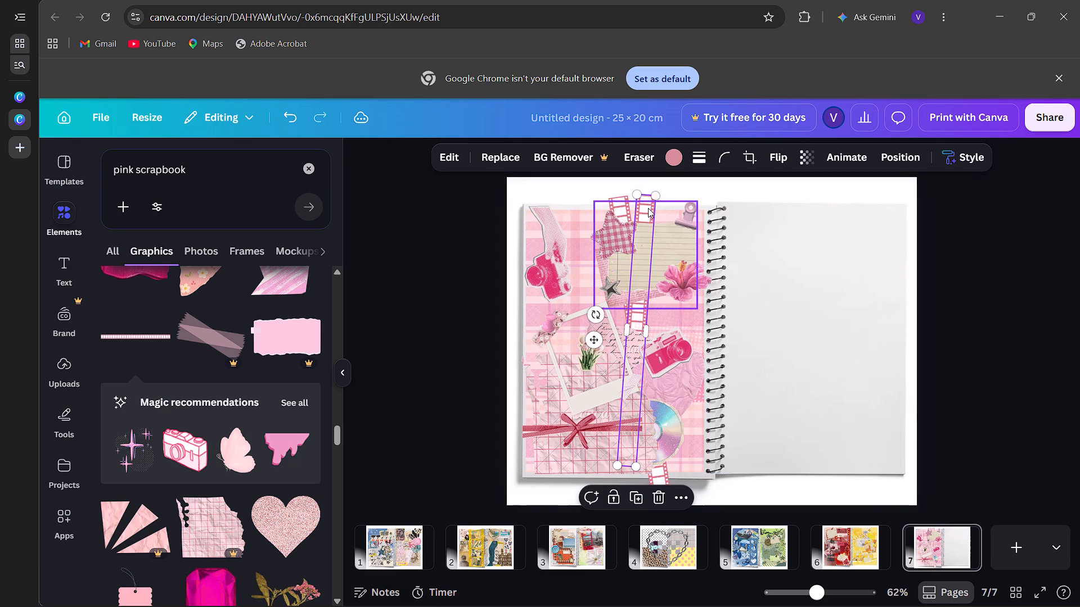
left_click_drag(648, 208, 649, 218)
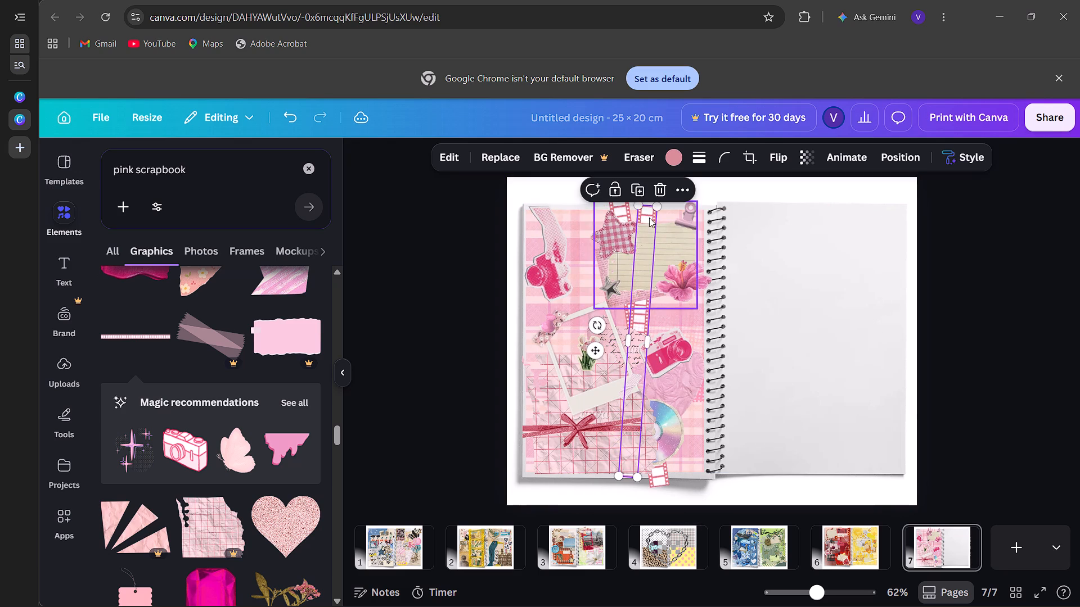
Shrink the duplicated, oppositely tilted film strip slightly and shift it down so its ends fit the decorated page.
left_click(619, 205)
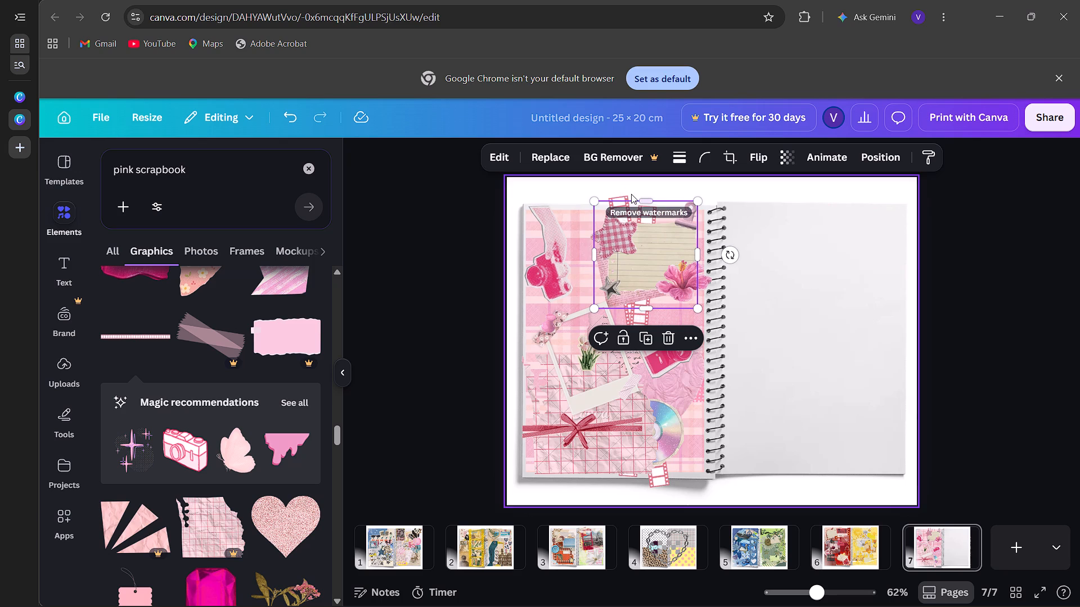
left_click(638, 179)
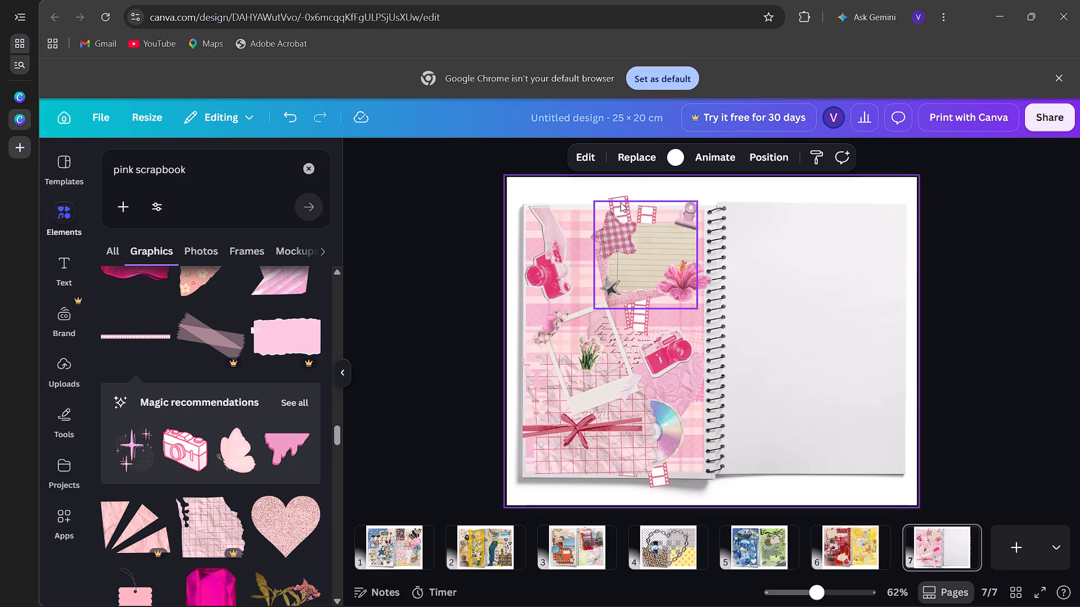
left_click(625, 198)
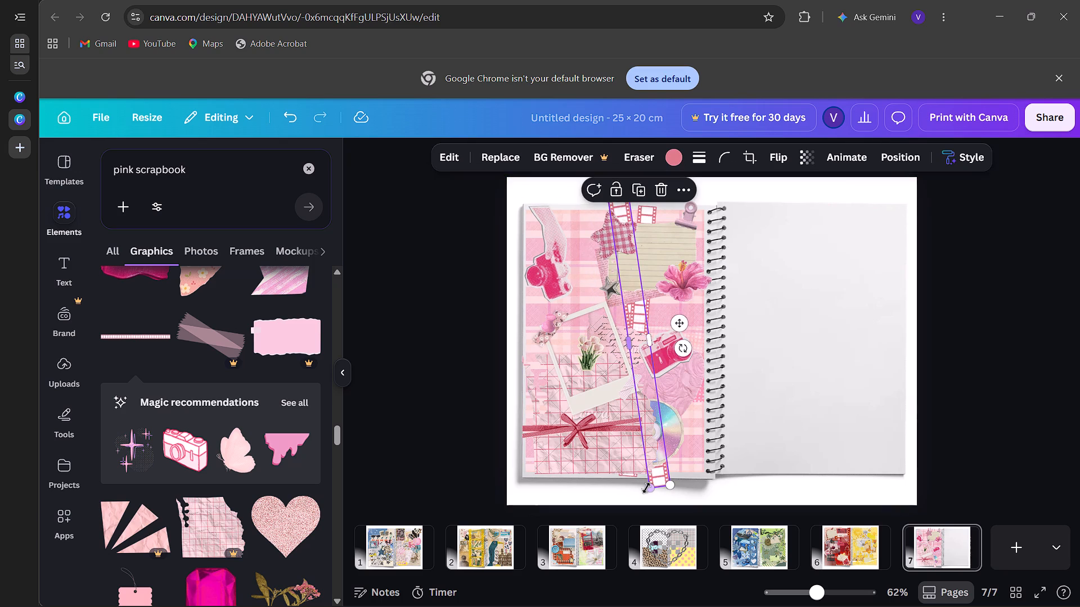
left_click_drag(646, 490, 654, 473)
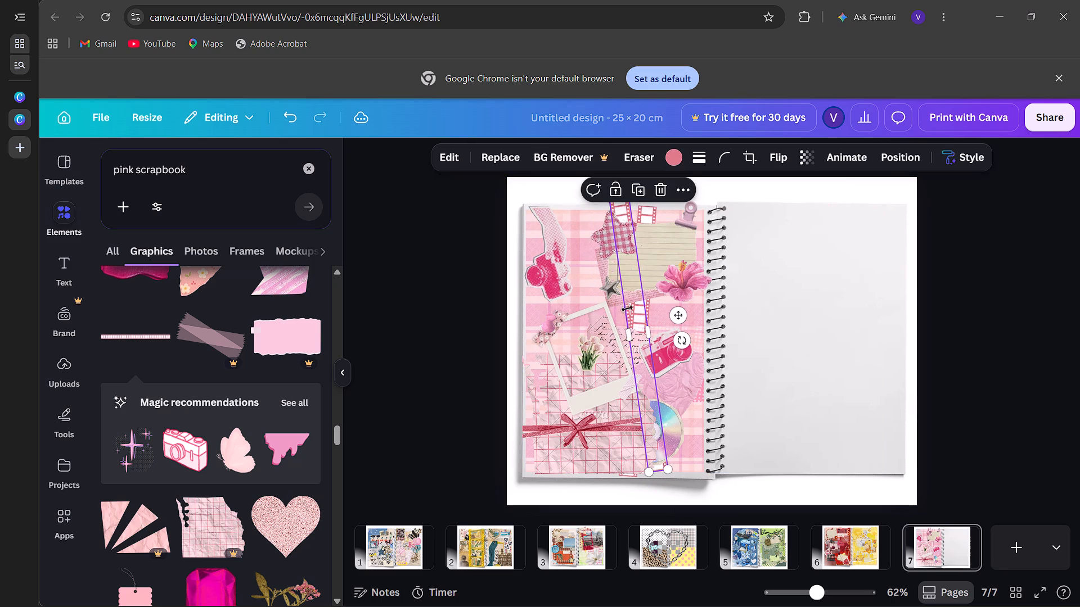
double_click(629, 277)
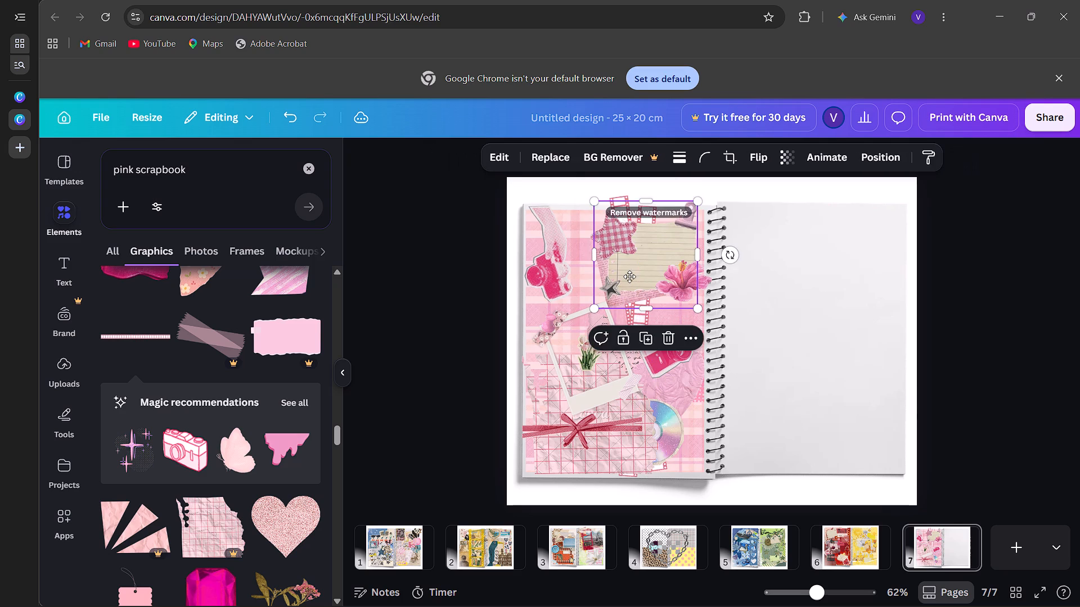
left_click(620, 183)
left_click(544, 187)
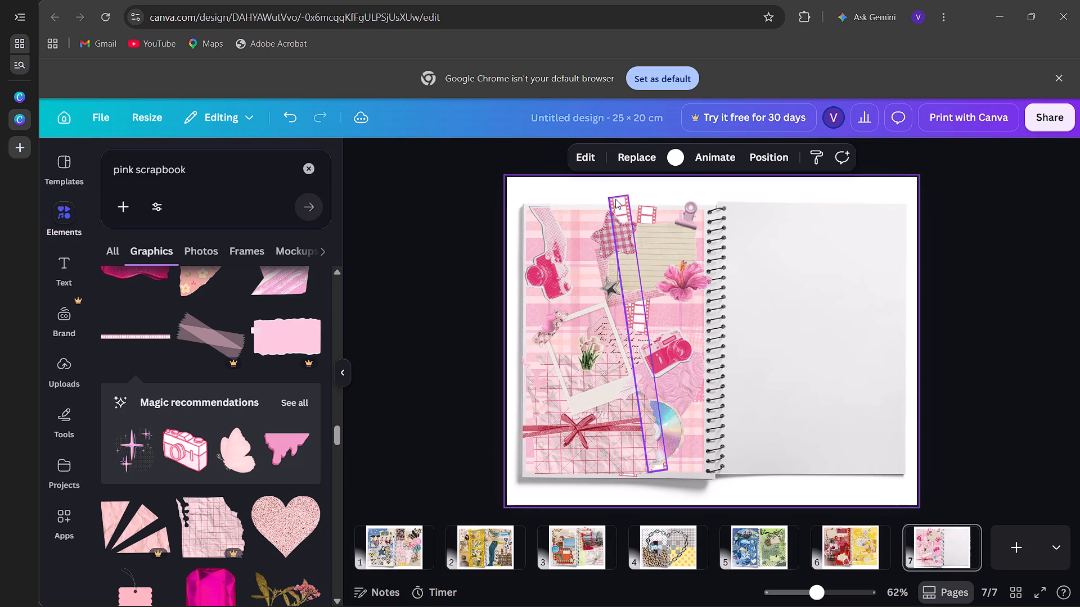
left_click_drag(615, 199, 617, 206)
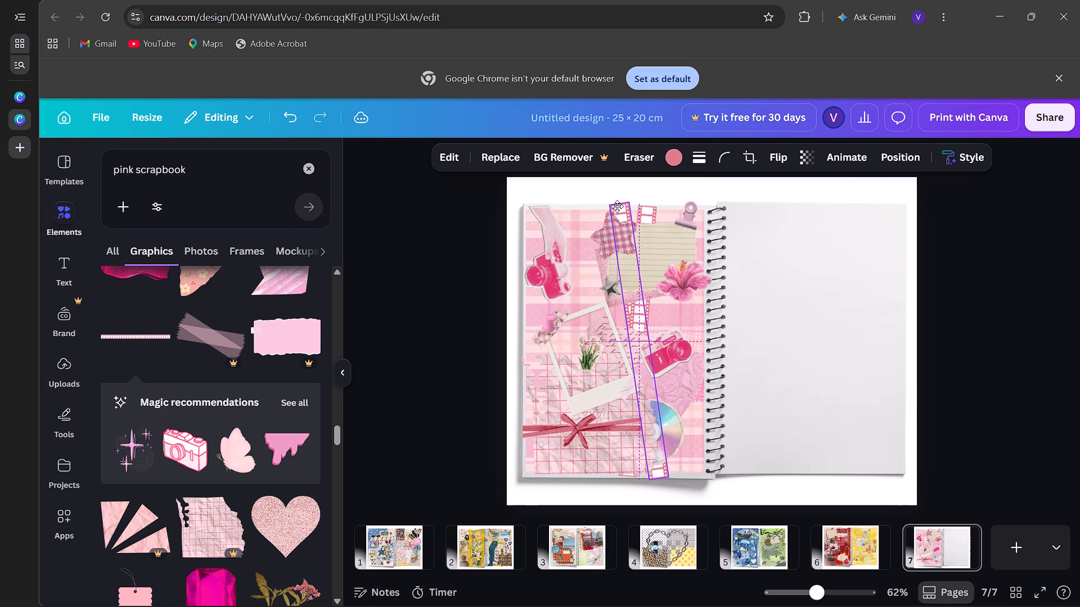
left_click_drag(617, 206, 617, 205)
Add the pink bunny sticker from the pink scrapbook graphics, shrink it to a small accent, and place it at the polaroid frame's lower-right corner.
scroll(209, 424, "down", 2)
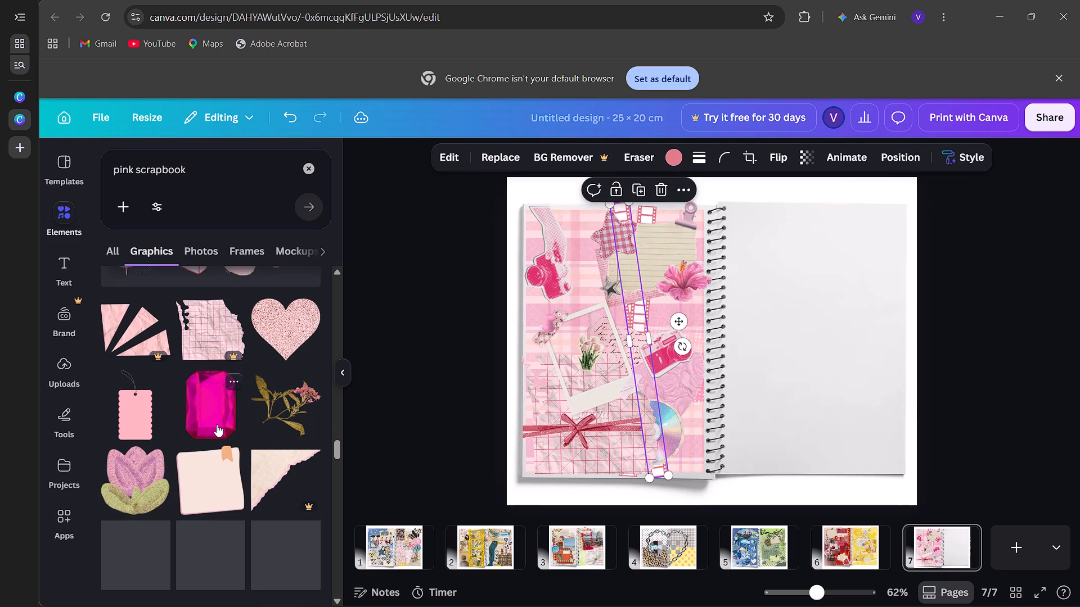
scroll(217, 424, "up", 5)
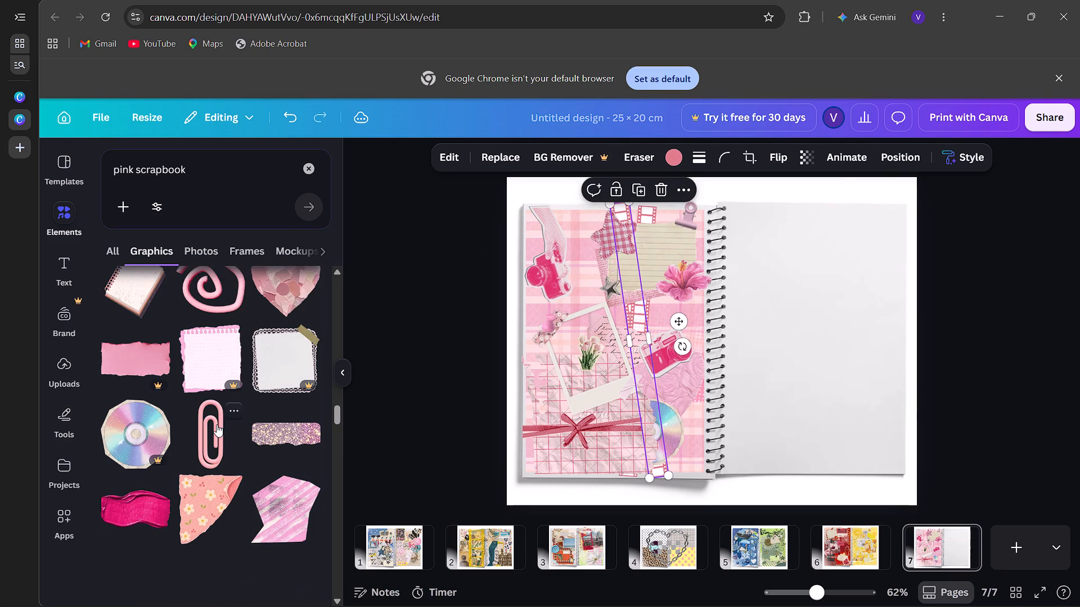
scroll(217, 424, "up", 4)
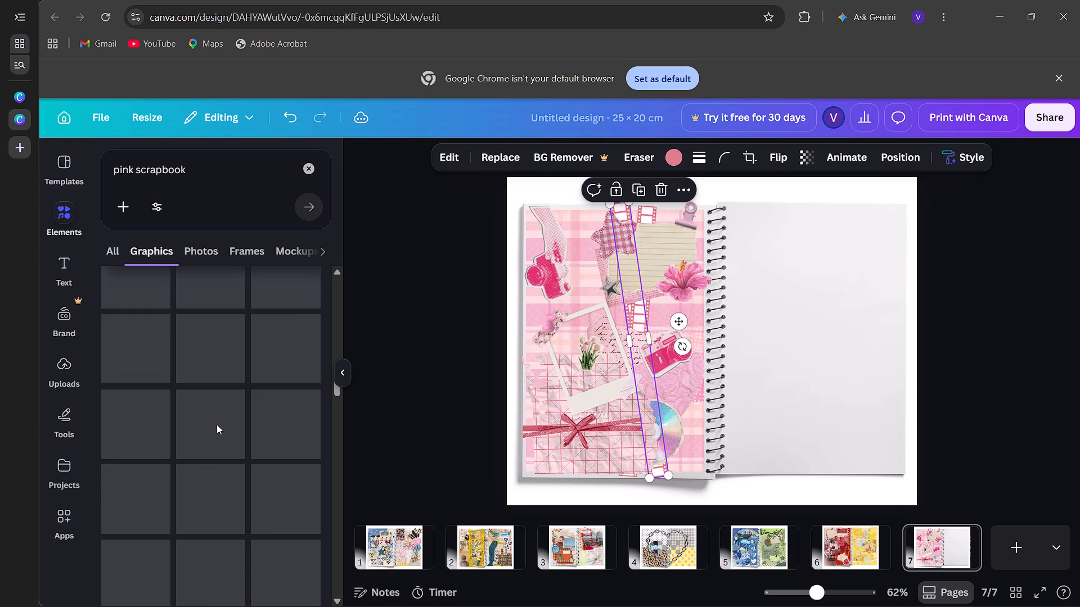
scroll(217, 424, "up", 2)
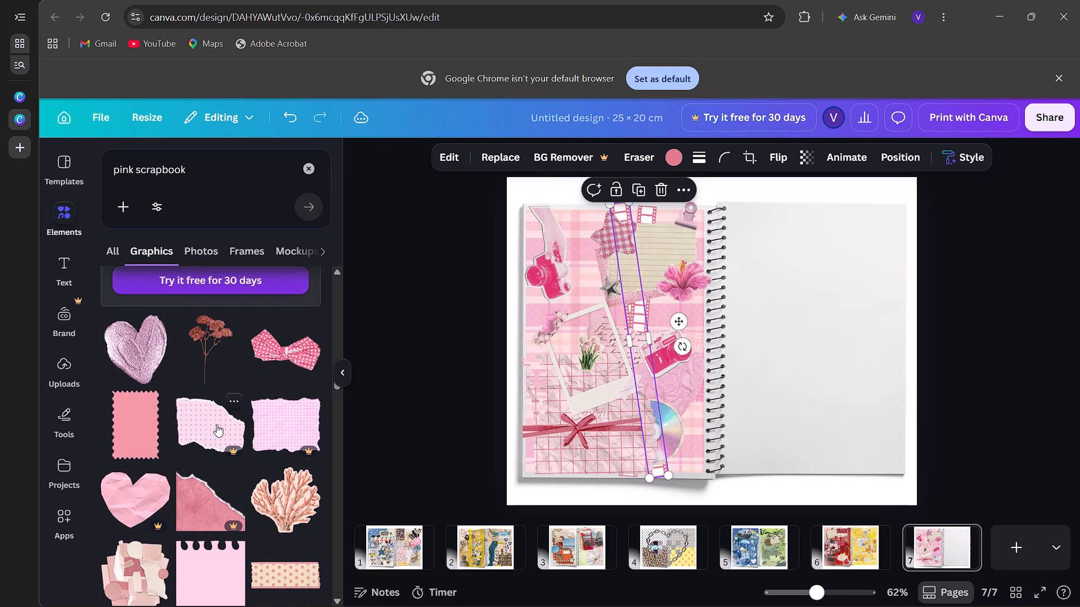
scroll(217, 424, "up", 4)
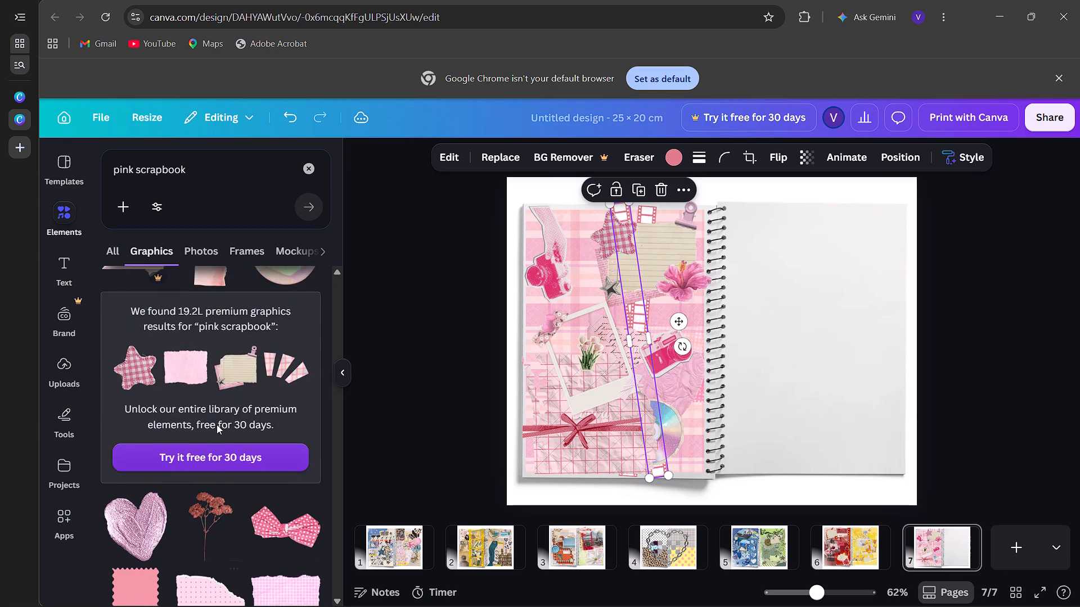
scroll(217, 424, "up", 1)
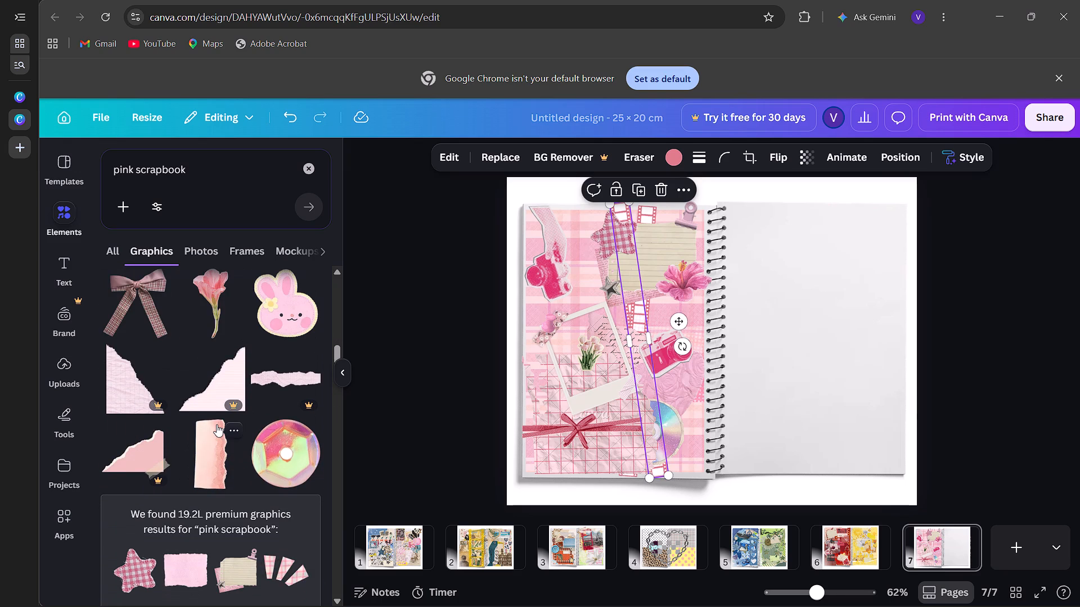
scroll(217, 424, "up", 1)
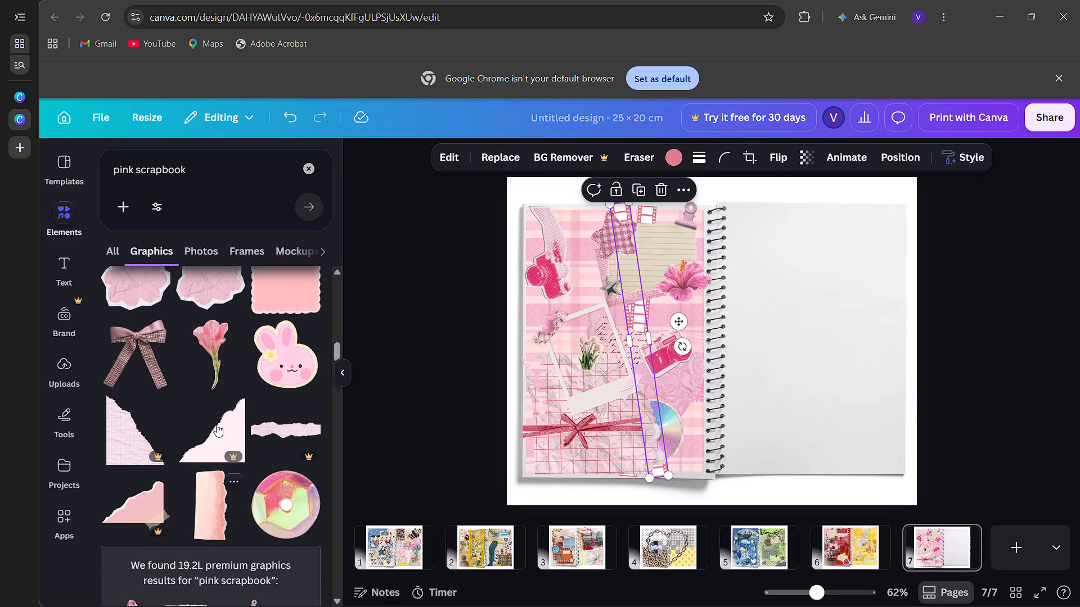
left_click(294, 362)
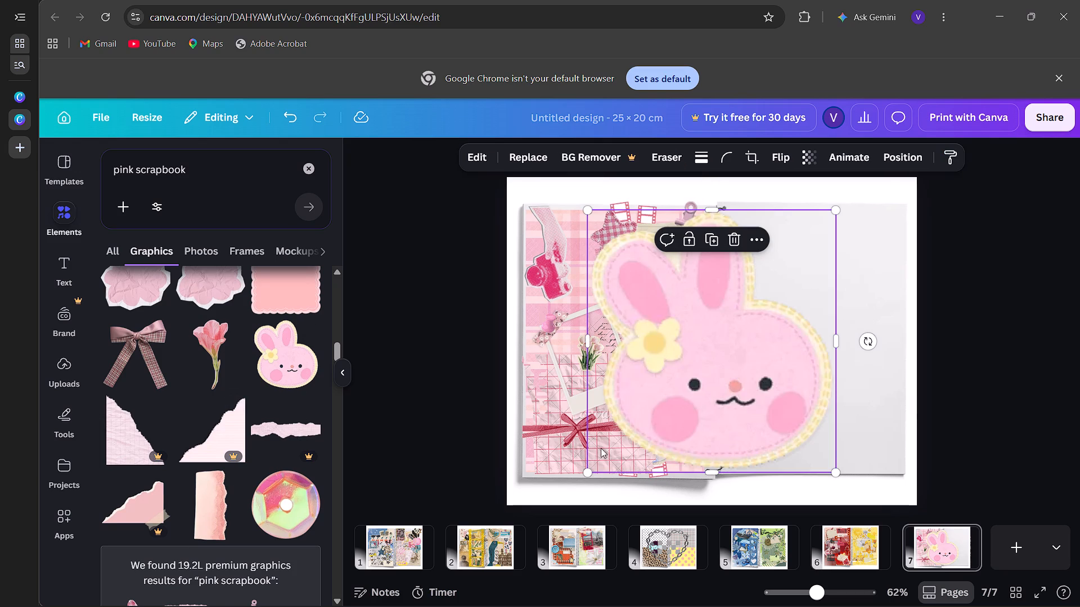
left_click_drag(586, 469, 722, 273)
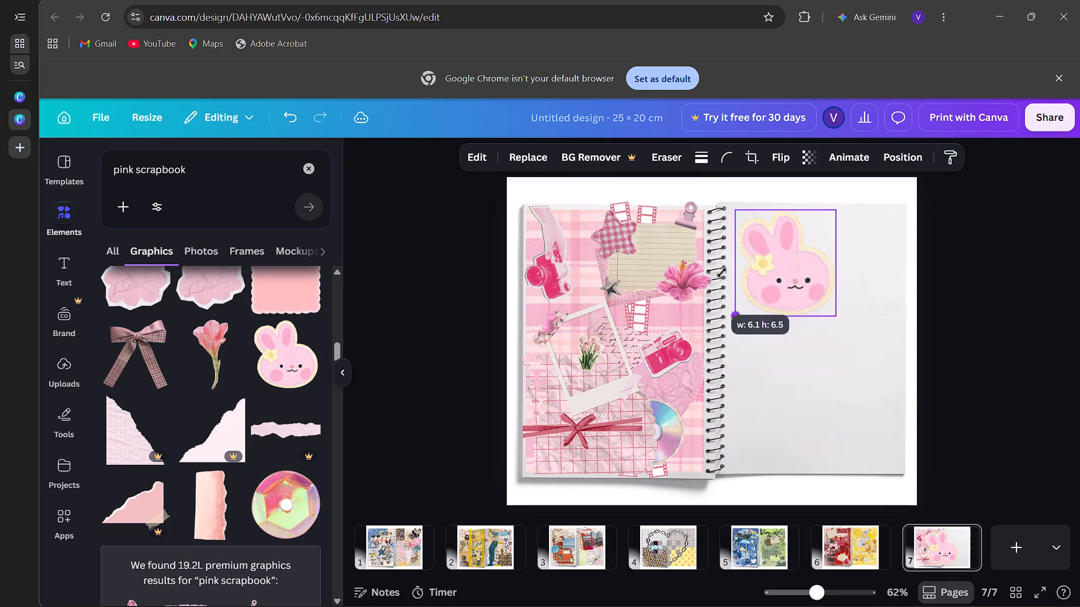
left_click_drag(722, 273, 760, 185)
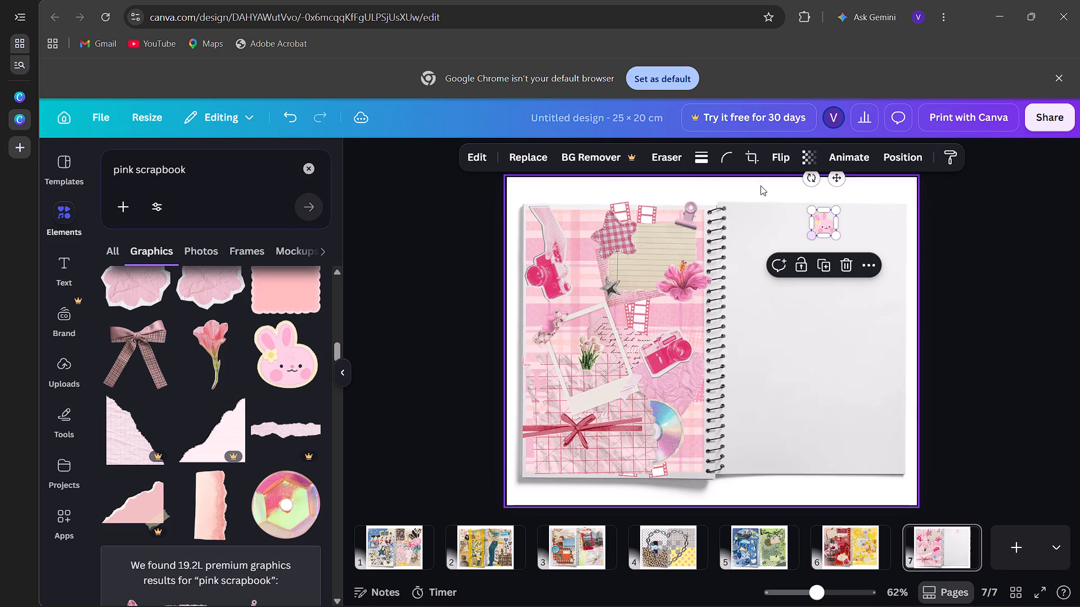
left_click_drag(828, 223, 622, 391)
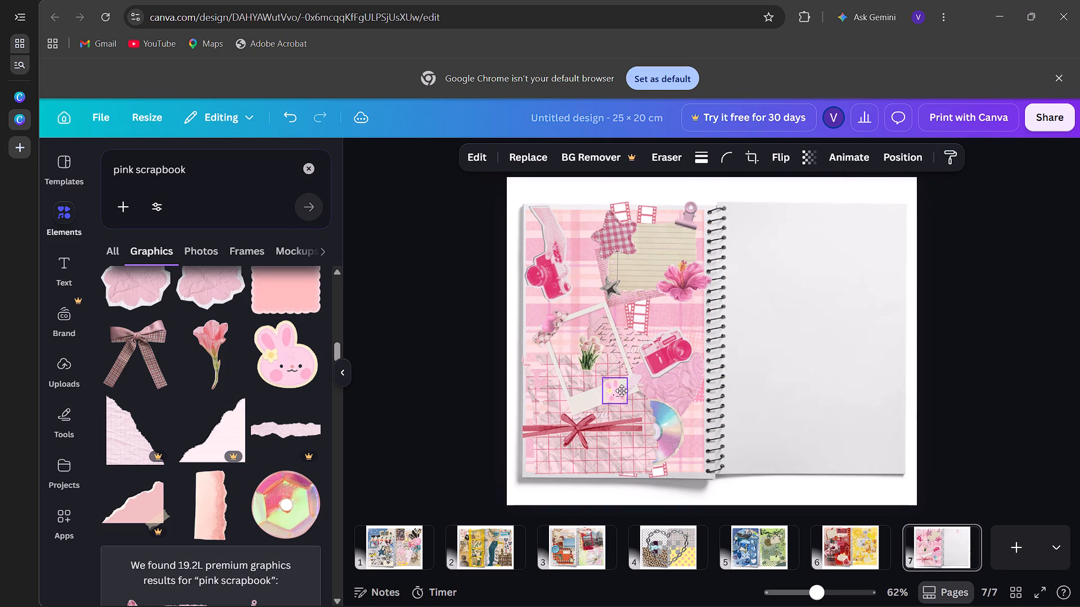
left_click_drag(622, 391, 638, 388)
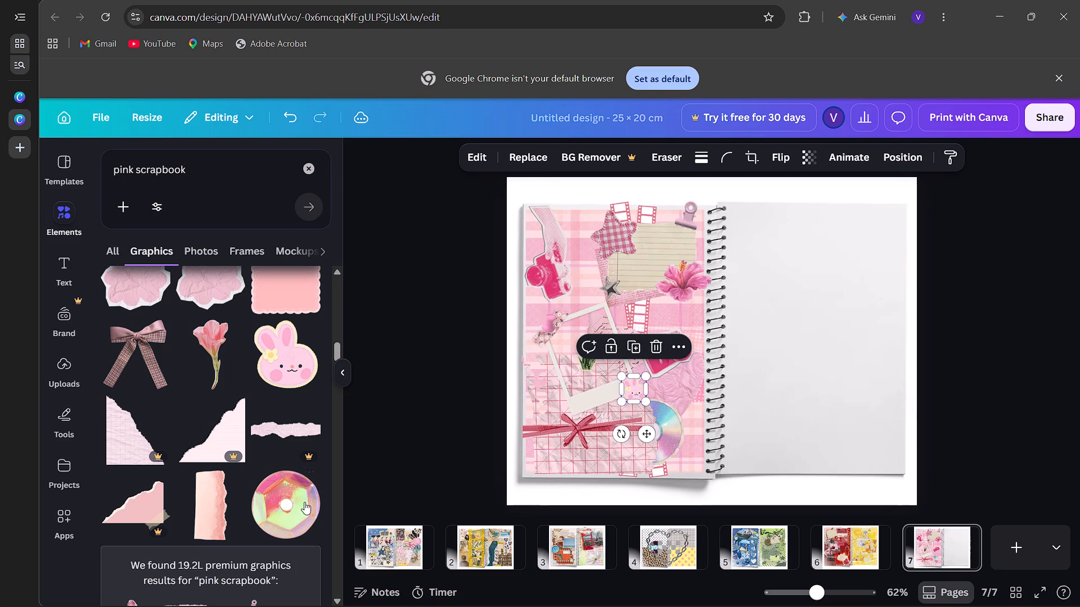
Reload the design page to restore access to the online elements library.
scroll(304, 502, "down", 1)
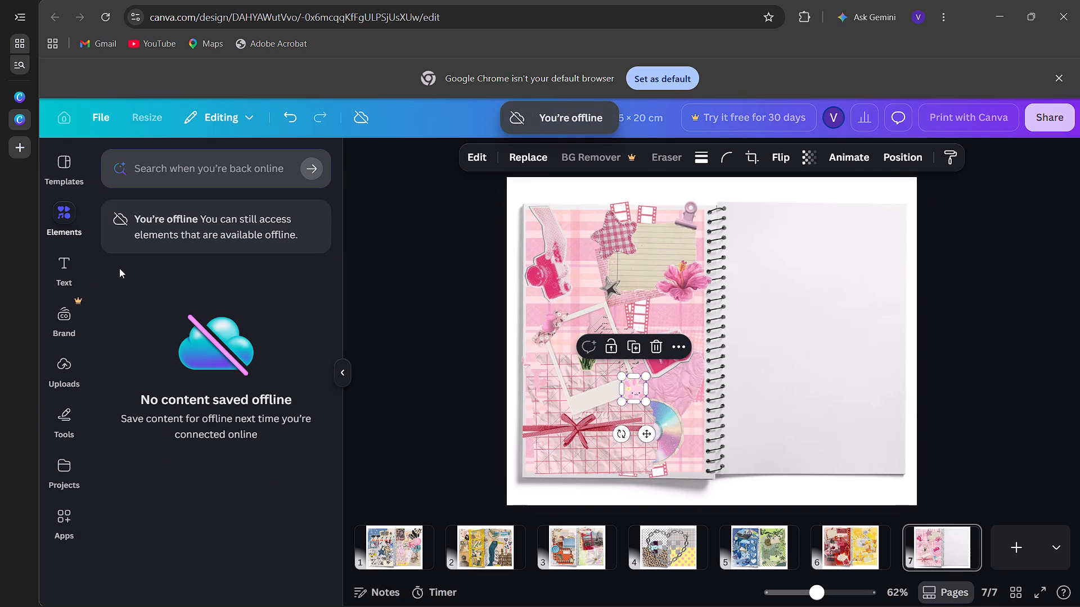
scroll(211, 302, "up", 9)
left_click(68, 213)
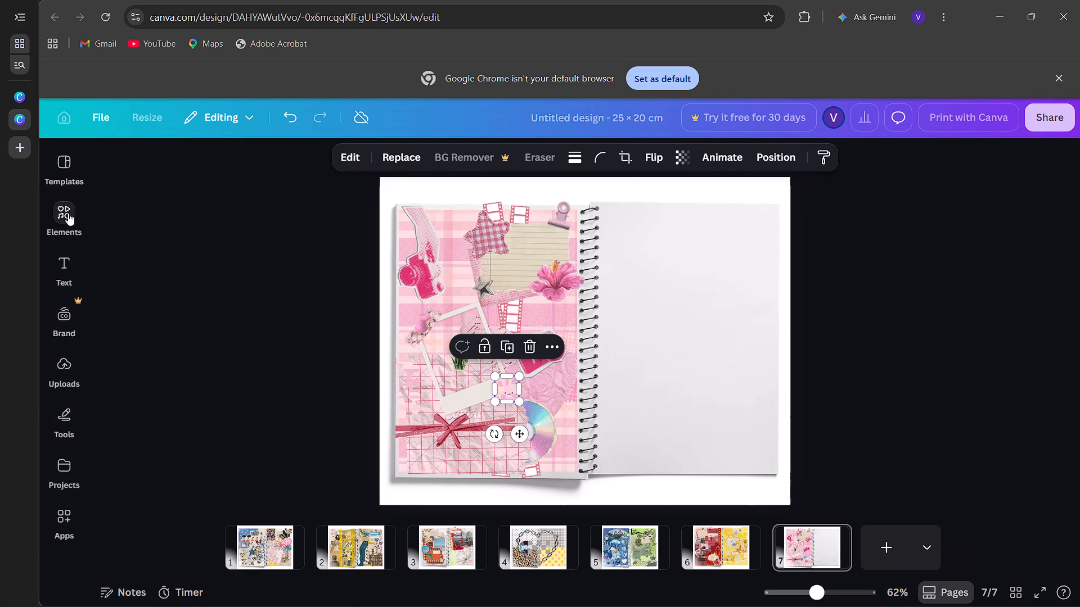
left_click(68, 213)
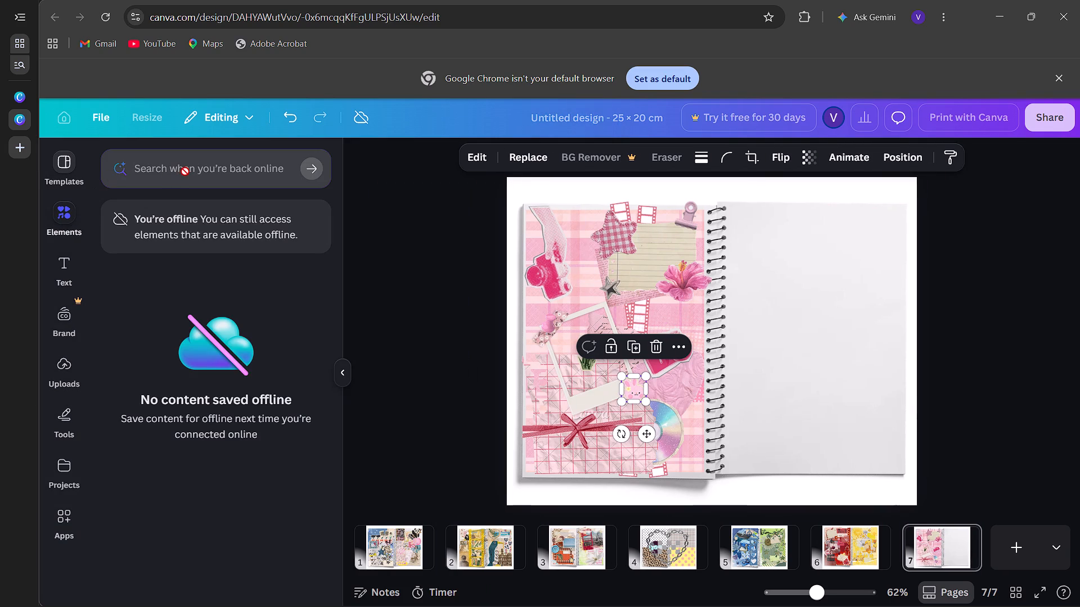
left_click(185, 171)
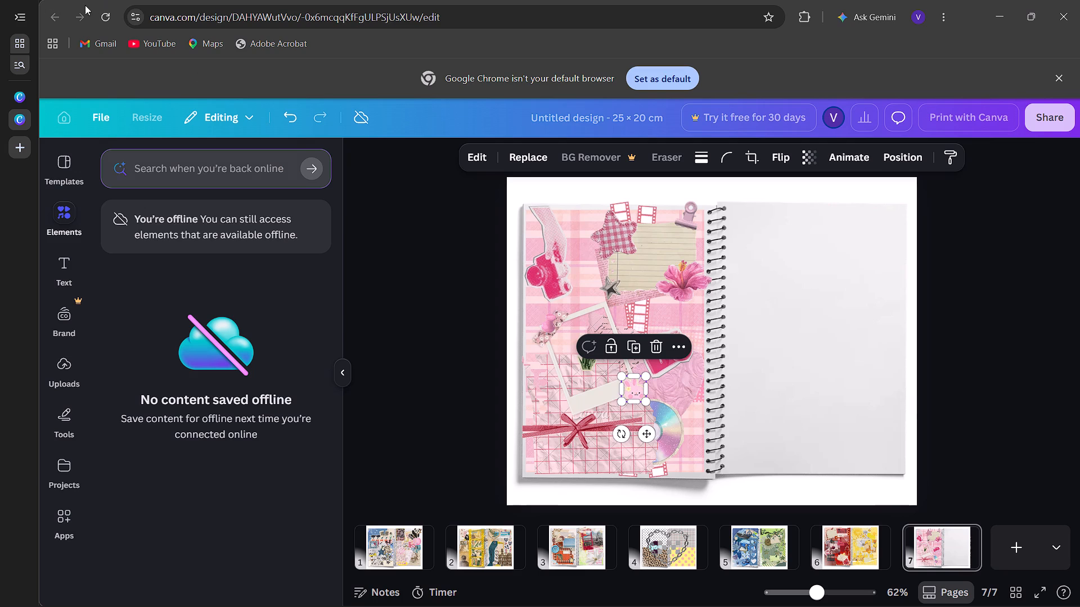
left_click(106, 16)
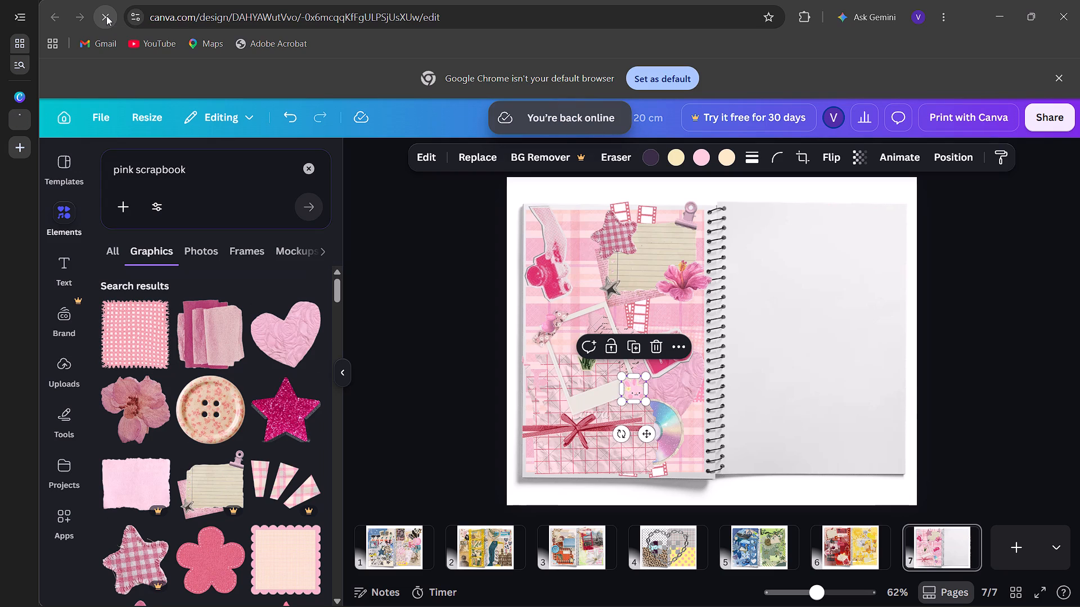
Browse the pink scrapbook graphics for another decoration for the collage.
scroll(201, 289, "down", 1)
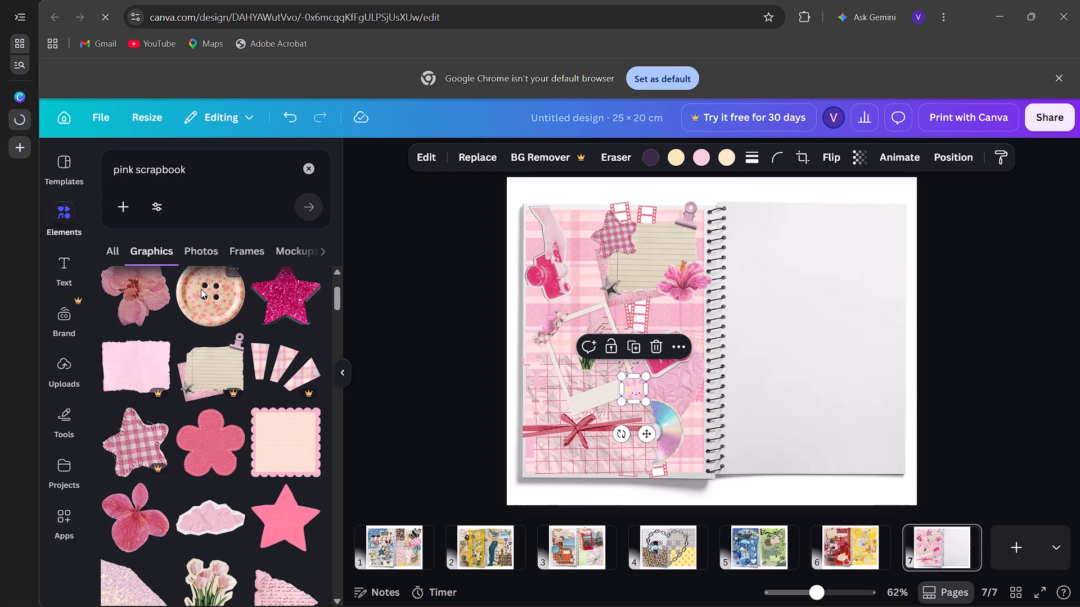
scroll(201, 289, "down", 1)
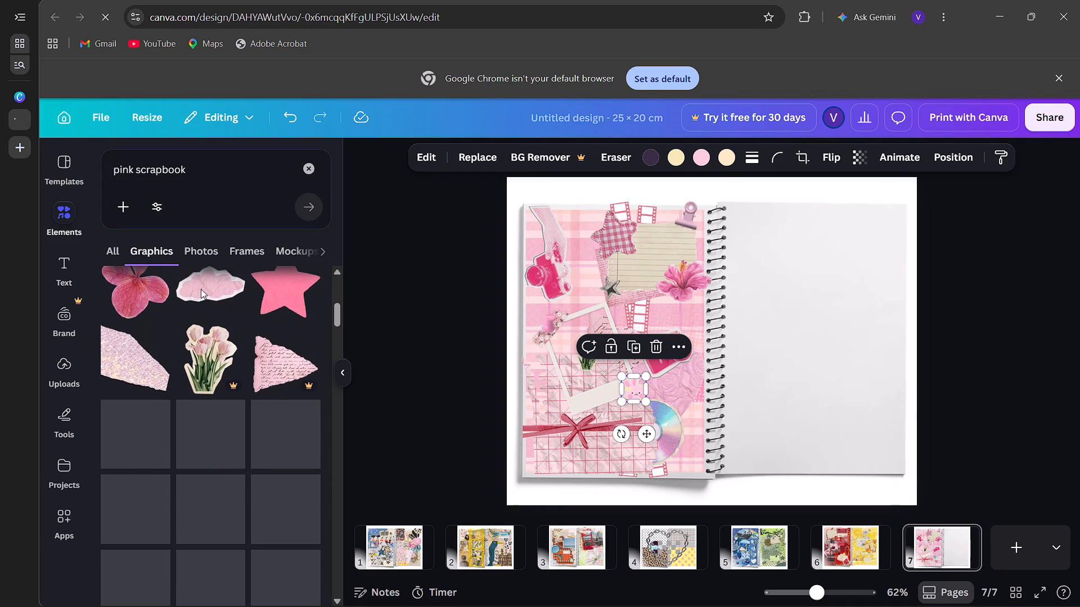
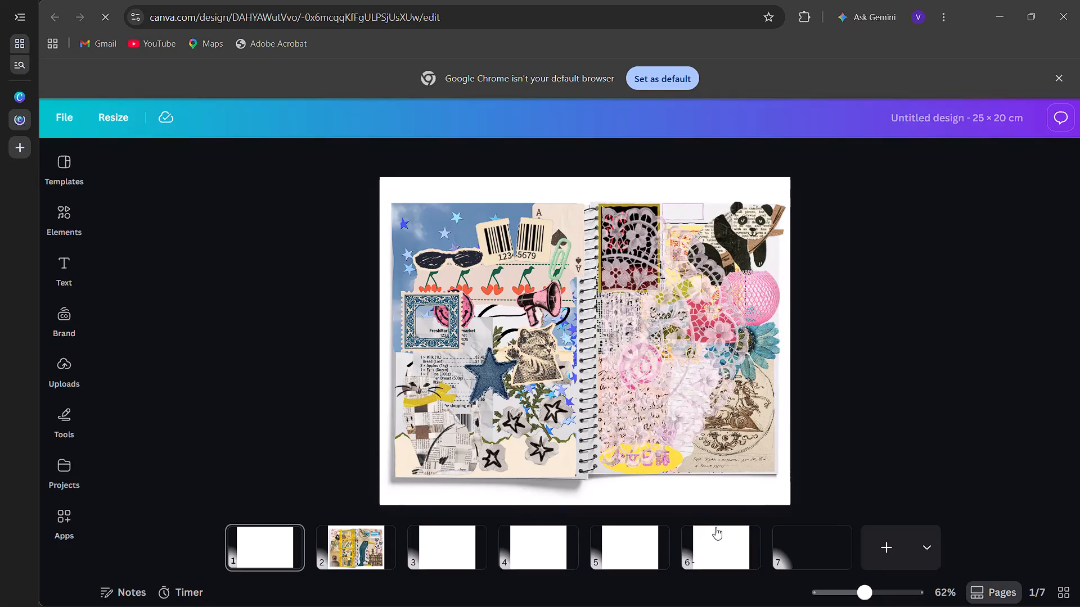
Open page 7 of the reloaded journal design.
left_click(717, 539)
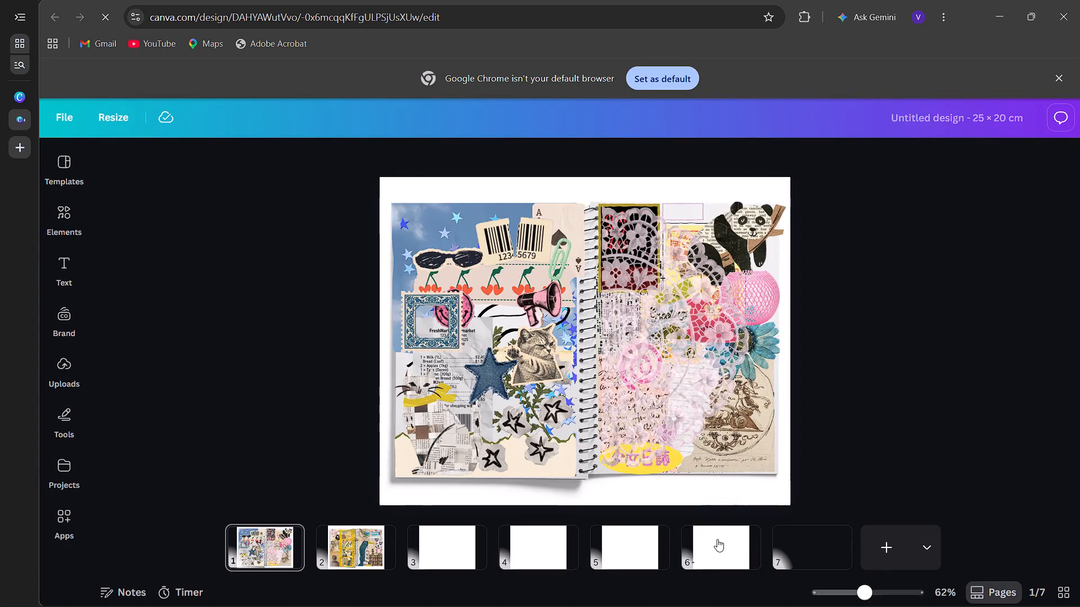
left_click(822, 539)
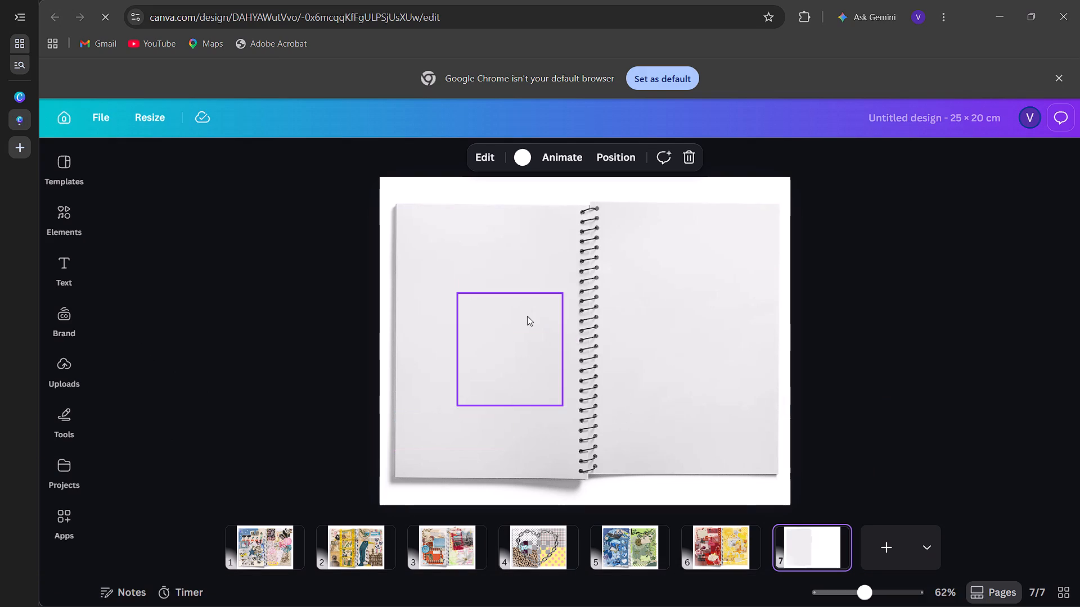
left_click(332, 399)
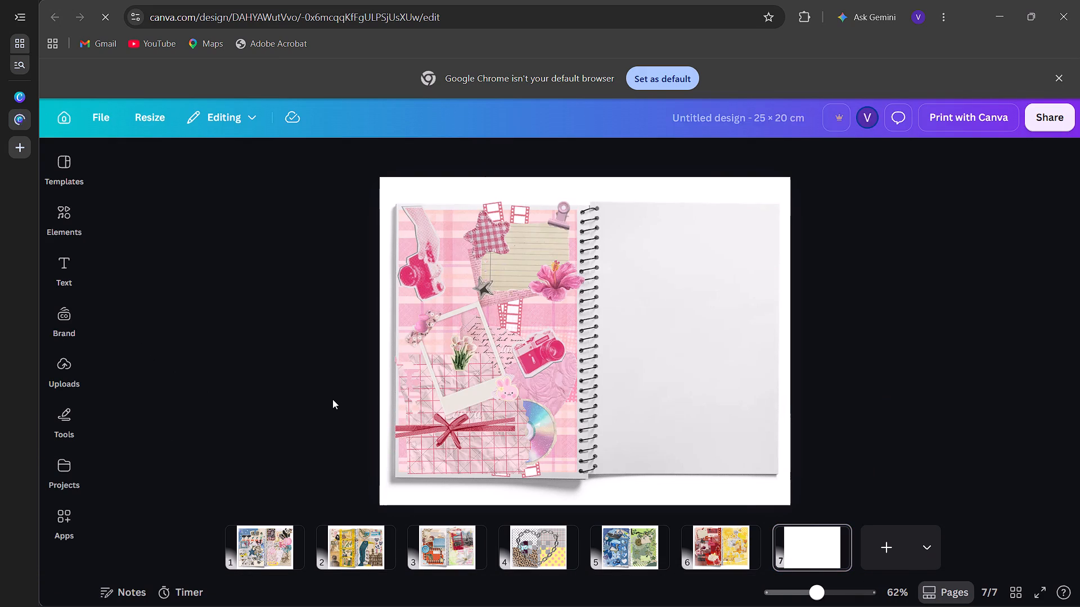
Search the elements library for "pink scrapbook" and show all matching graphics.
left_click(59, 215)
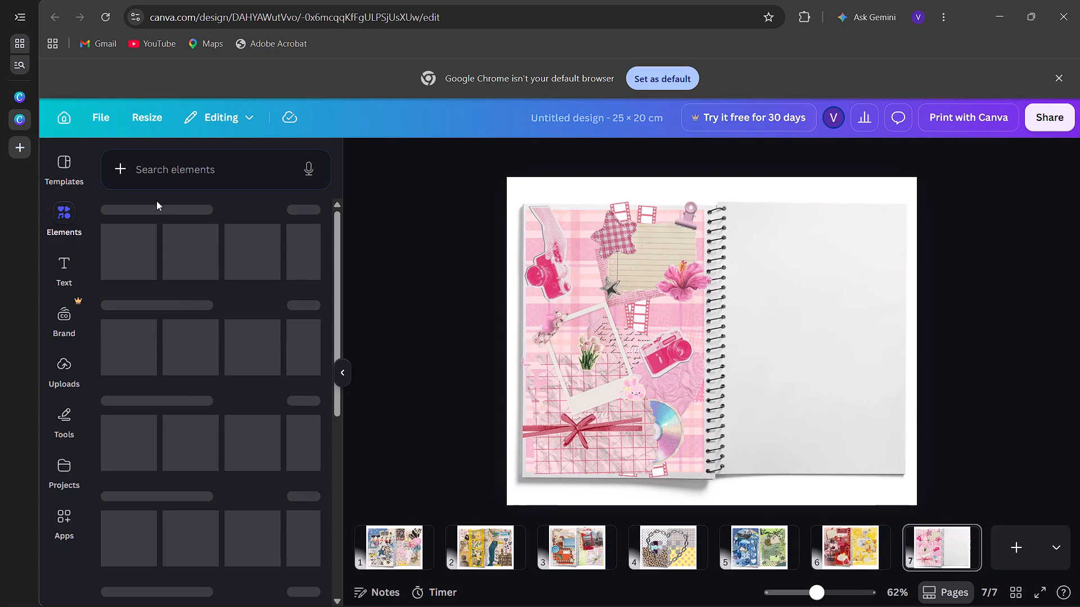
left_click(186, 175)
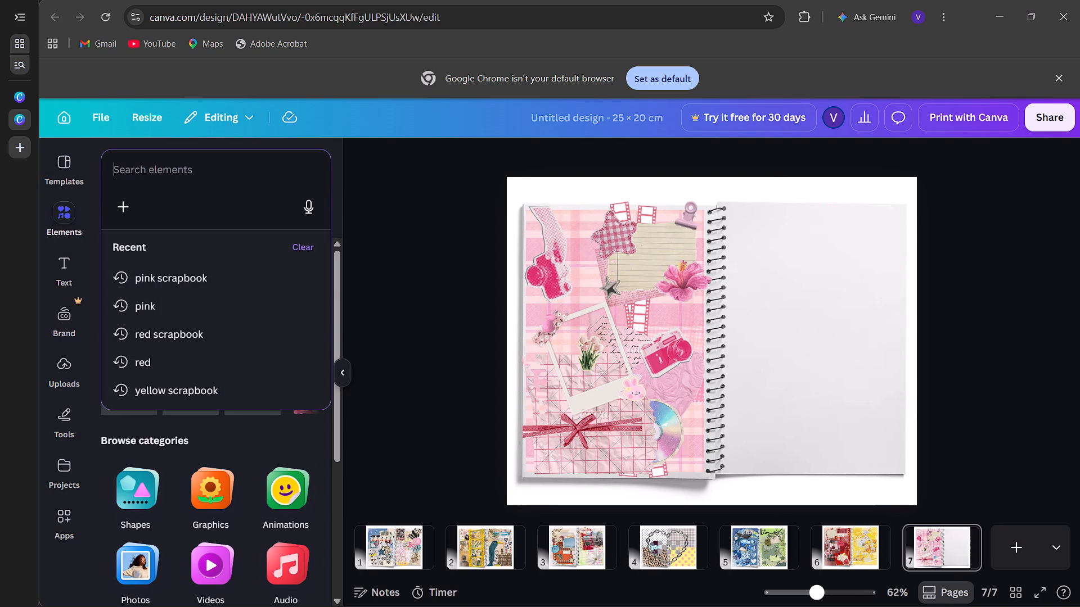
type("pink")
key("space")
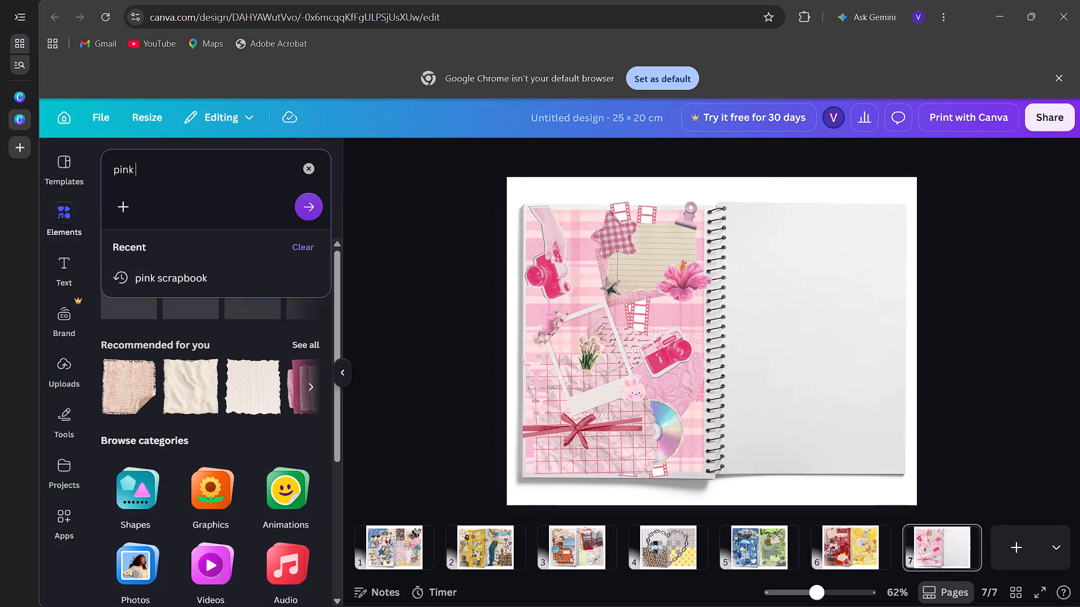
left_click(168, 281)
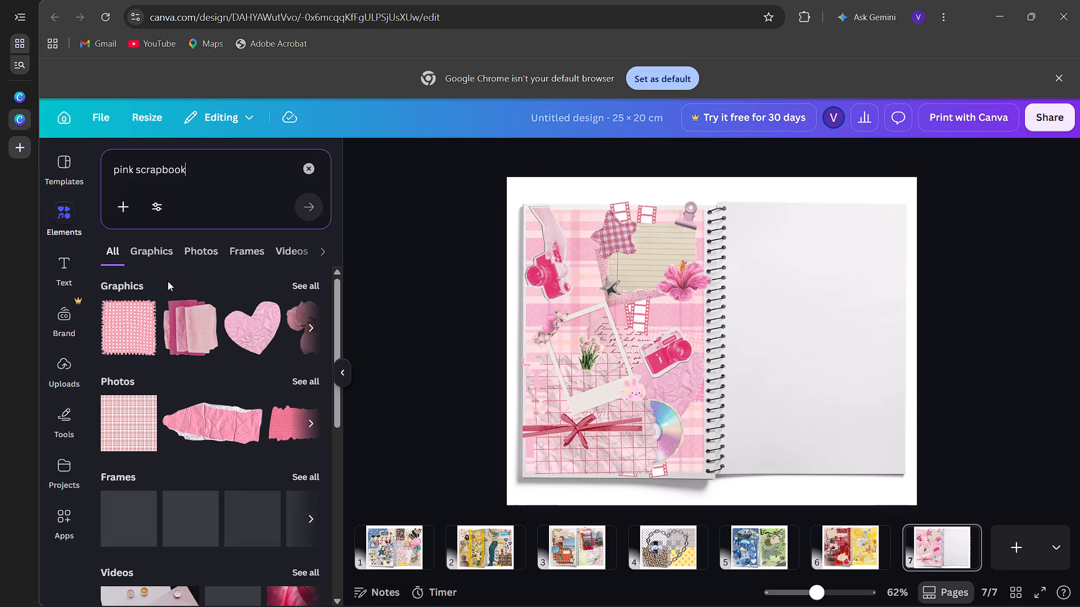
left_click(303, 292)
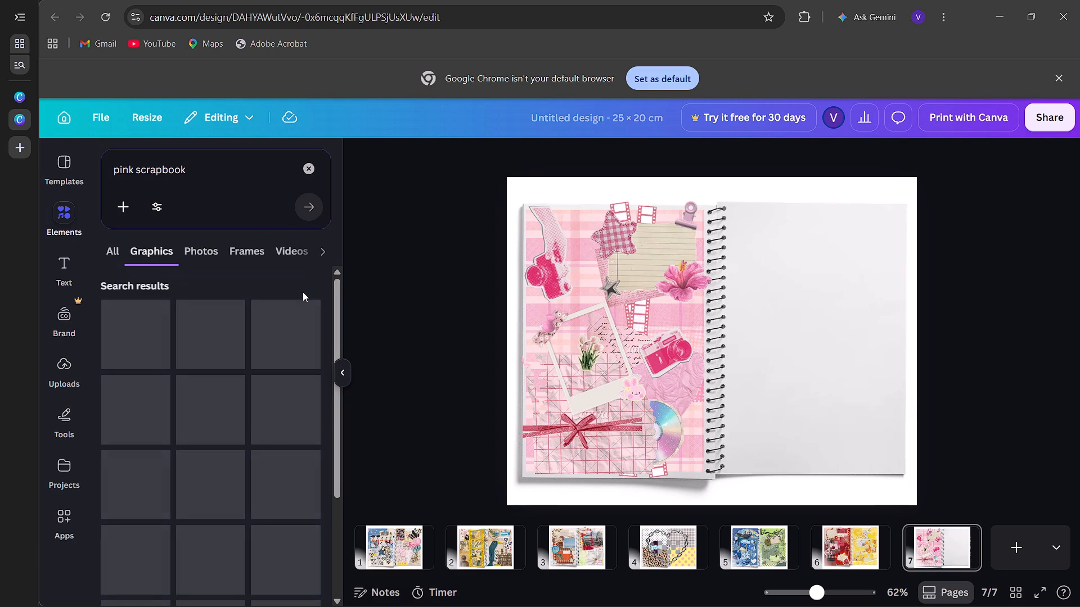
Stretch the pink plaid background slightly upward and downward to cover the full height of the left notebook page.
left_click(588, 221)
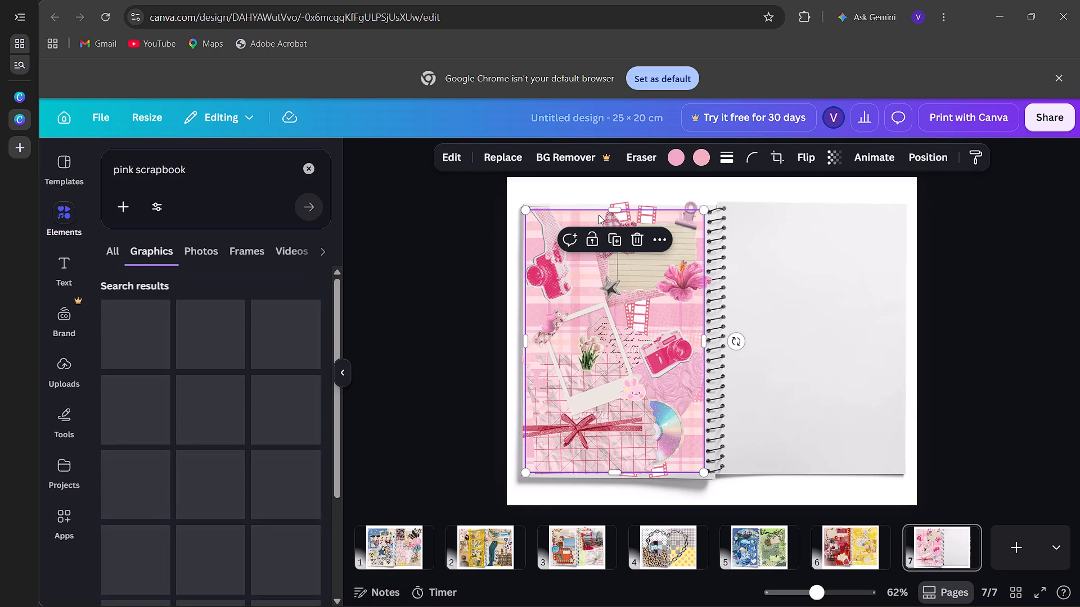
left_click_drag(620, 209, 622, 203)
left_click_drag(616, 468, 616, 474)
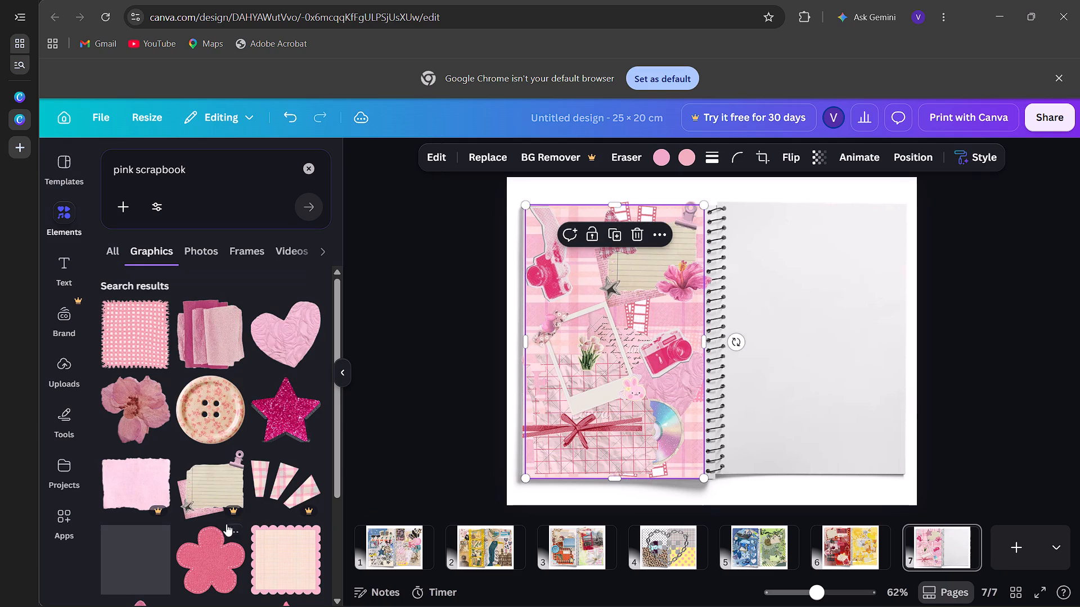
Add the lipstick kiss sticker from the pink scrapbook graphics, shrink it to a small accent, and place it over the CD's upper-right edge.
scroll(226, 524, "down", 6)
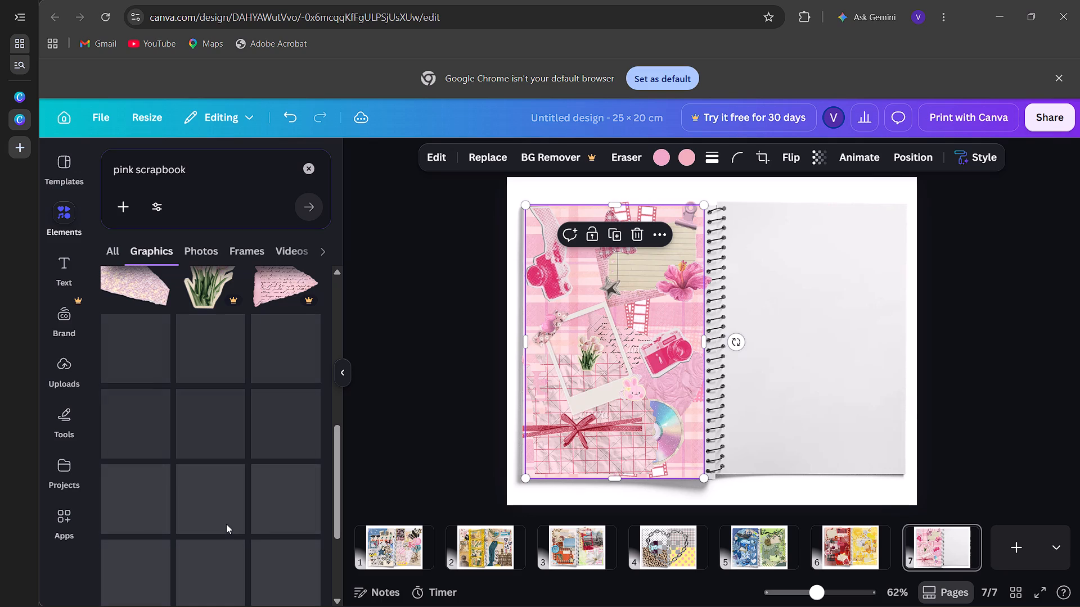
scroll(226, 524, "left", 2)
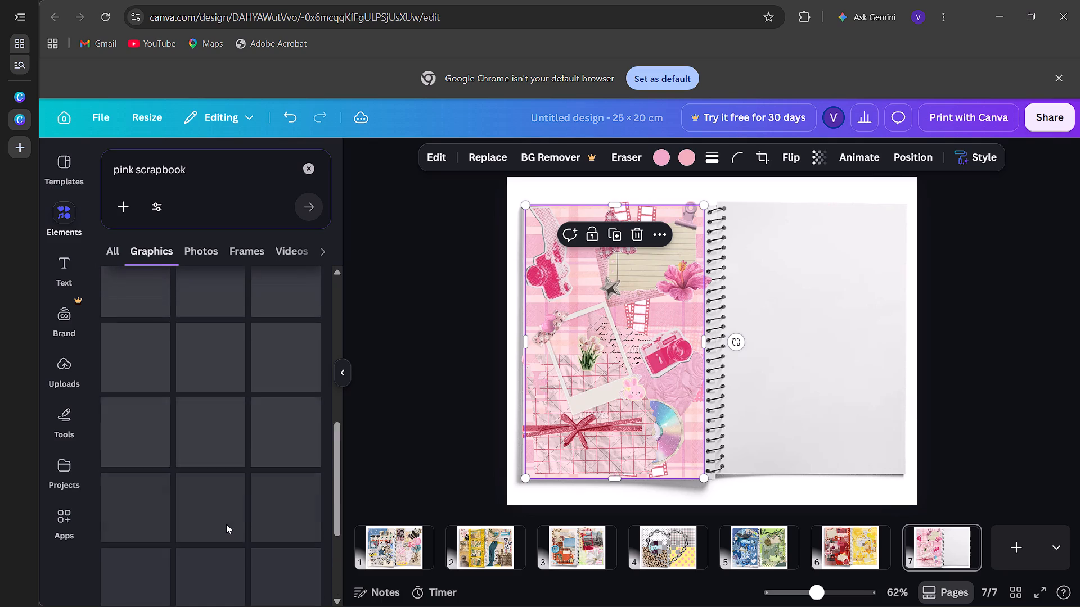
scroll(226, 524, "left", 1)
scroll(226, 524, "up", 4)
scroll(226, 524, "down", 2)
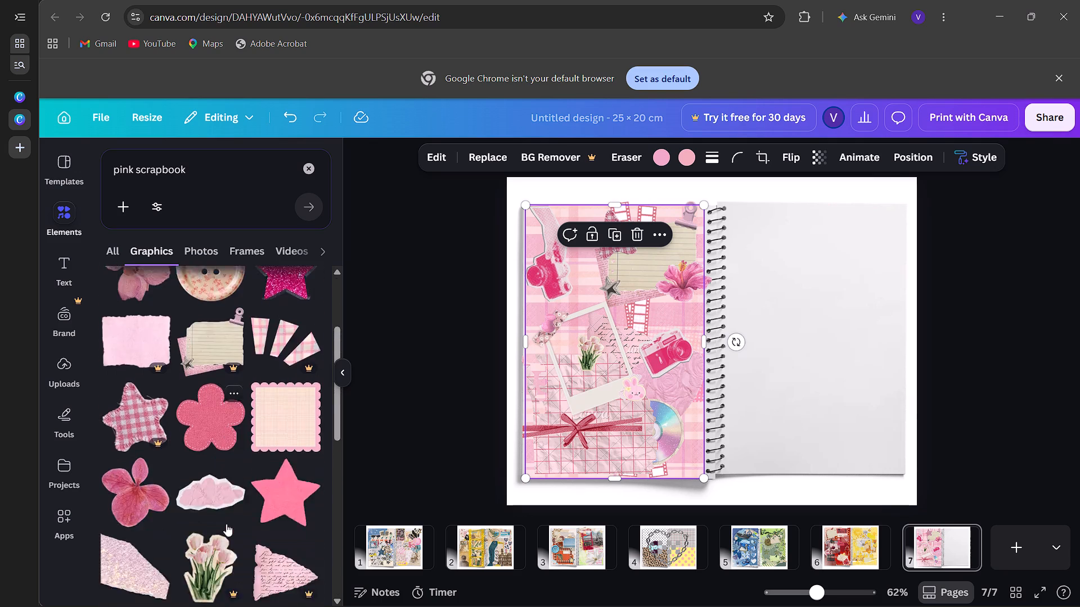
scroll(226, 524, "down", 3)
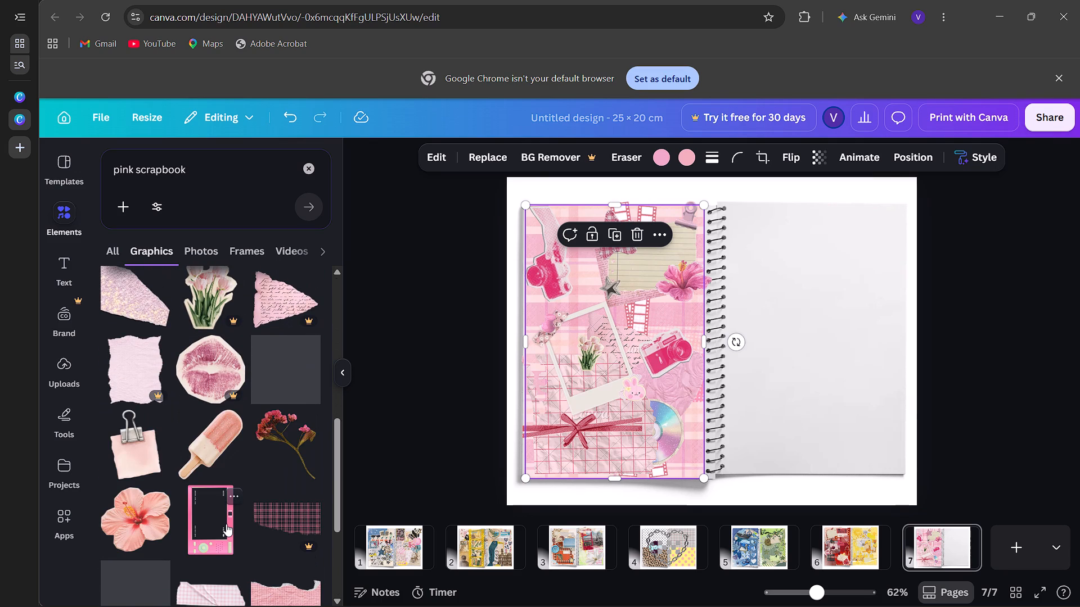
left_click(201, 357)
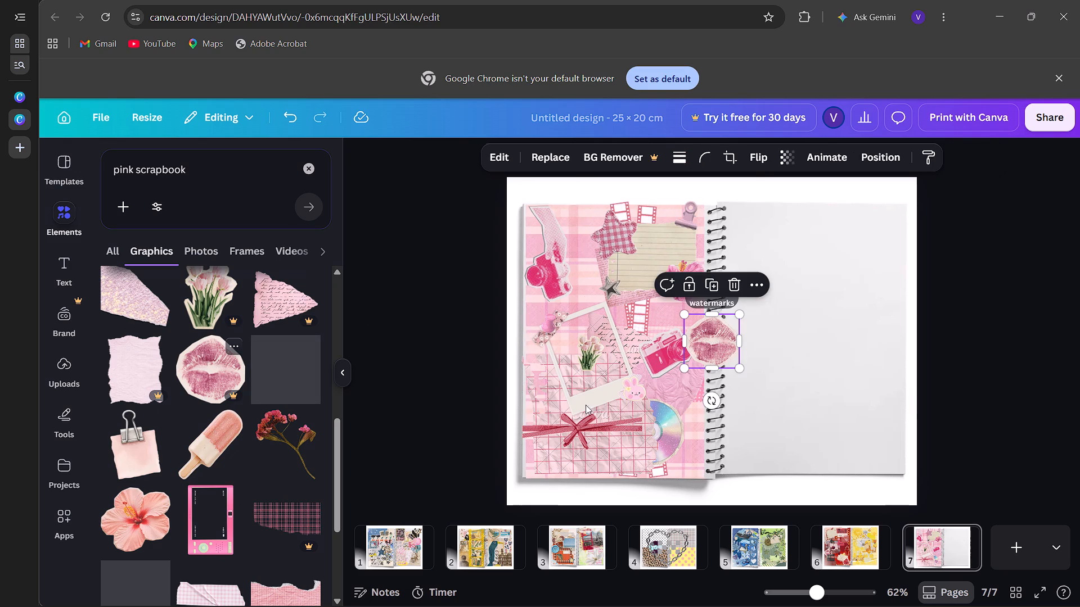
left_click_drag(726, 343, 692, 431)
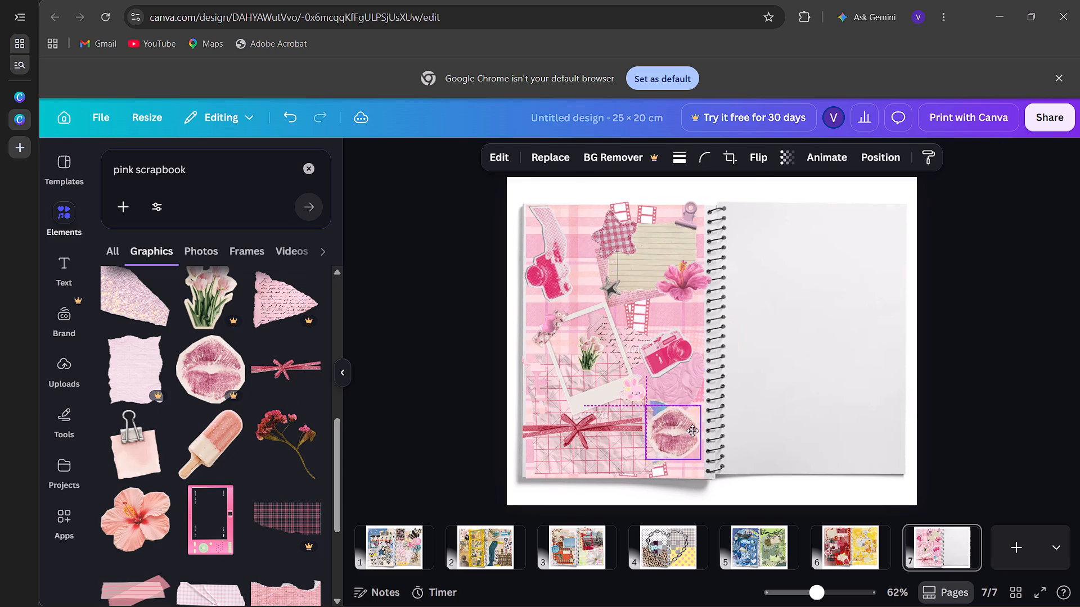
left_click_drag(692, 431, 696, 420)
left_click_drag(651, 442, 659, 434)
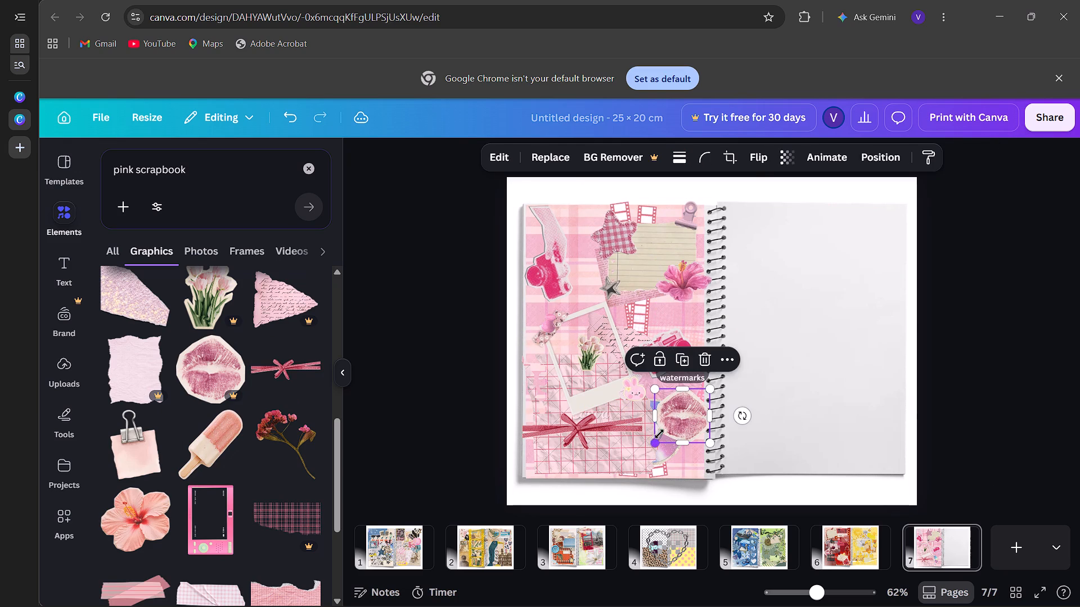
left_click_drag(659, 434, 679, 422)
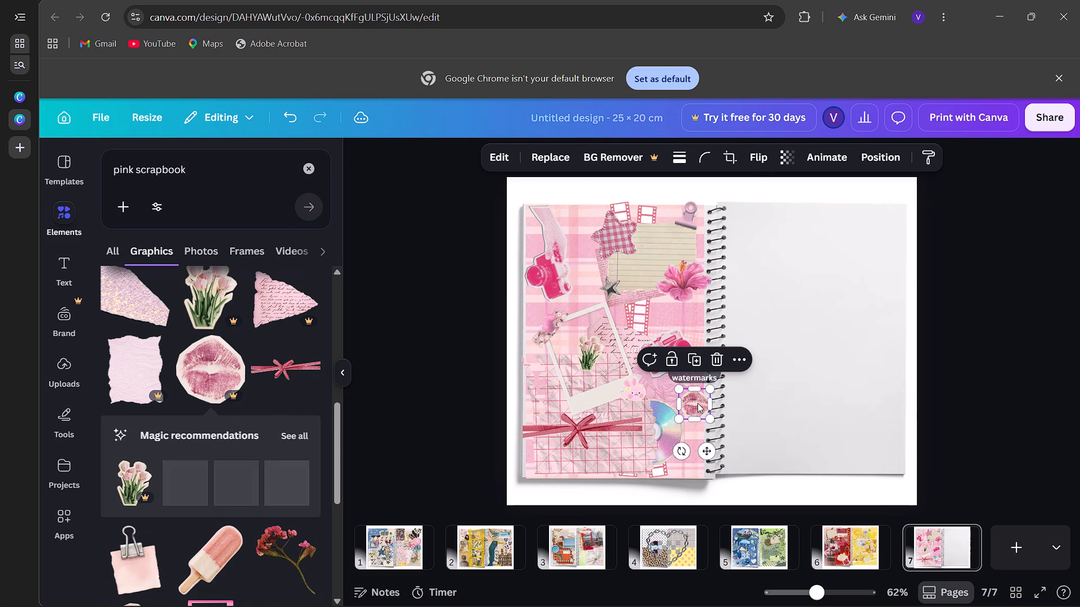
left_click_drag(697, 403, 682, 407)
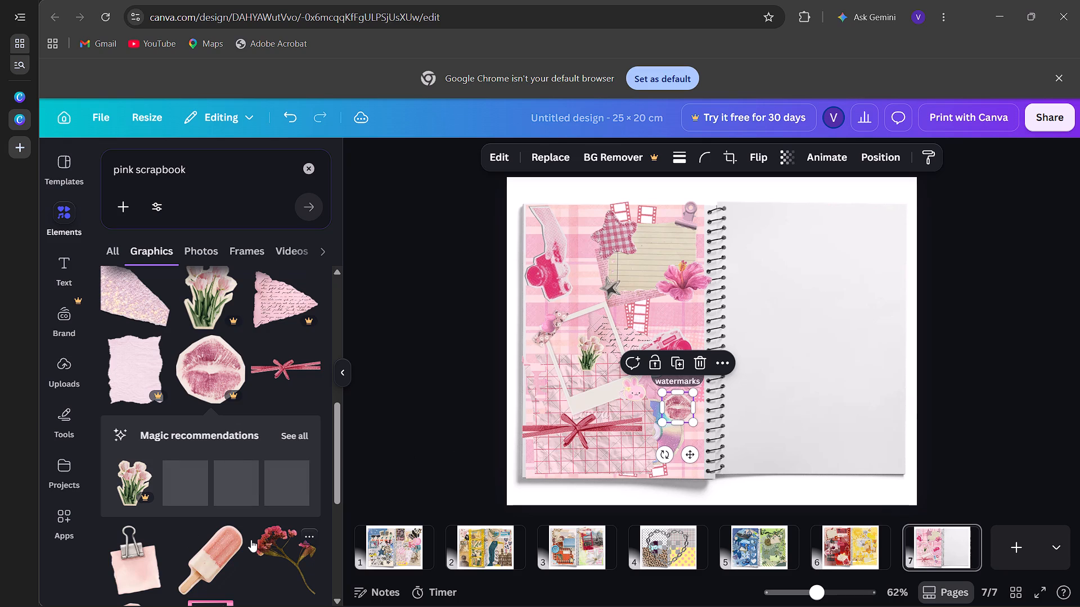
Add the torn pink plaid paper strip from the graphics, shrink it, and flip it both horizontally and vertically.
scroll(251, 540, "down", 2)
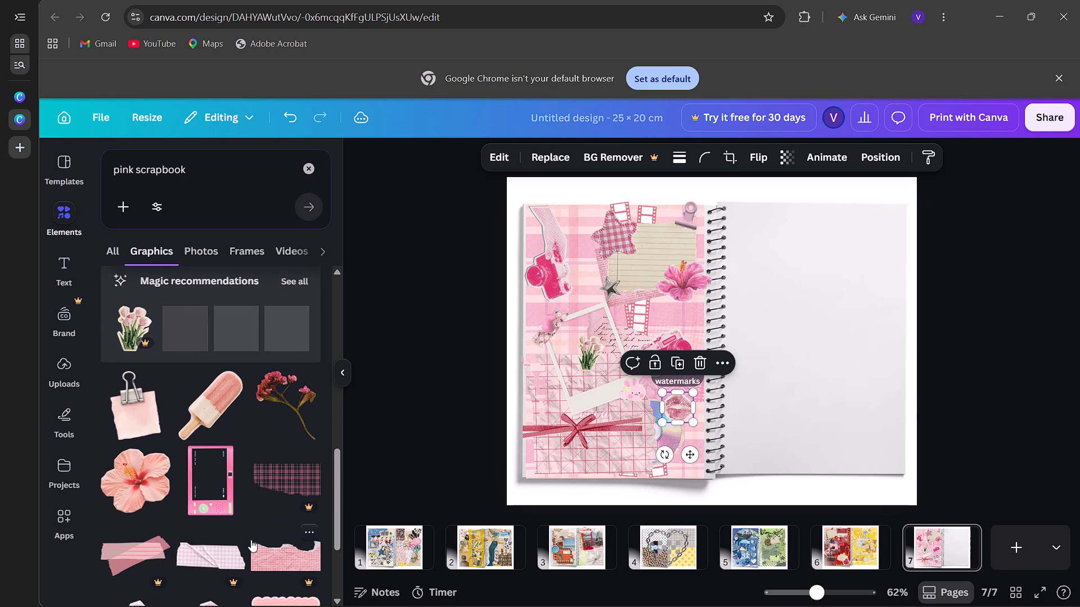
left_click(284, 476)
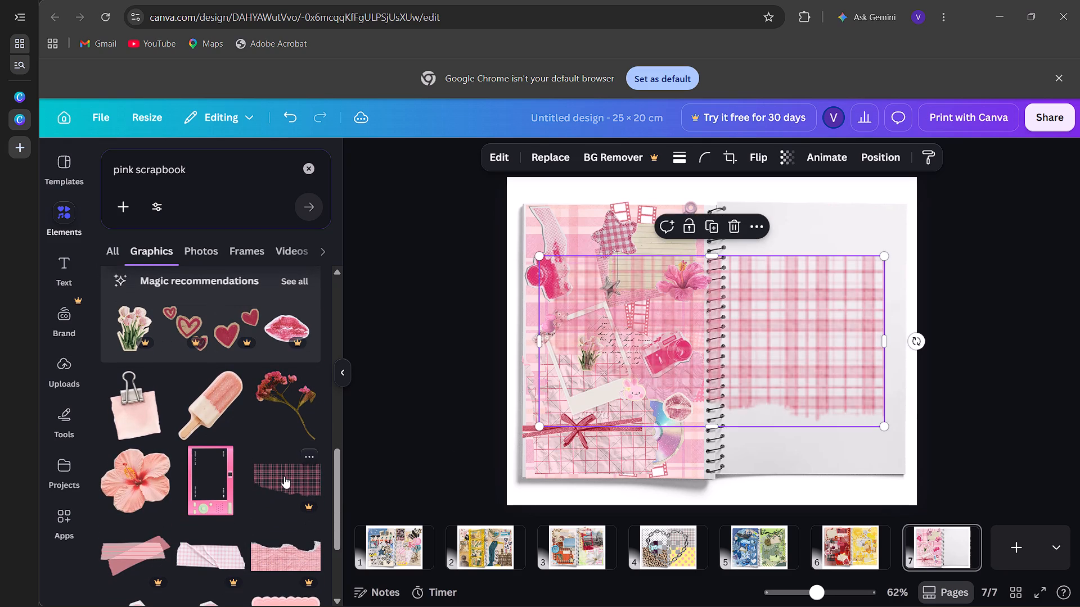
left_click_drag(539, 427, 575, 399)
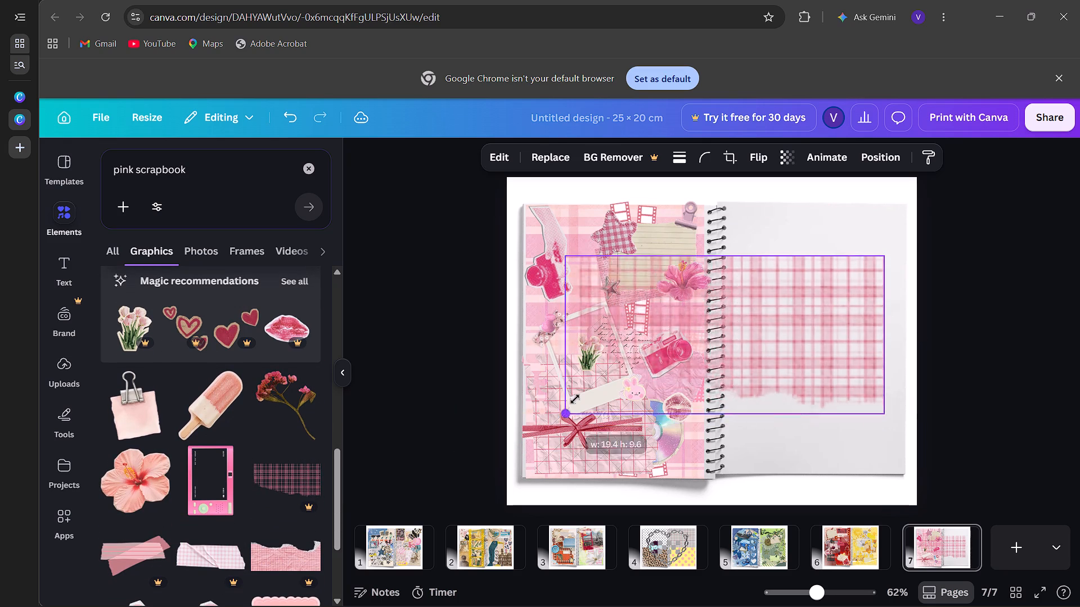
left_click_drag(575, 399, 697, 386)
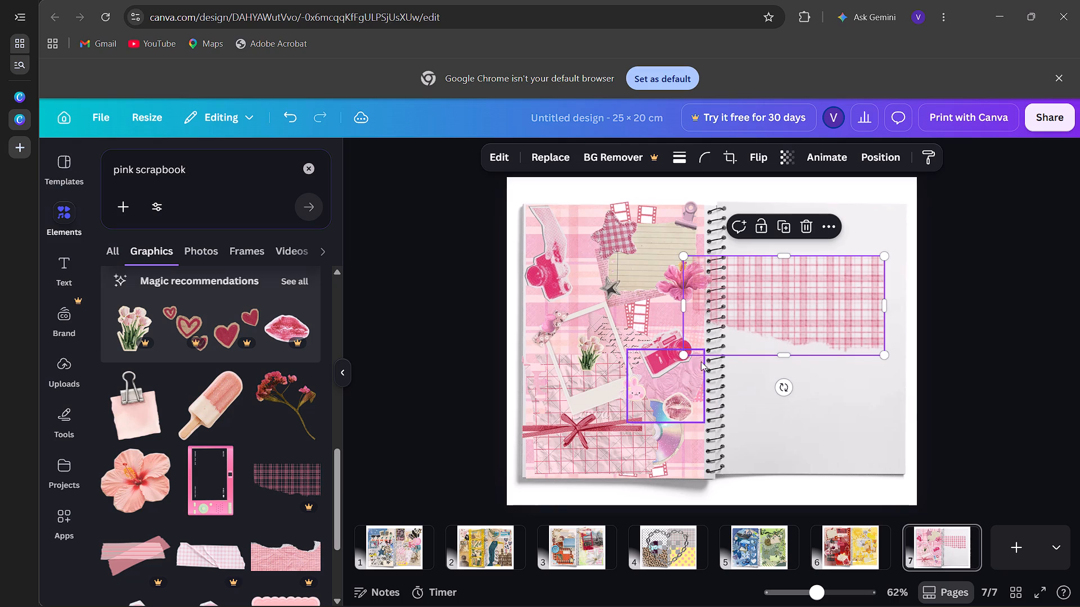
left_click(758, 147)
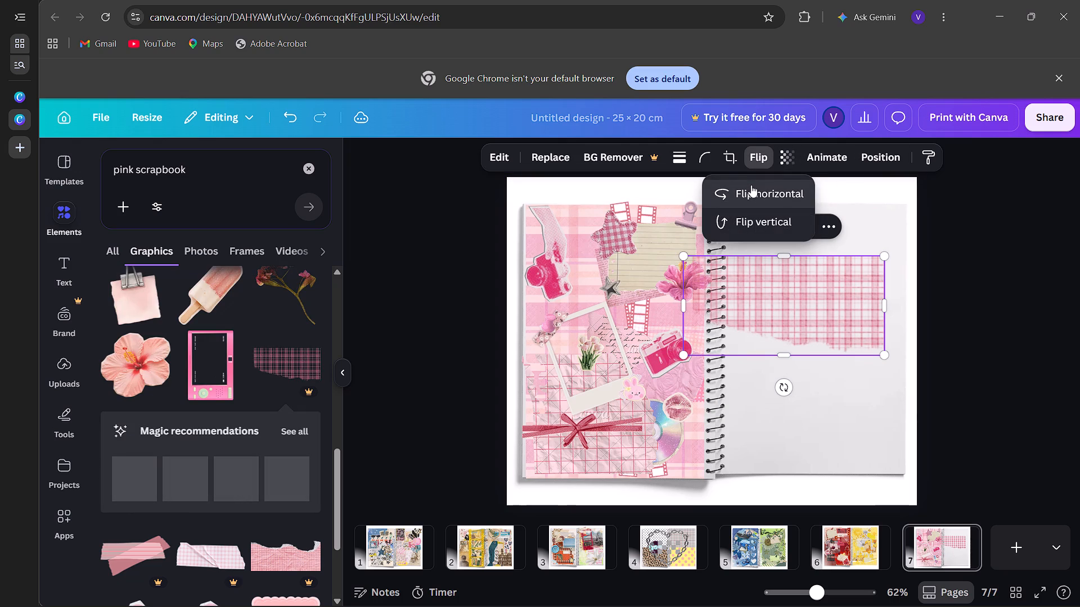
left_click(751, 185)
left_click(744, 218)
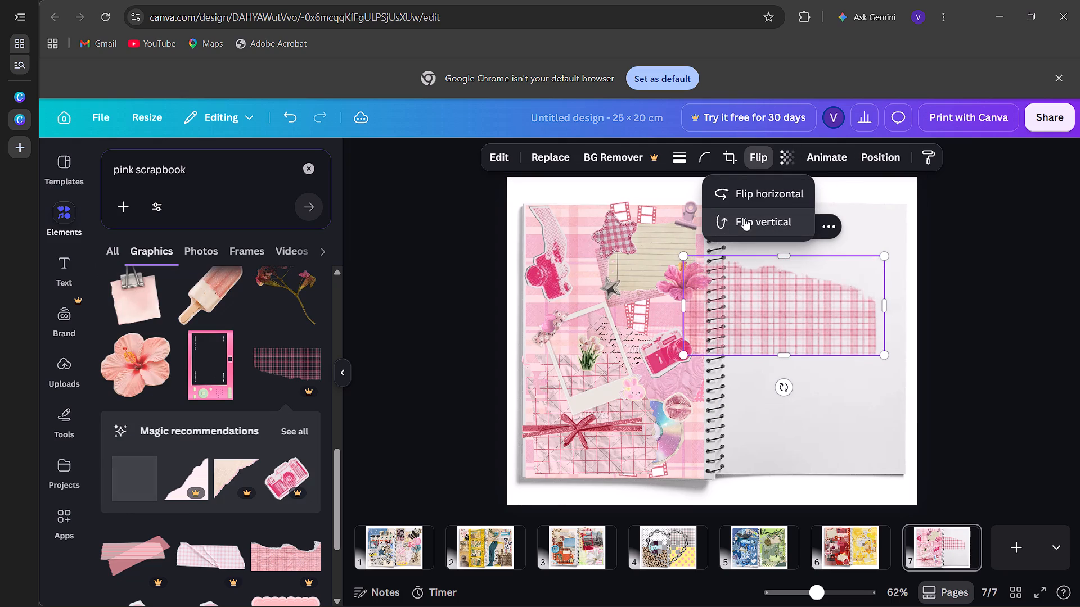
Rotate the torn plaid paper to -90° and place it over the lower half of the left notebook page, against the spiral binding.
left_click_drag(789, 389, 849, 441)
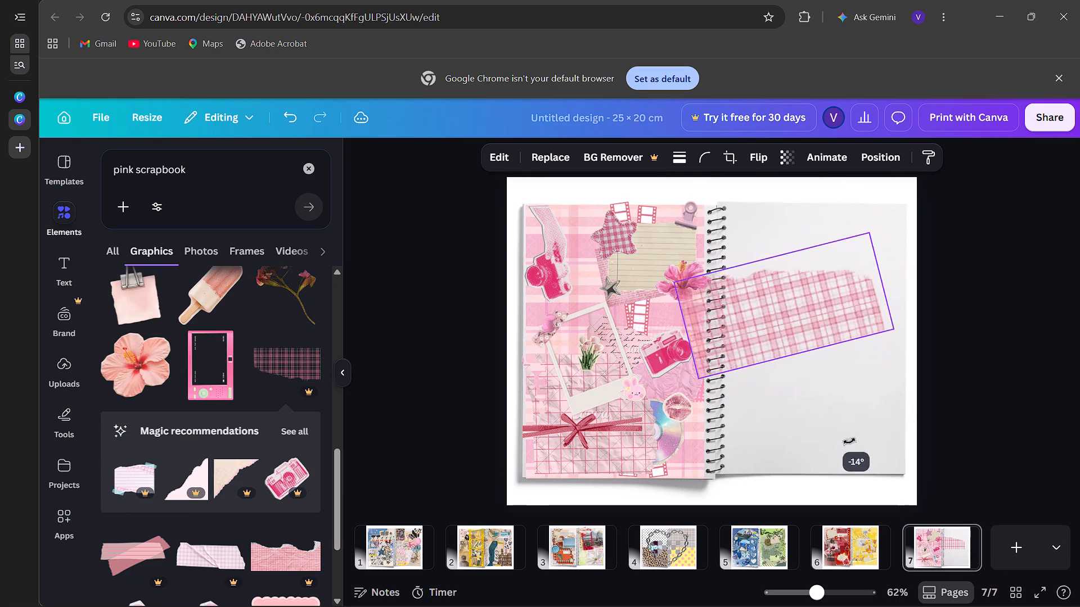
left_click_drag(849, 441, 931, 301)
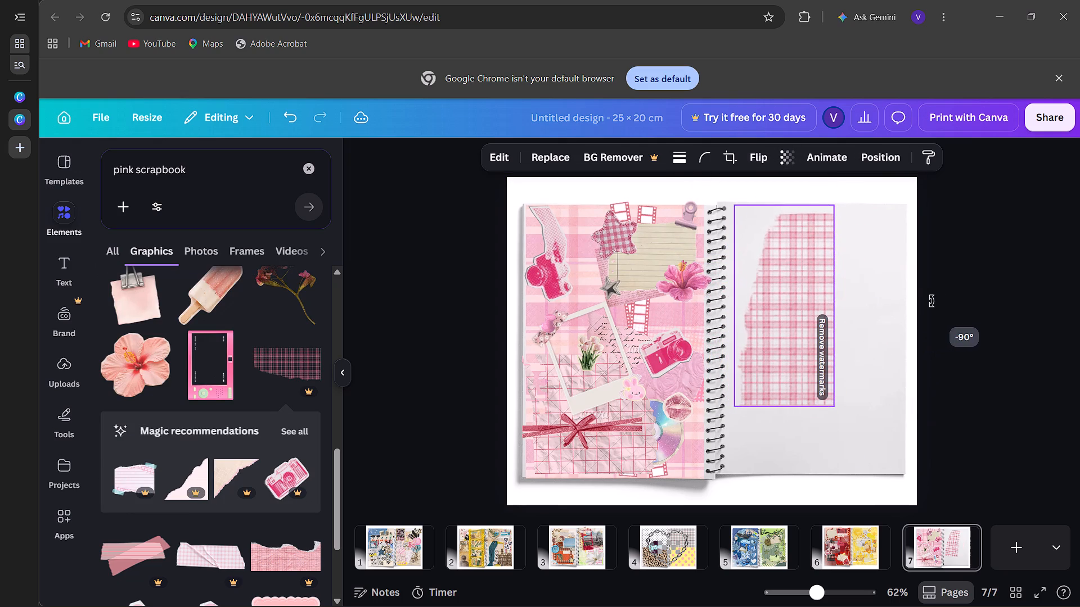
left_click_drag(931, 301, 956, 301)
left_click_drag(775, 323, 647, 400)
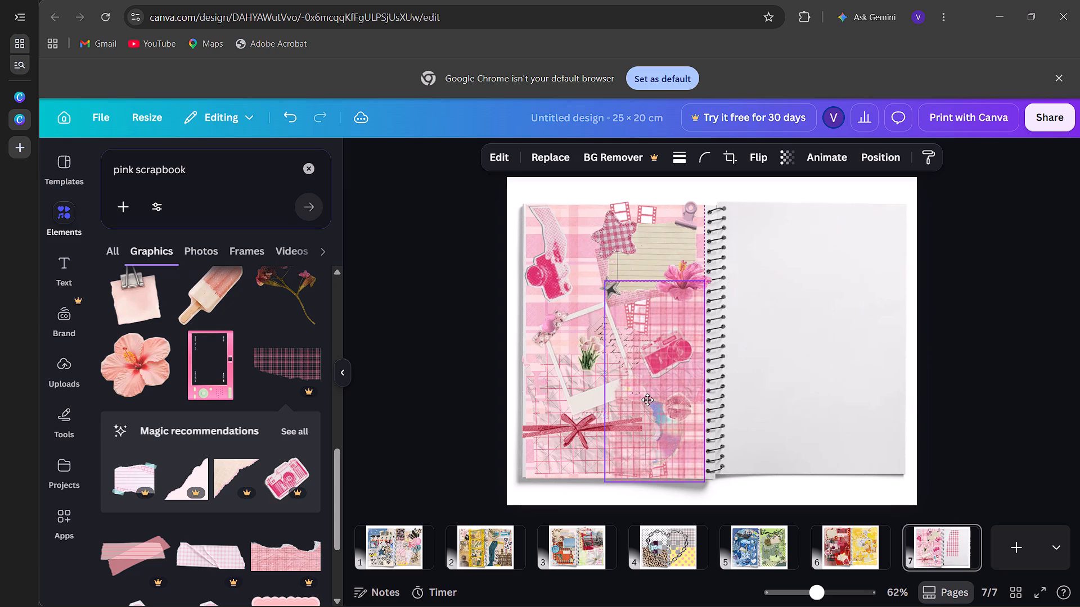
left_click_drag(647, 400, 649, 400)
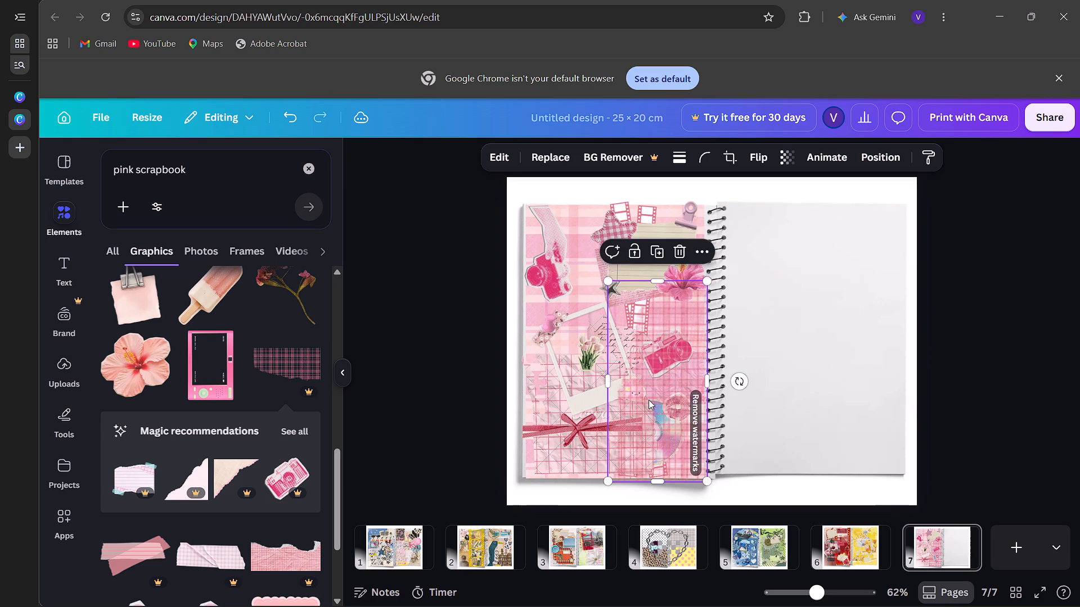
Set the torn plaid paper's transparency to 74.
left_click(789, 157)
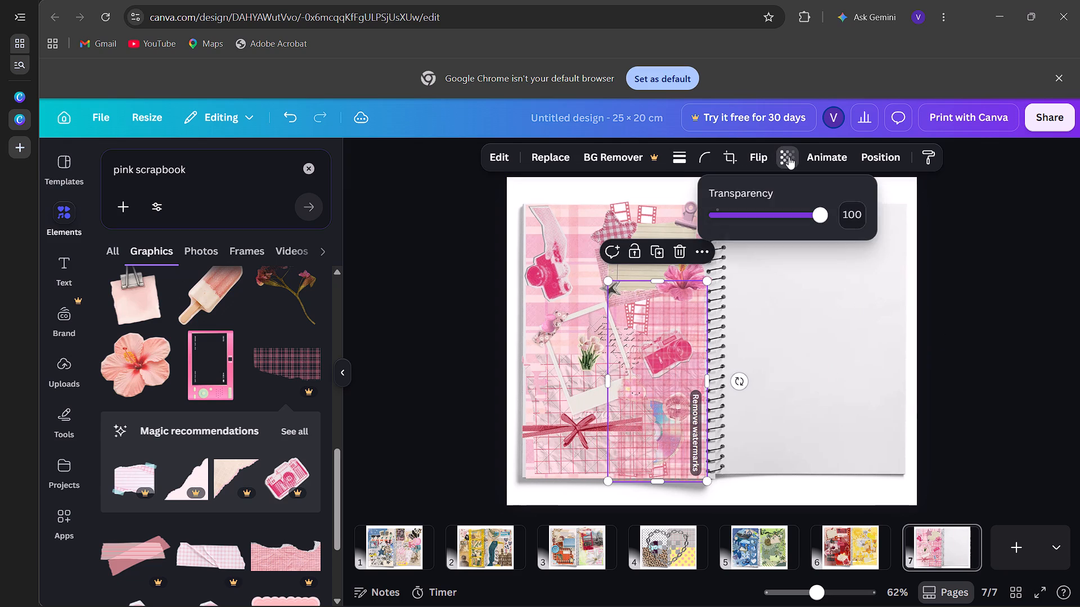
left_click(769, 214)
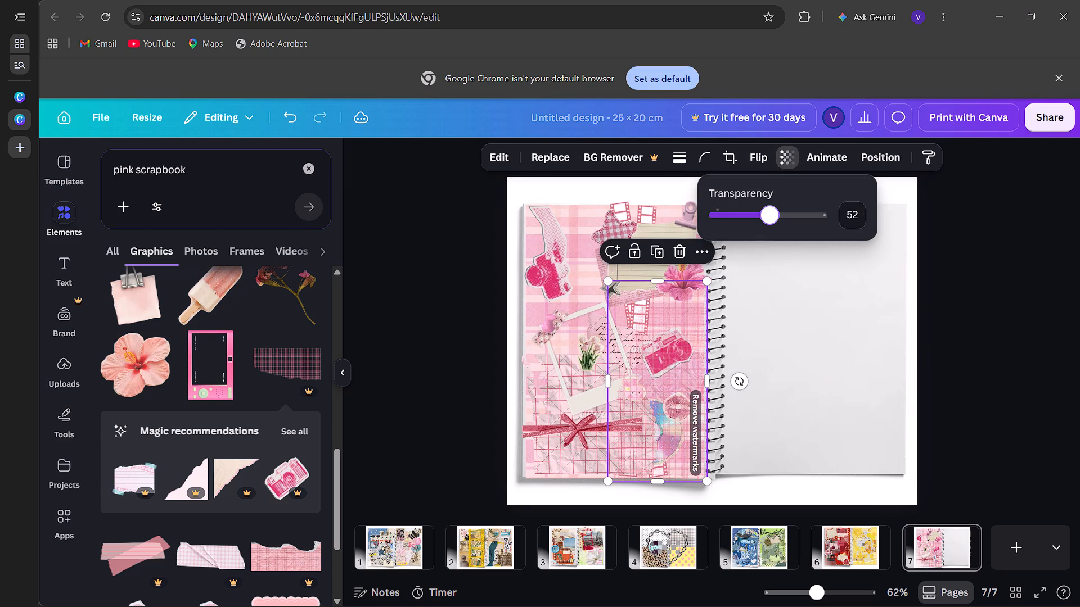
left_click(794, 219)
left_click(794, 219)
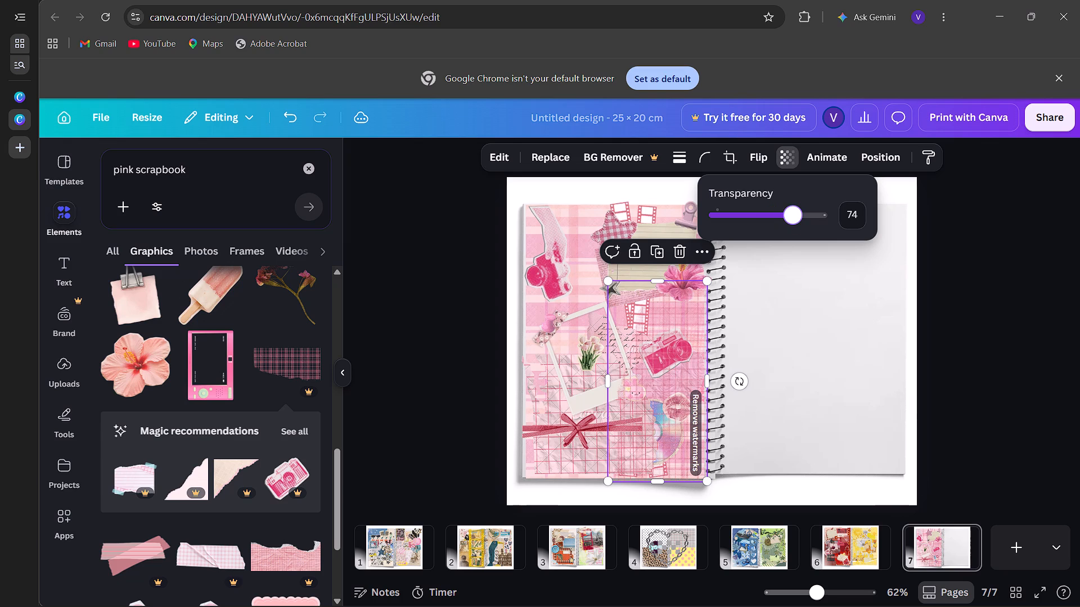
left_click(479, 348)
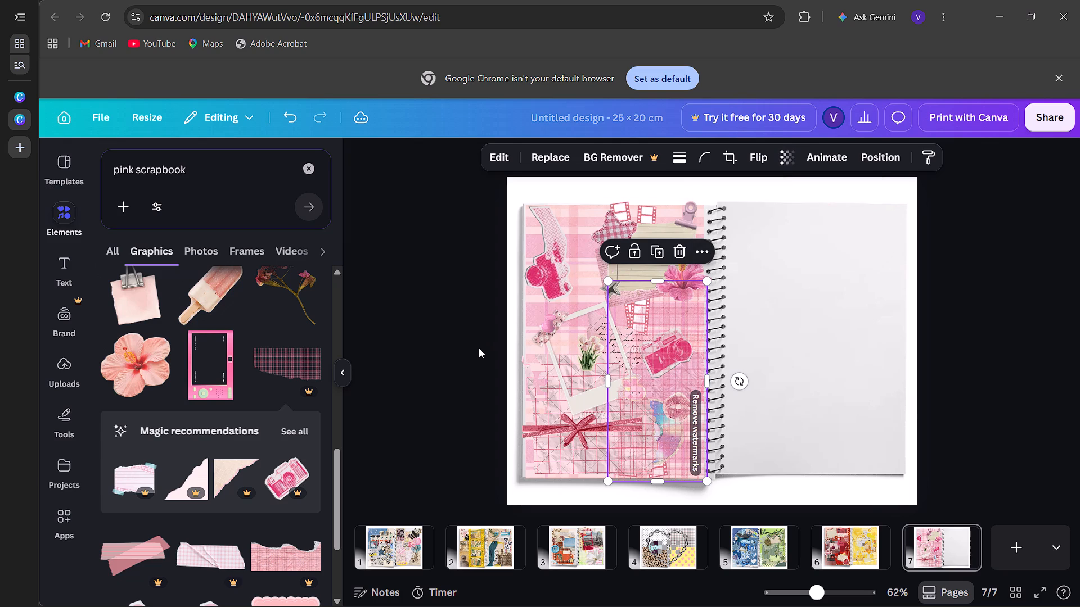
left_click(479, 348)
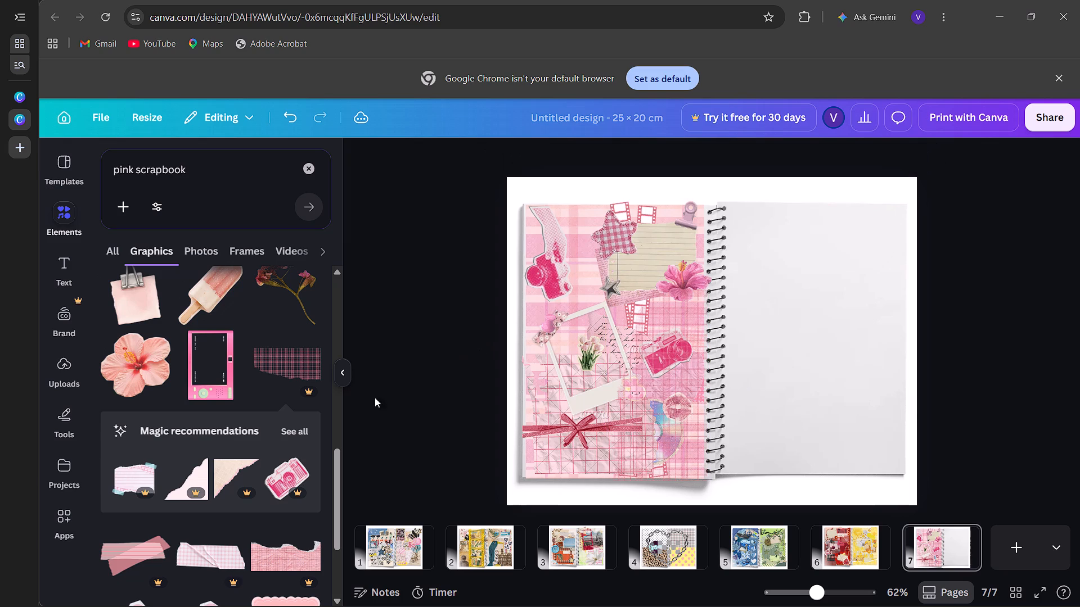
Add the crumpled pink paper from the pink scrapbook graphics, shrink it to about 8.9 × 8.5 cm, and place it on the left page's upper half against the spiral.
scroll(199, 564, "down", 2)
scroll(199, 564, "up", 3)
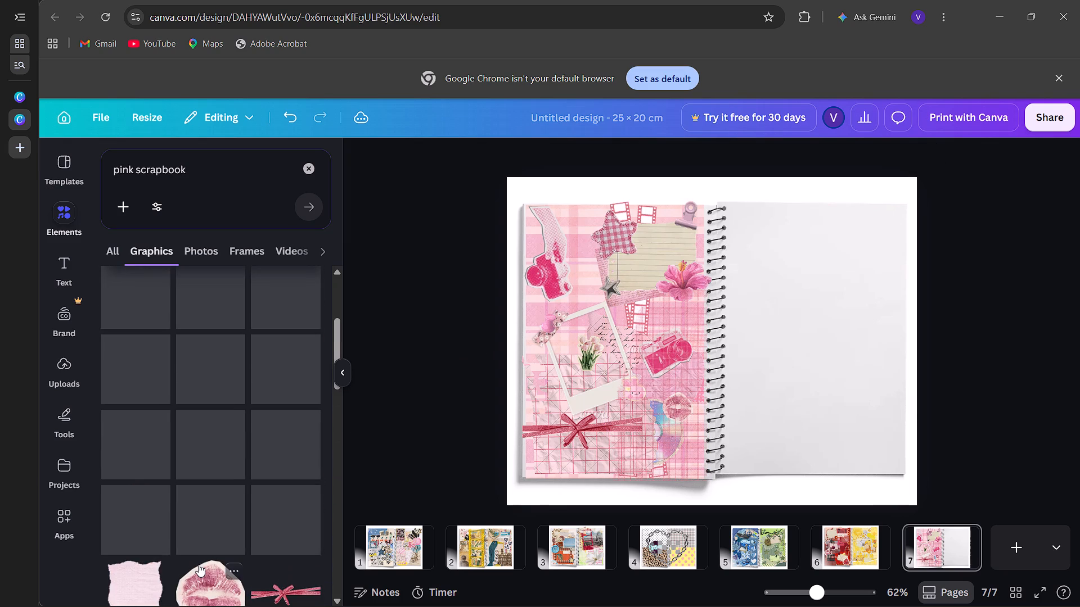
scroll(199, 564, "up", 1)
scroll(199, 564, "down", 4)
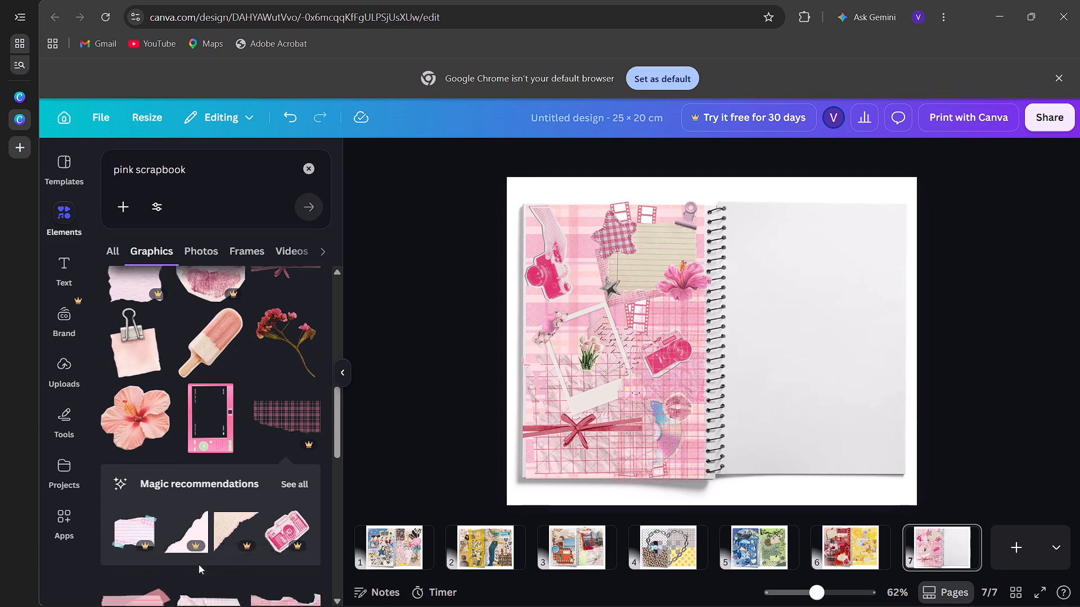
scroll(199, 564, "down", 5)
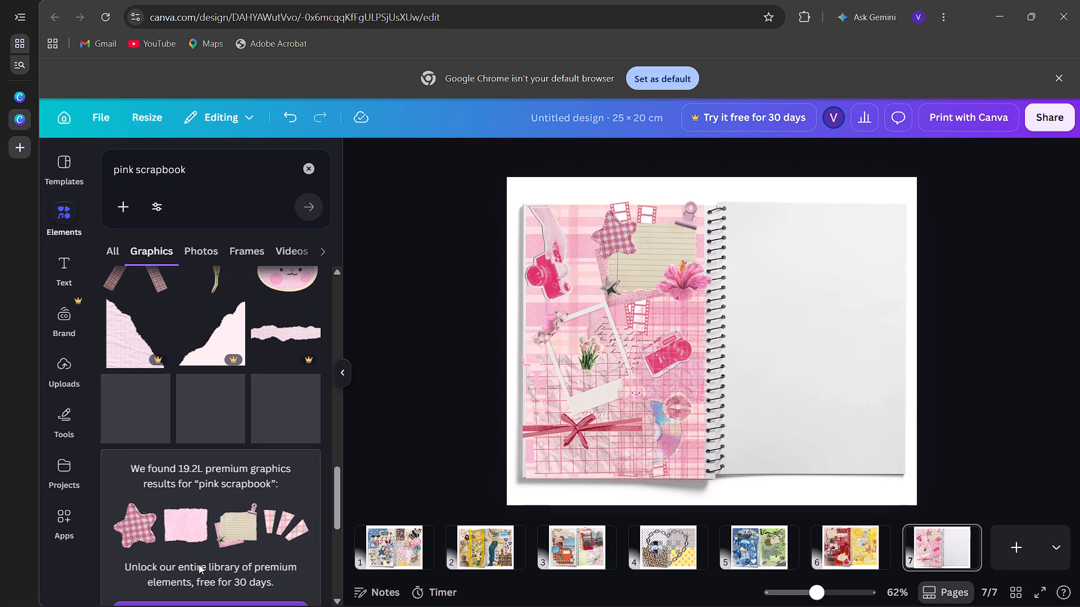
scroll(199, 564, "down", 5)
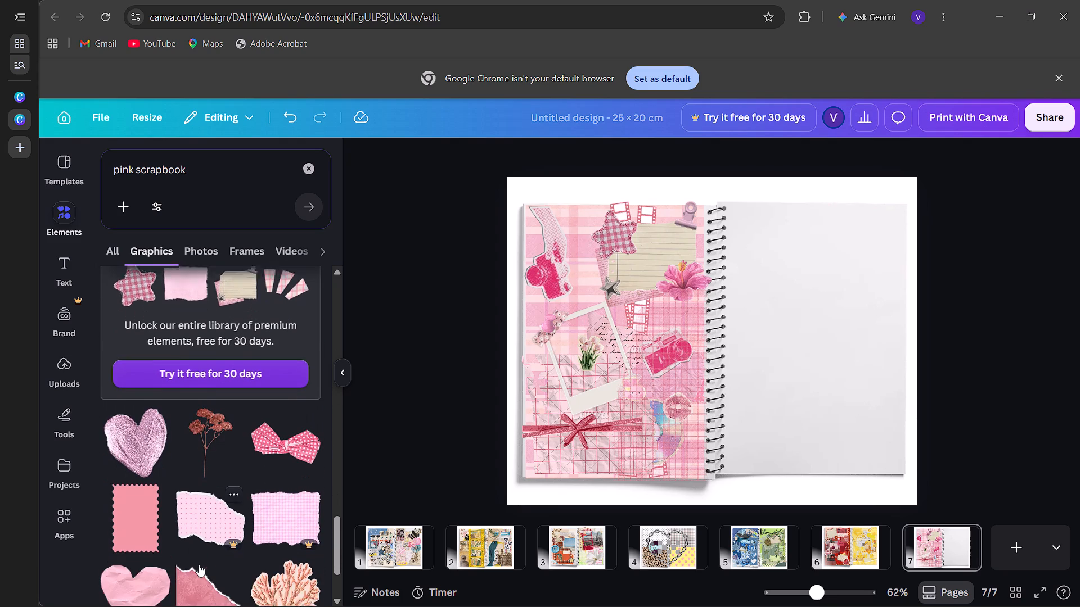
scroll(199, 564, "down", 3)
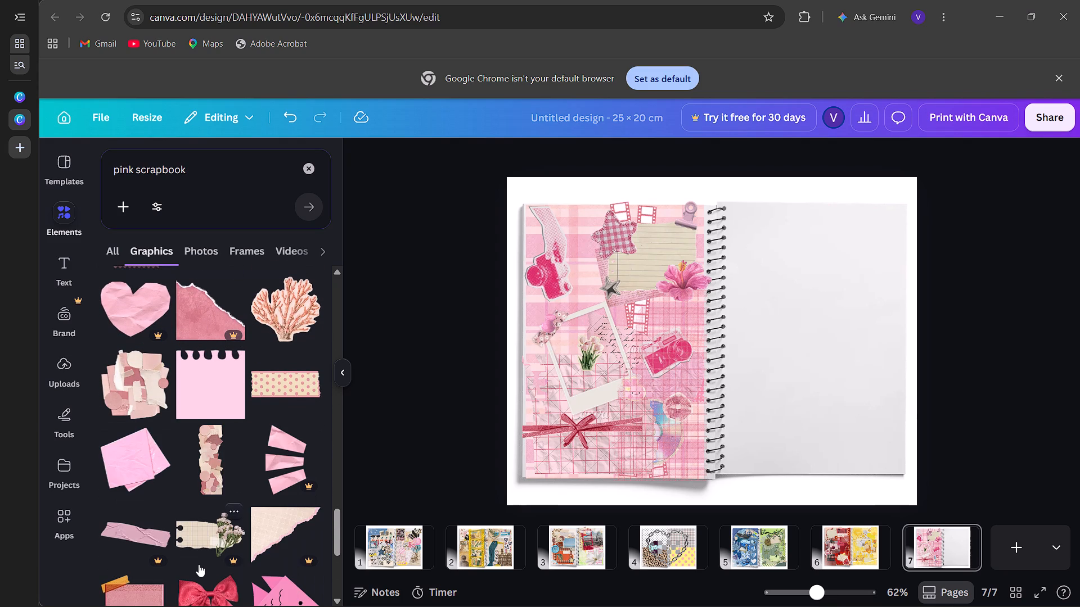
scroll(199, 564, "down", 2)
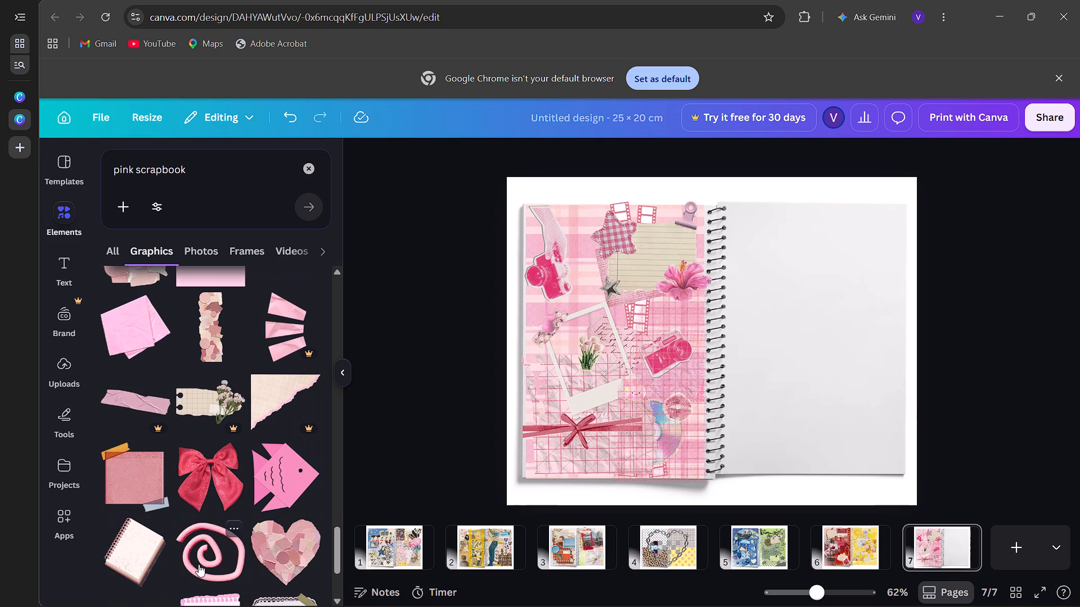
scroll(199, 564, "down", 3)
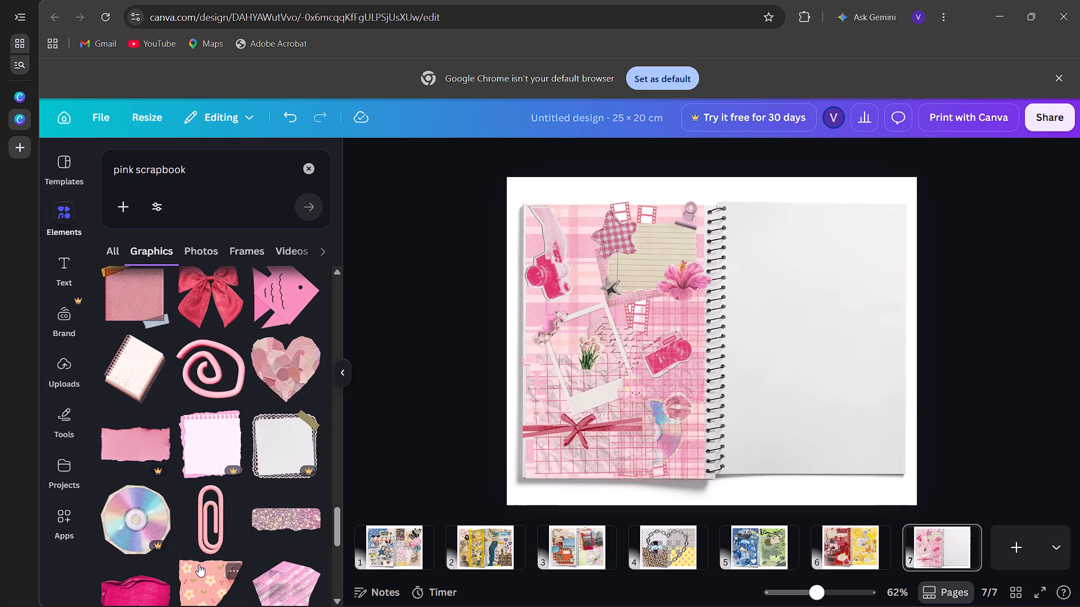
scroll(199, 564, "down", 1)
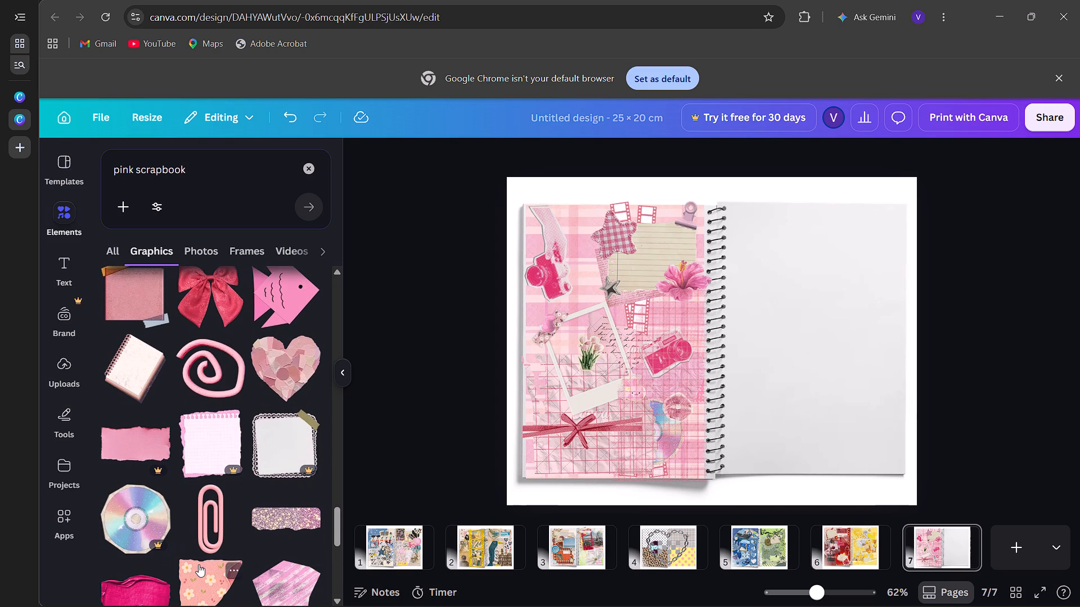
scroll(199, 564, "down", 2)
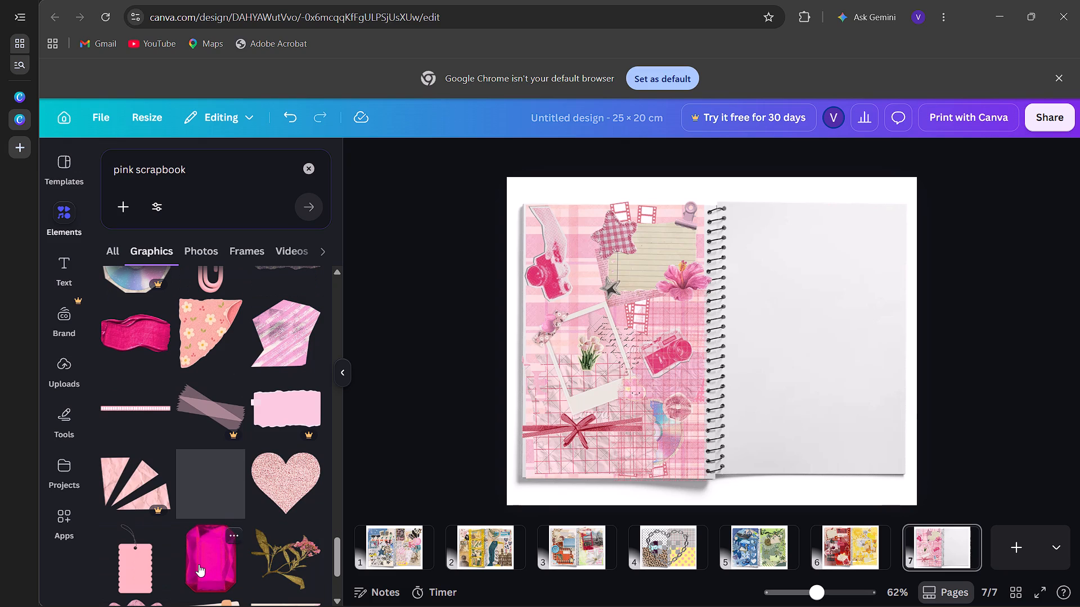
scroll(199, 564, "down", 1)
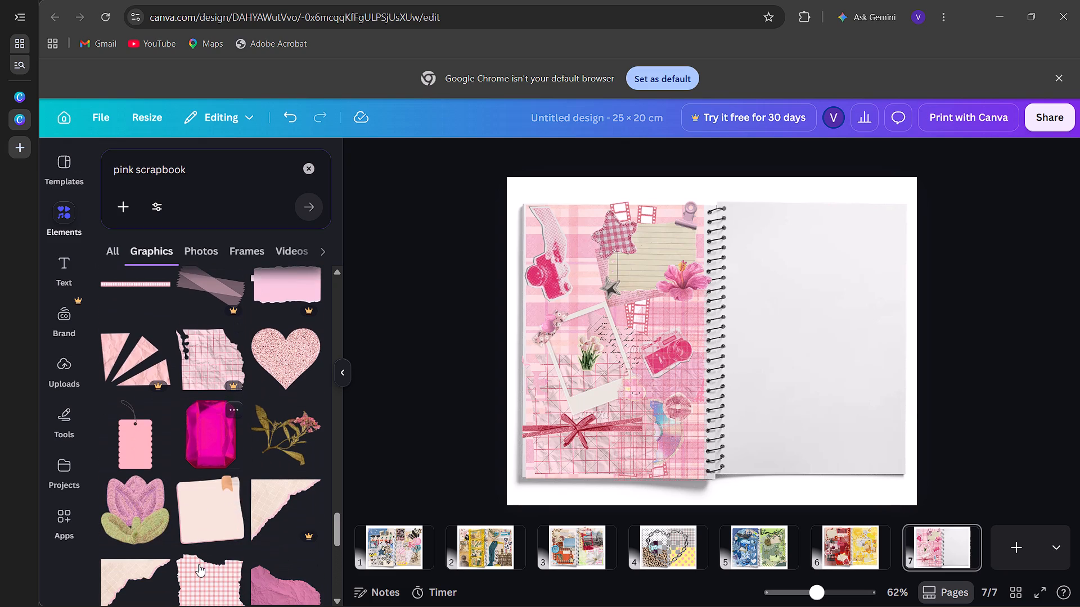
scroll(199, 564, "down", 1)
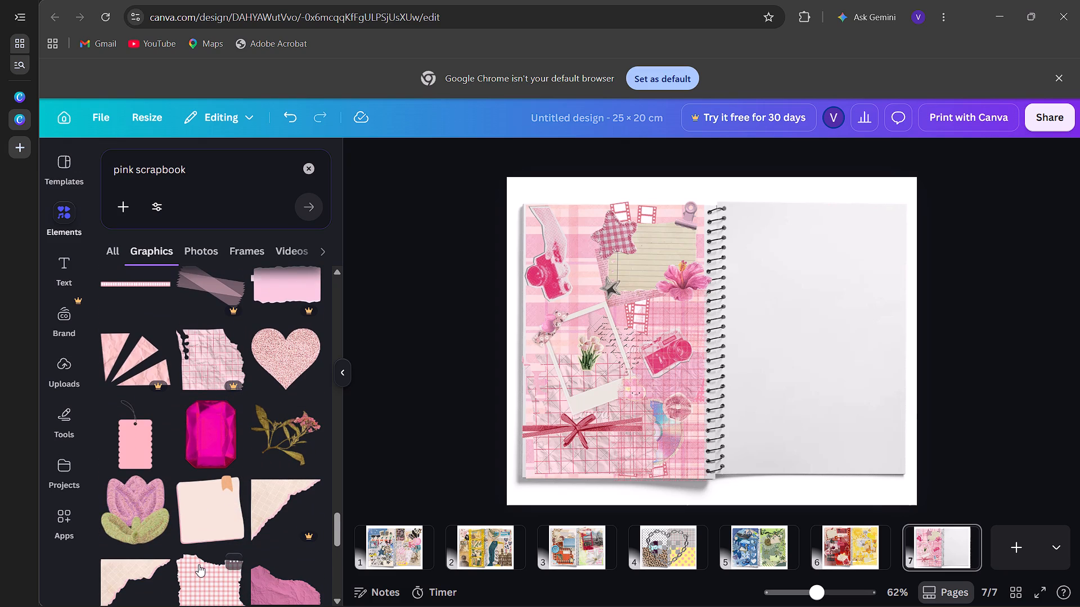
scroll(199, 564, "down", 3)
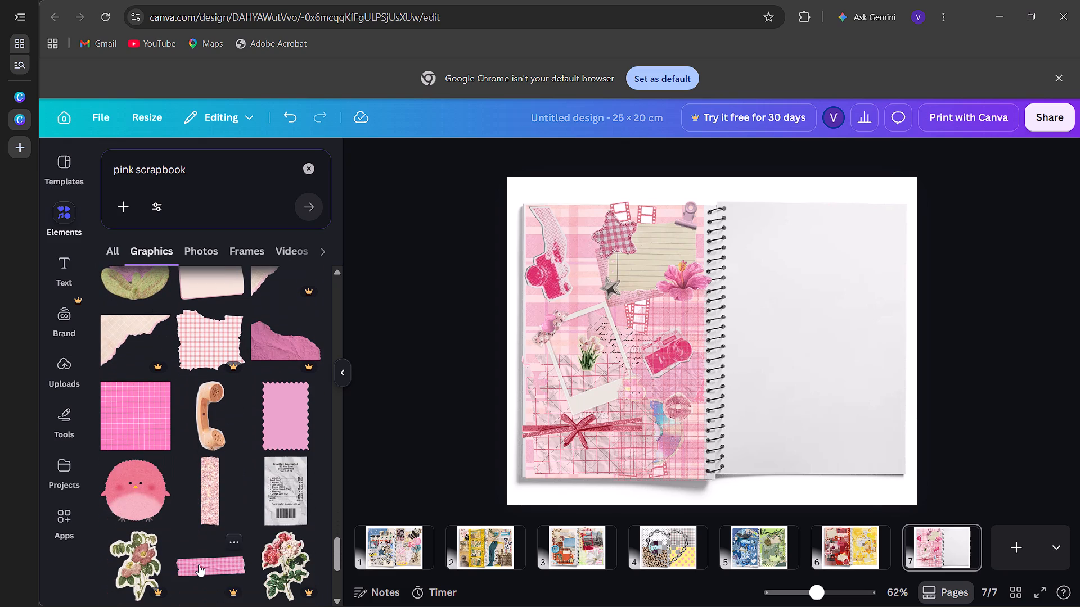
scroll(199, 564, "down", 1)
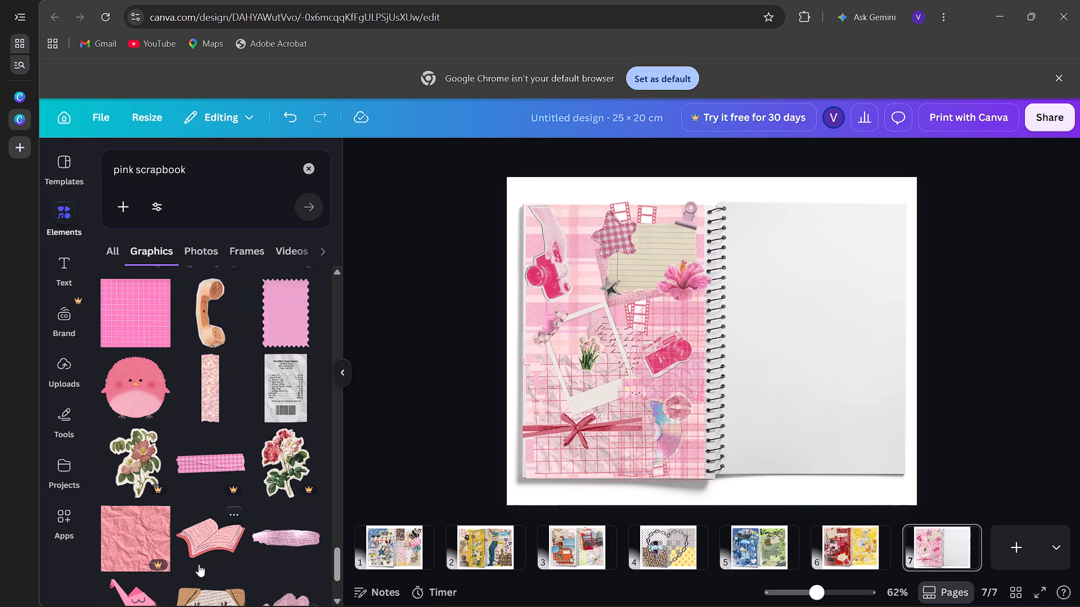
left_click(126, 523)
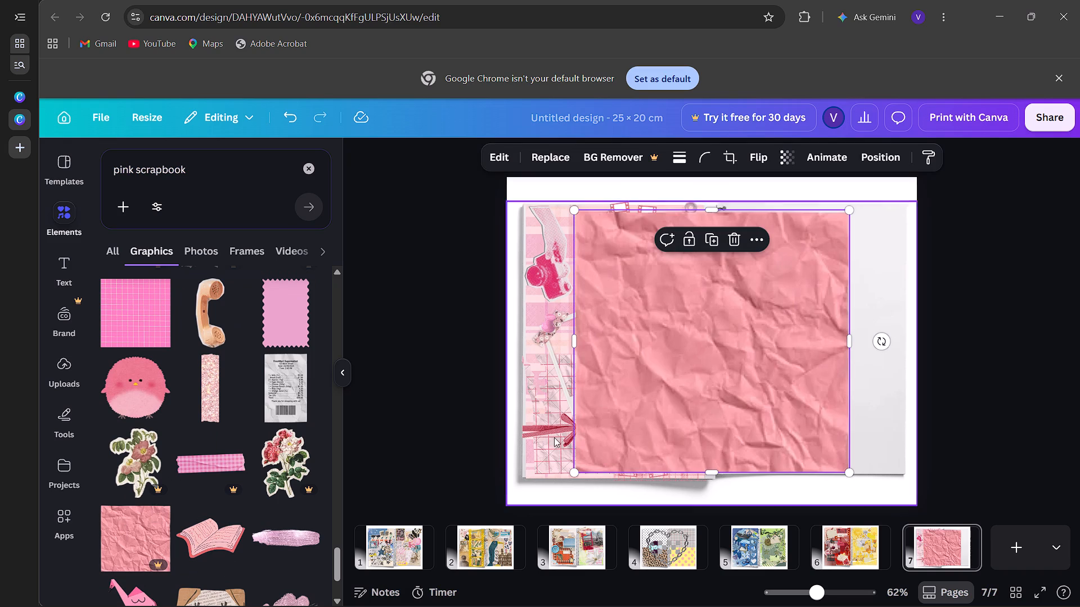
left_click_drag(572, 472, 714, 357)
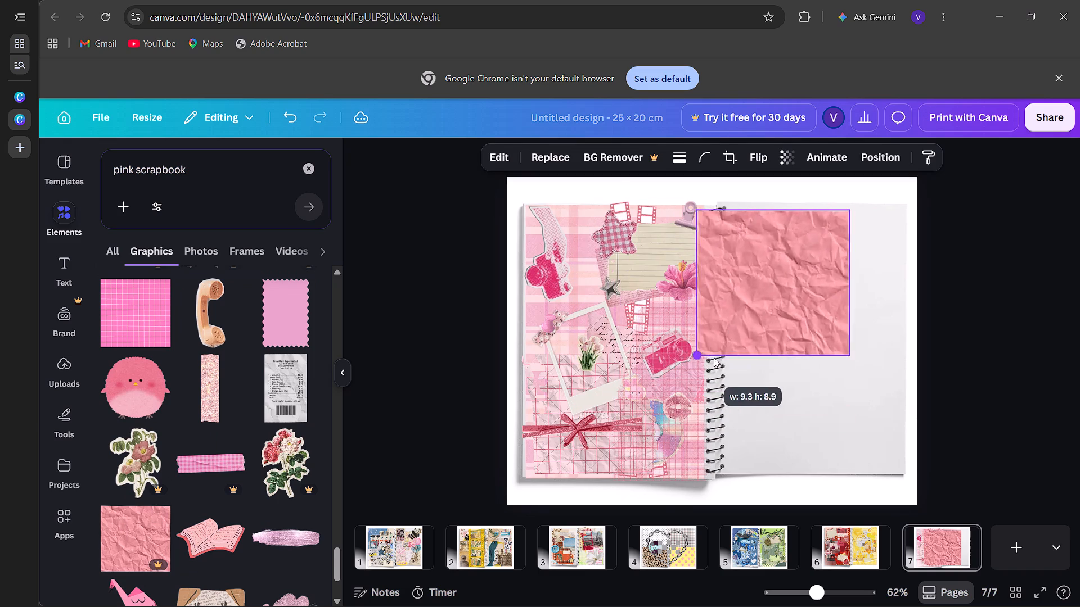
left_click_drag(714, 357, 743, 392)
left_click_drag(793, 297, 632, 288)
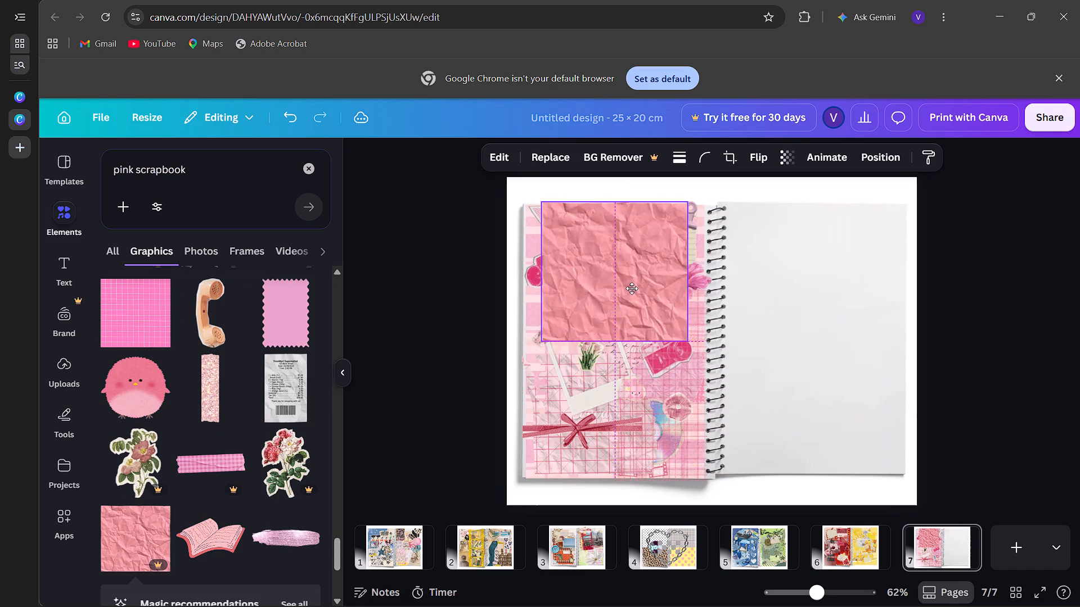
left_click_drag(632, 288, 650, 287)
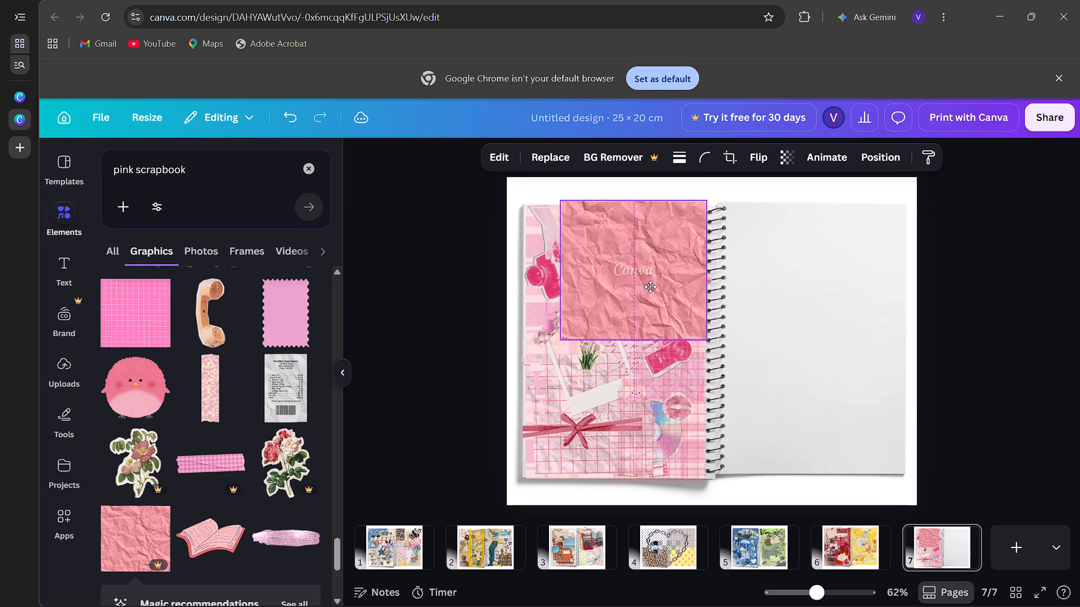
left_click_drag(650, 287, 649, 291)
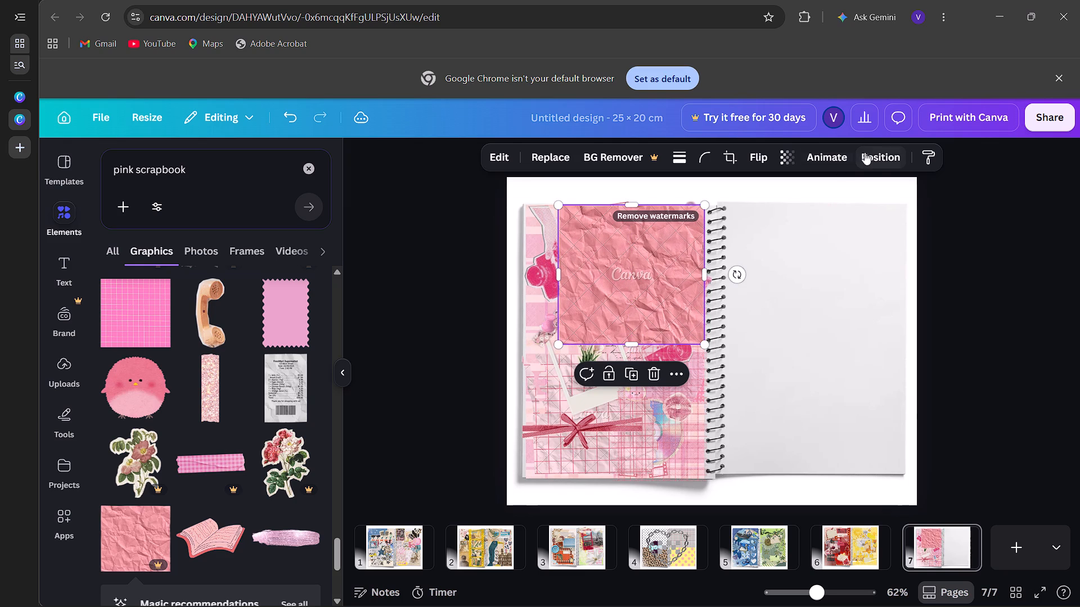
Send the crumpled pink paper to the back, bring it forward two levels above the plaid background, and deselect it.
left_click(866, 152)
left_click(292, 266)
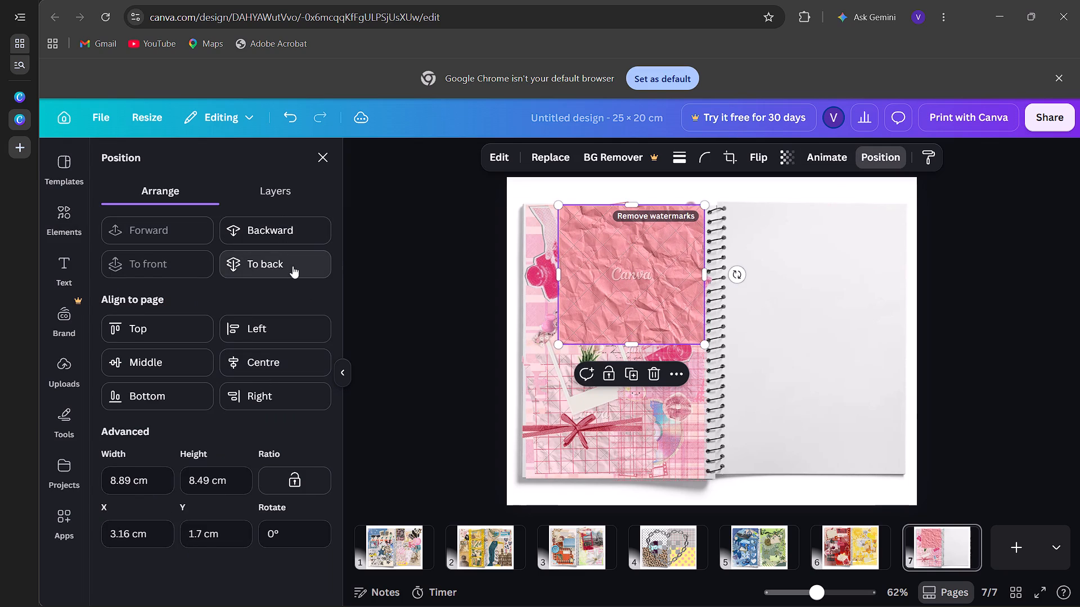
left_click(151, 231)
left_click(151, 231)
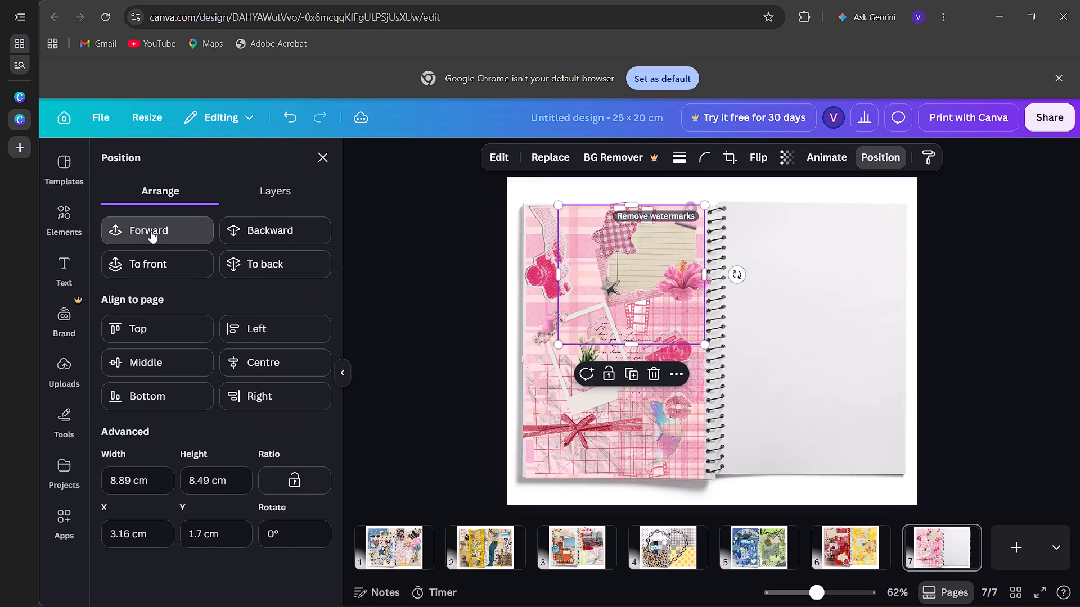
left_click(313, 152)
left_click(399, 269)
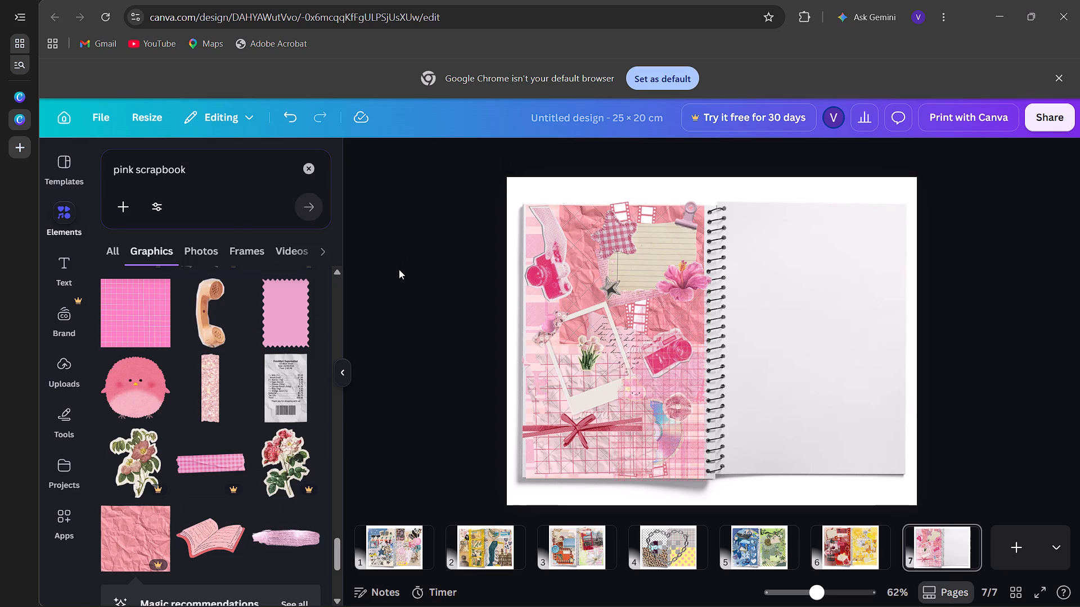
Rotate the hand-holding-camera sticker counter-clockwise until nearly horizontal, adjust its size, and place it from the left page's upper outer edge toward the plaid star.
left_click(550, 282)
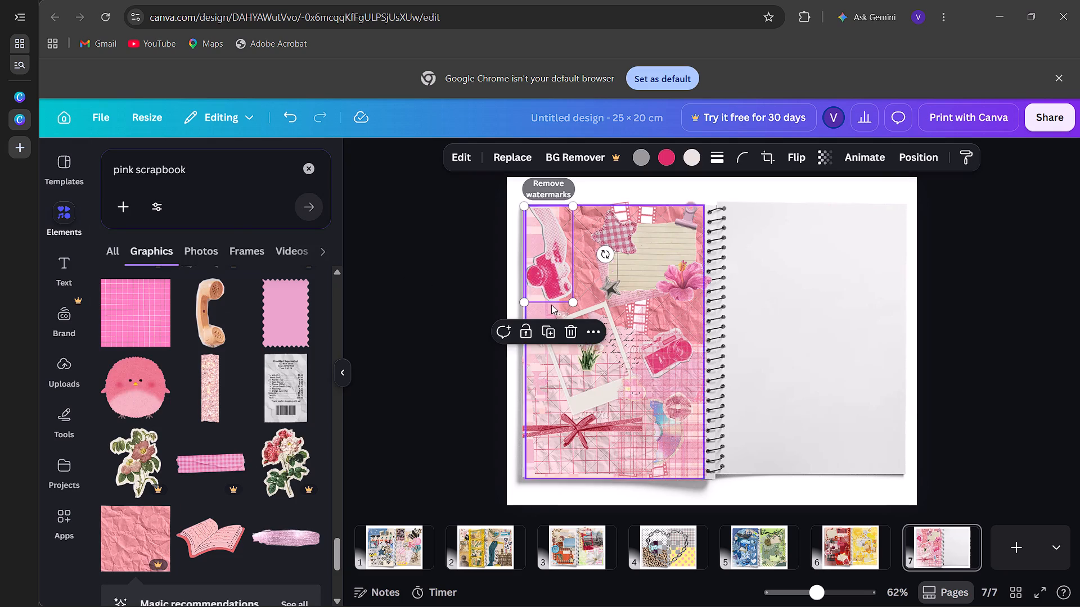
left_click_drag(602, 252, 602, 238)
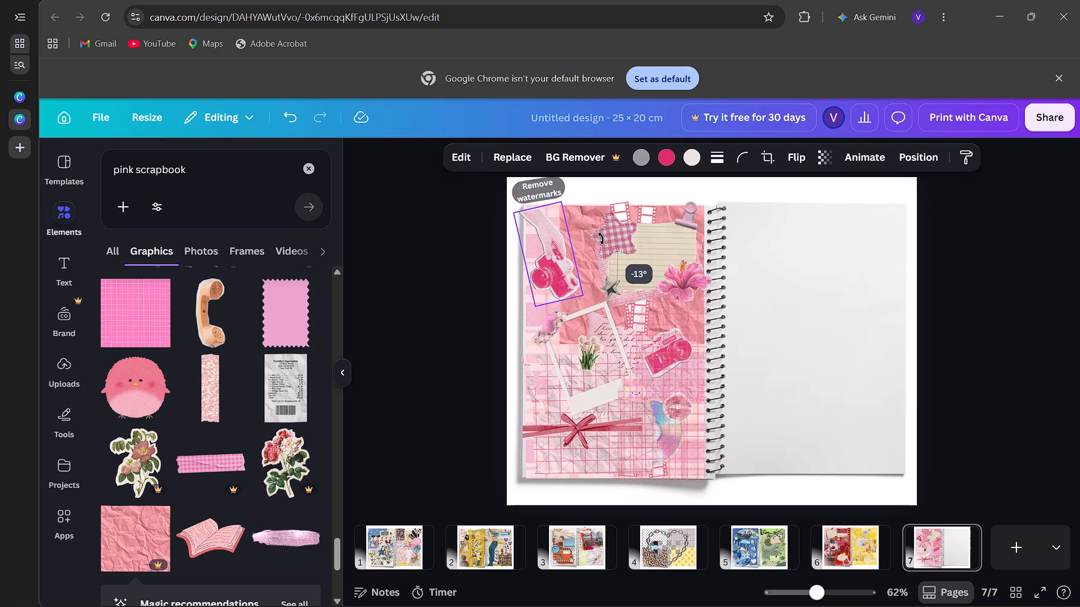
left_click_drag(602, 238, 596, 198)
left_click_drag(542, 248, 556, 247)
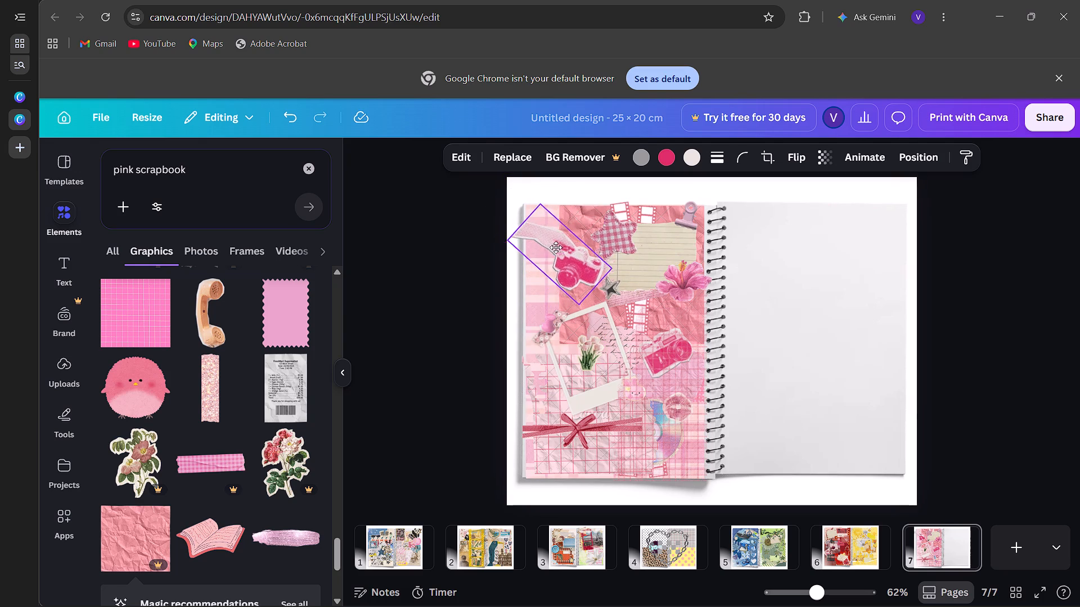
left_click_drag(556, 247, 563, 248)
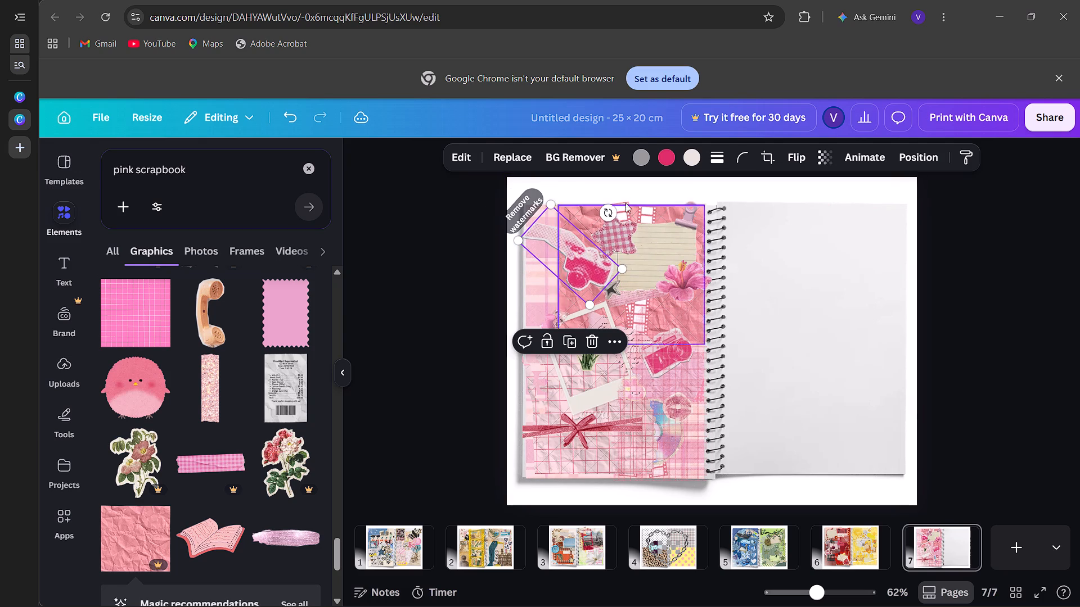
left_click_drag(610, 211, 552, 158)
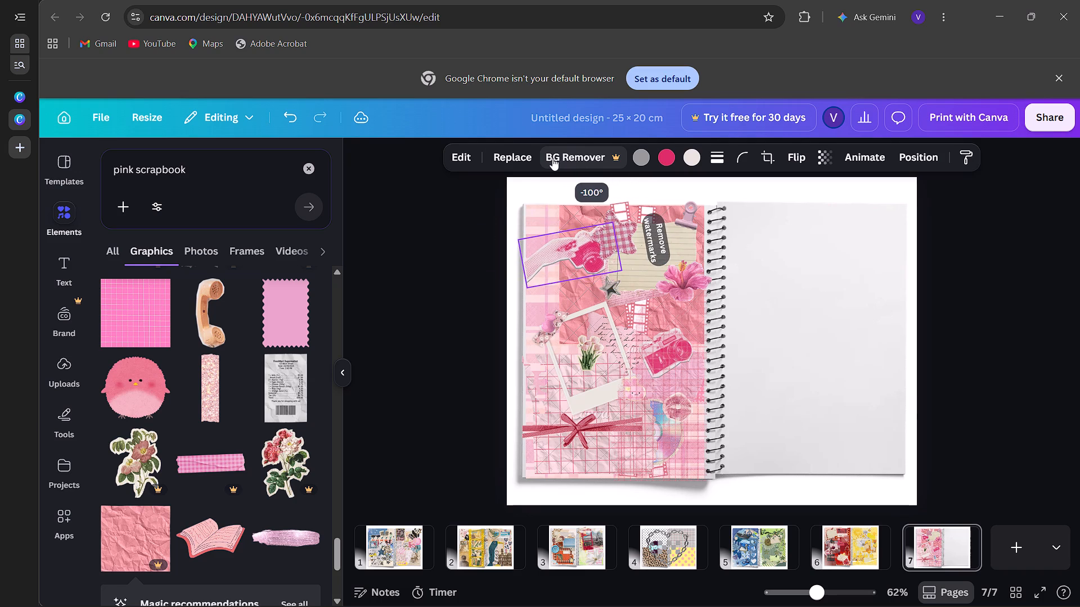
left_click_drag(552, 158, 563, 165)
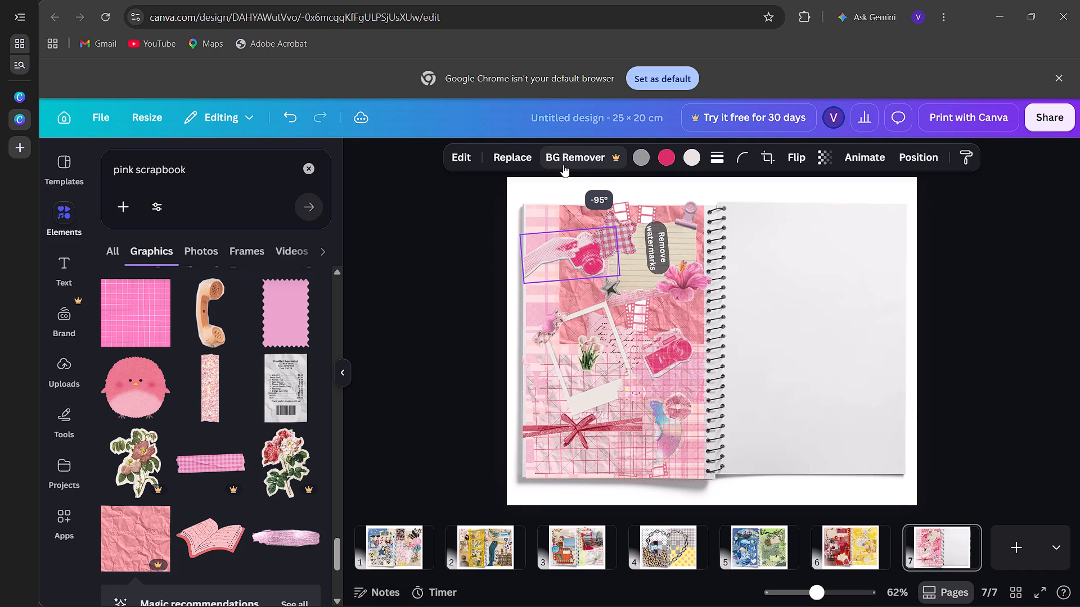
left_click_drag(563, 165, 574, 169)
left_click_drag(566, 266, 571, 255)
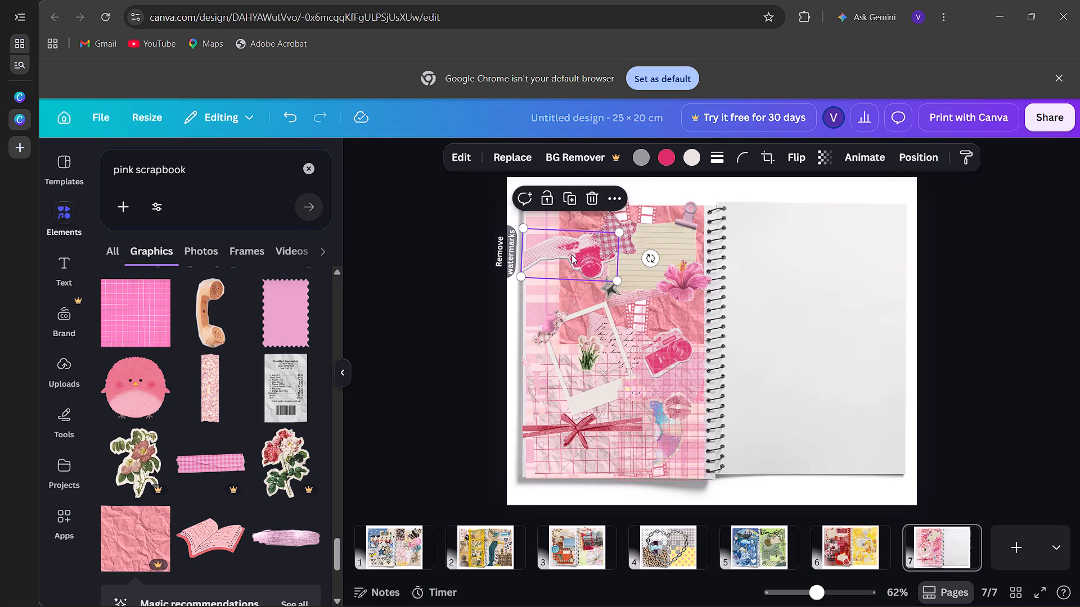
left_click_drag(571, 255, 574, 287)
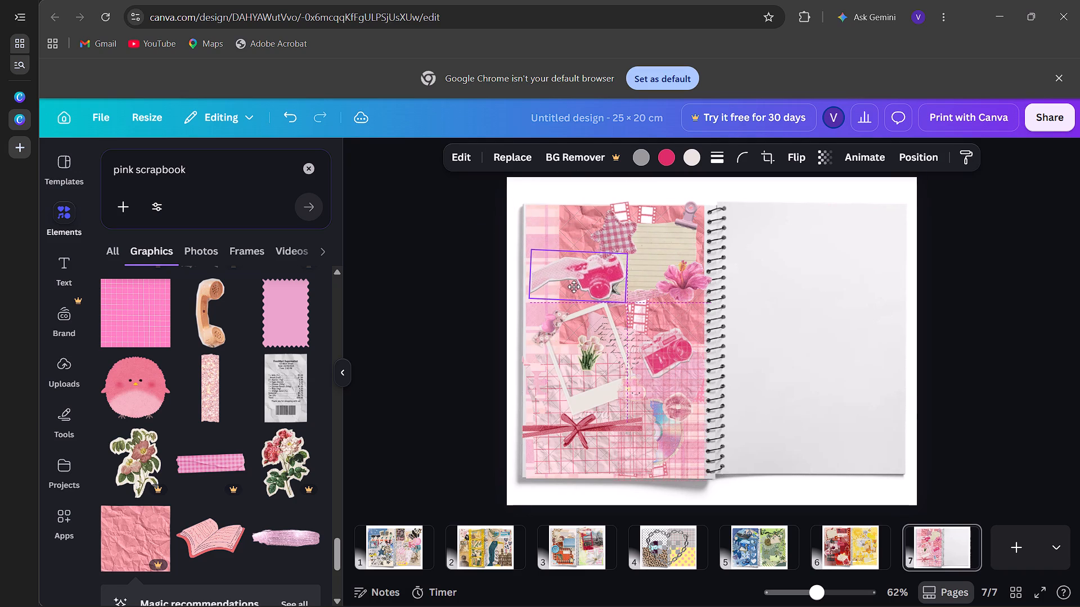
left_click_drag(574, 287, 570, 286)
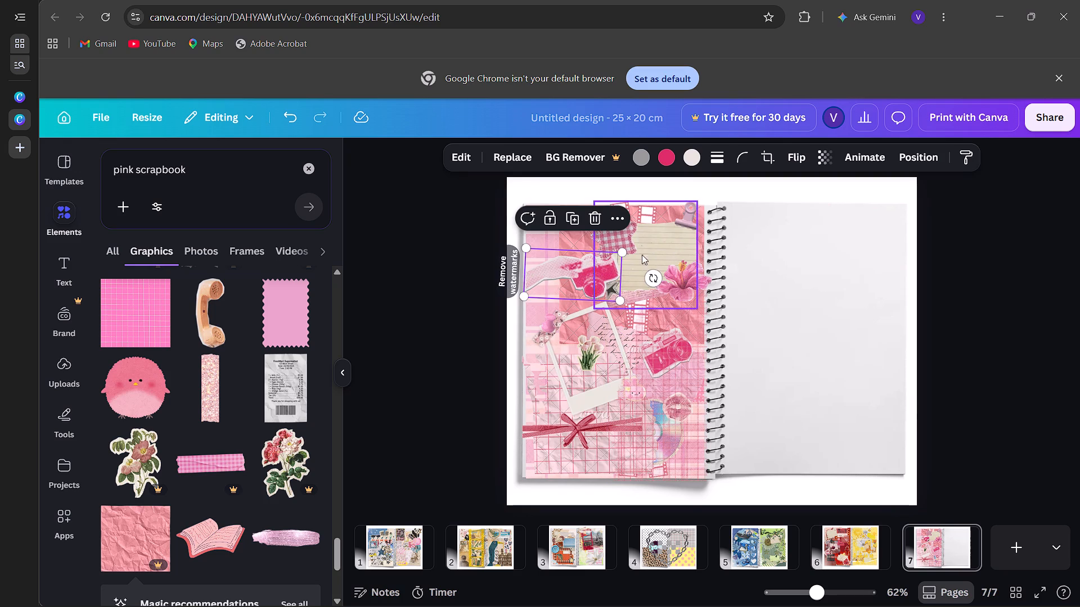
left_click_drag(622, 248, 621, 250)
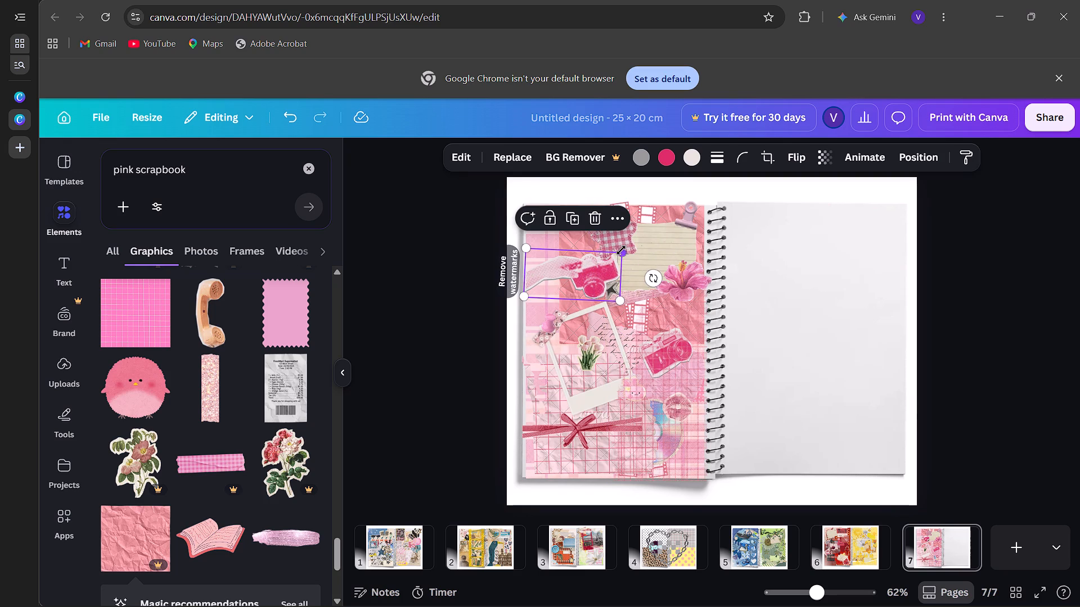
left_click_drag(621, 250, 610, 238)
left_click_drag(577, 266, 575, 240)
Send the plaid fabric star one level backward, behind the hand-holding-camera sticker.
left_click(618, 244)
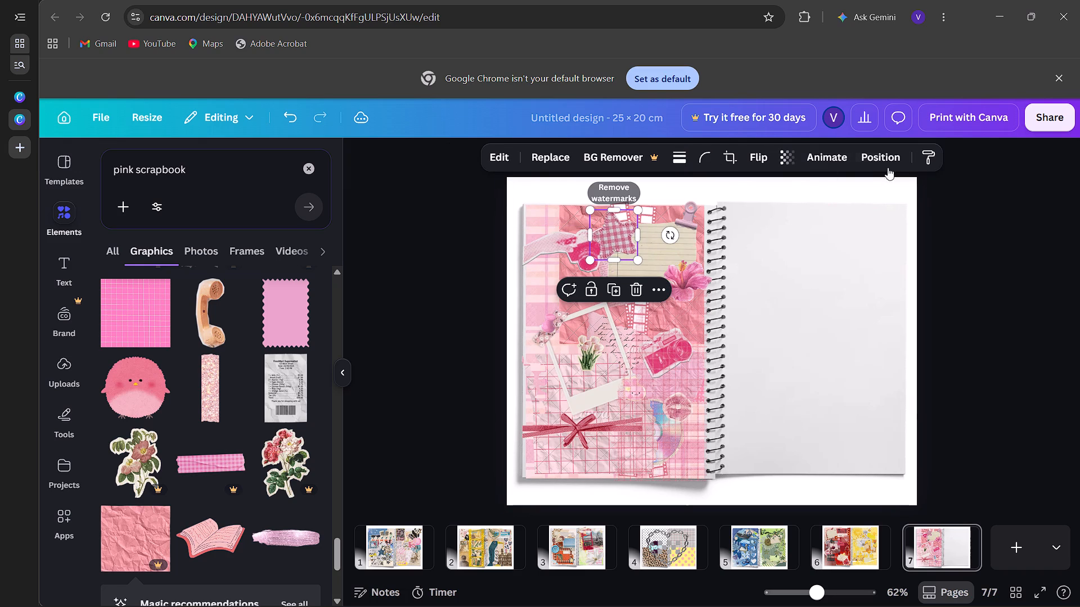
left_click(883, 153)
left_click(271, 231)
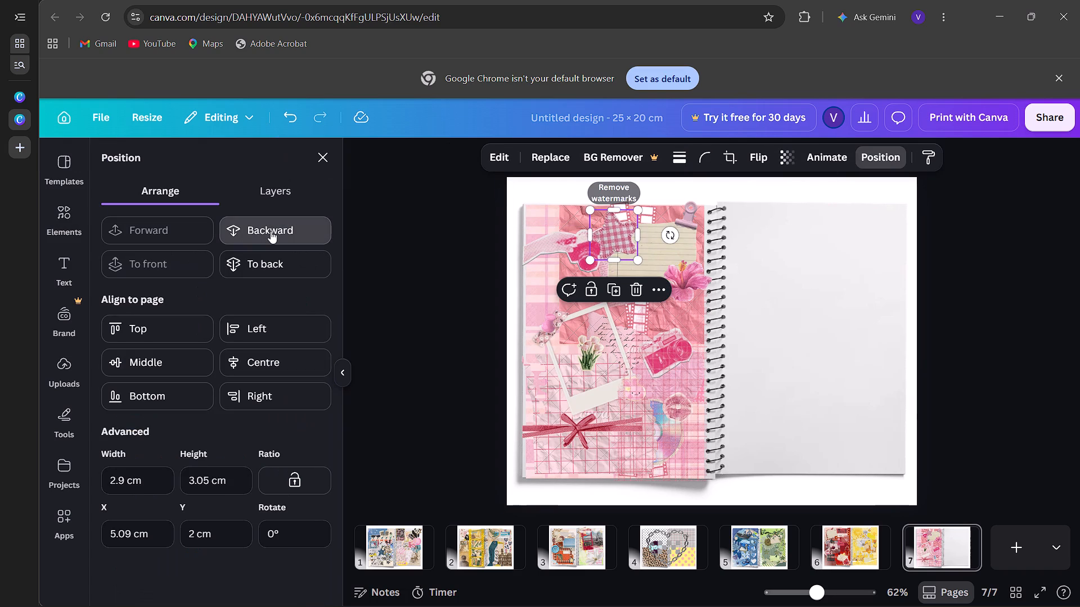
left_click(327, 147)
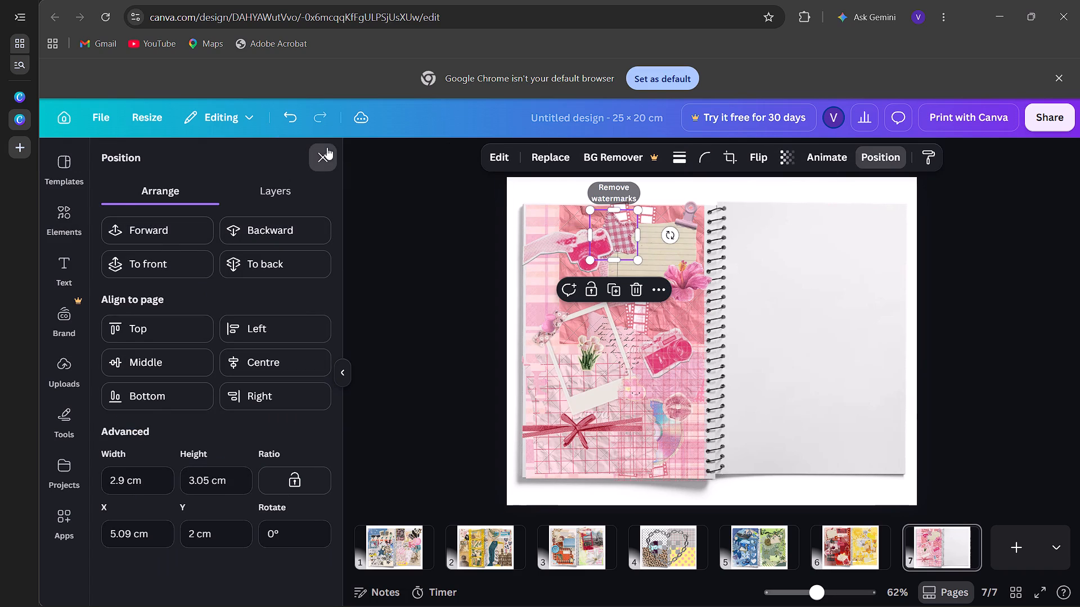
Add the pink hand-drawn XOXO lettering from the pink scrapbook graphics and move it onto the left page's upper half.
scroll(247, 367, "down", 1)
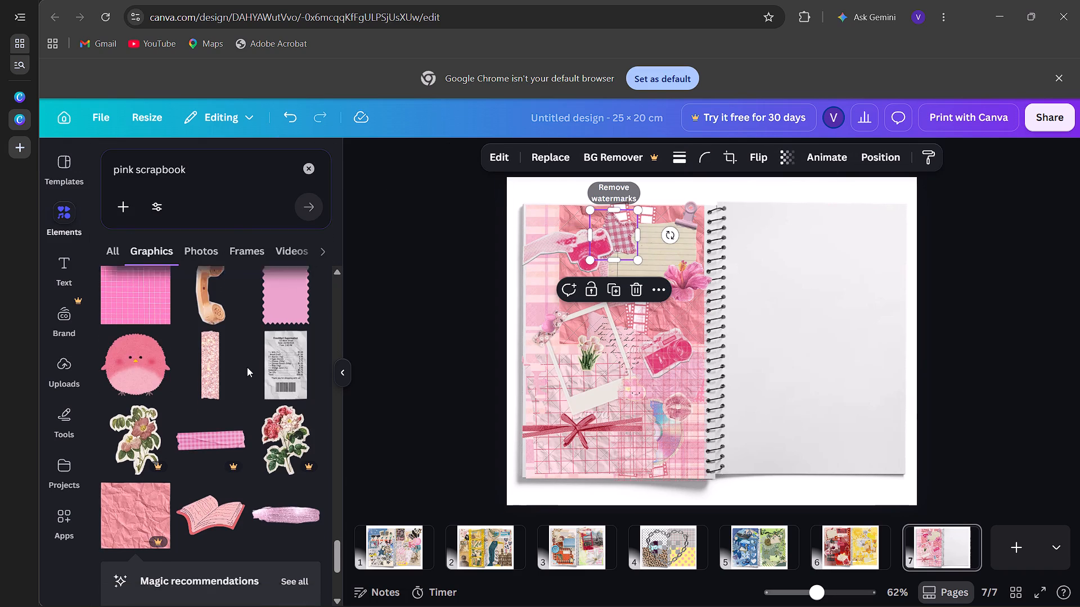
scroll(247, 367, "down", 4)
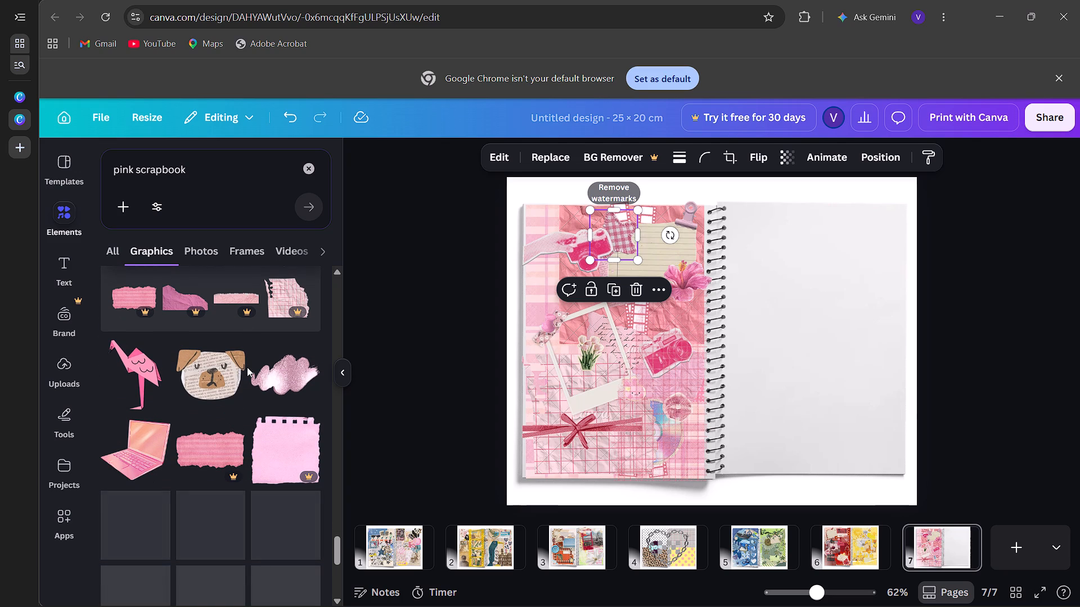
scroll(247, 367, "down", 1)
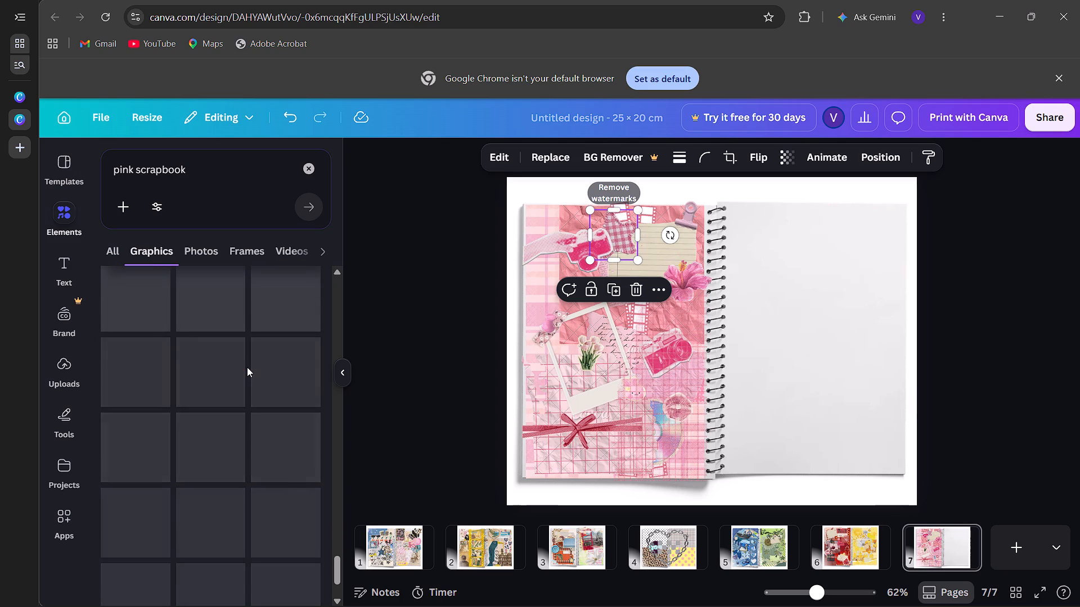
scroll(247, 367, "down", 2)
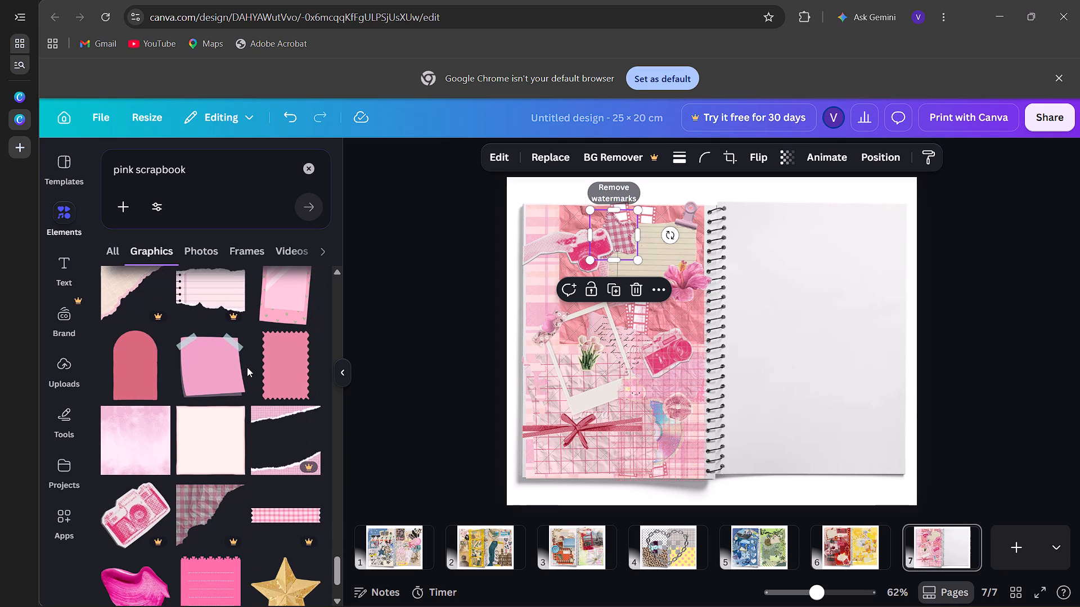
scroll(247, 367, "down", 3)
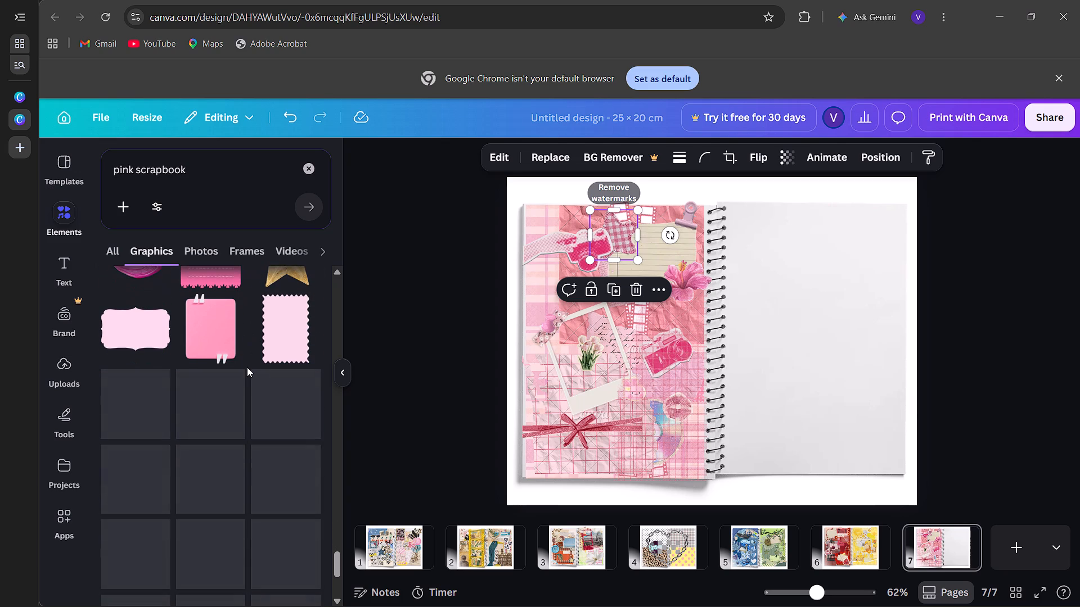
scroll(247, 367, "down", 1)
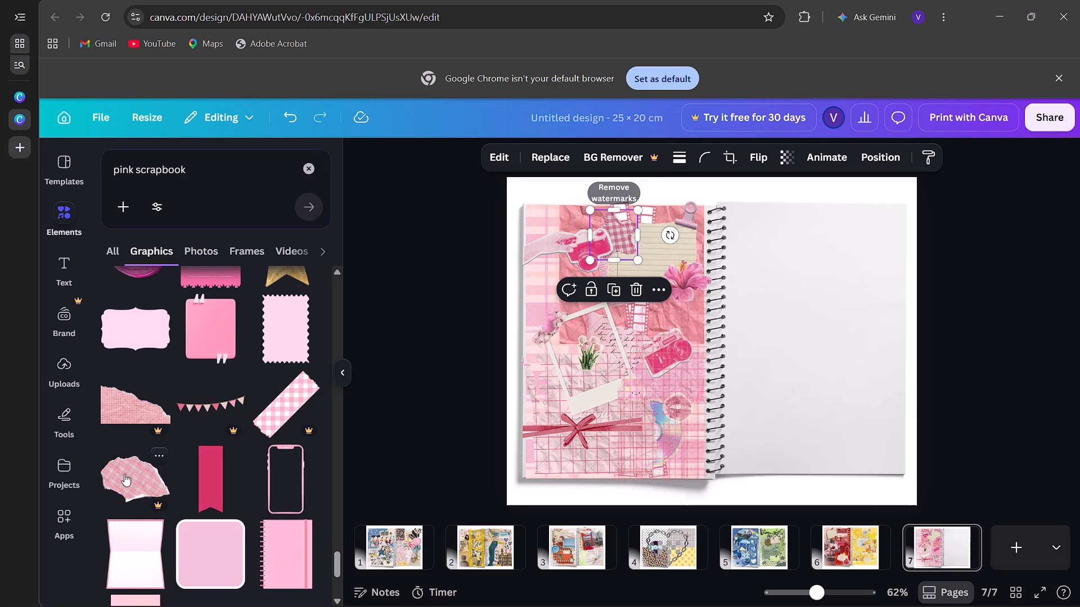
scroll(124, 474, "down", 2)
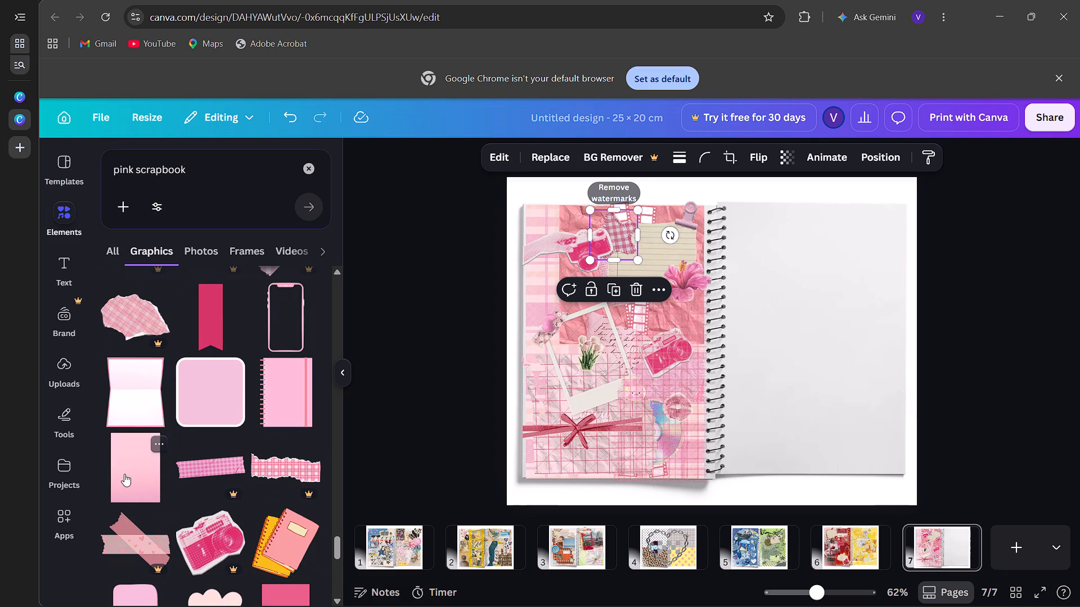
scroll(124, 474, "down", 2)
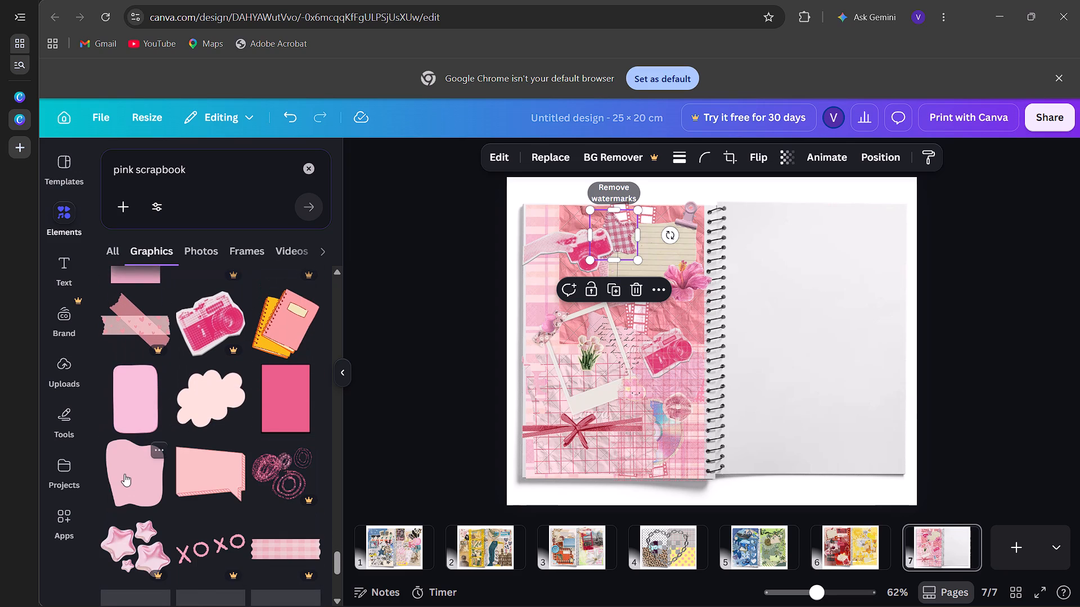
scroll(124, 474, "down", 2)
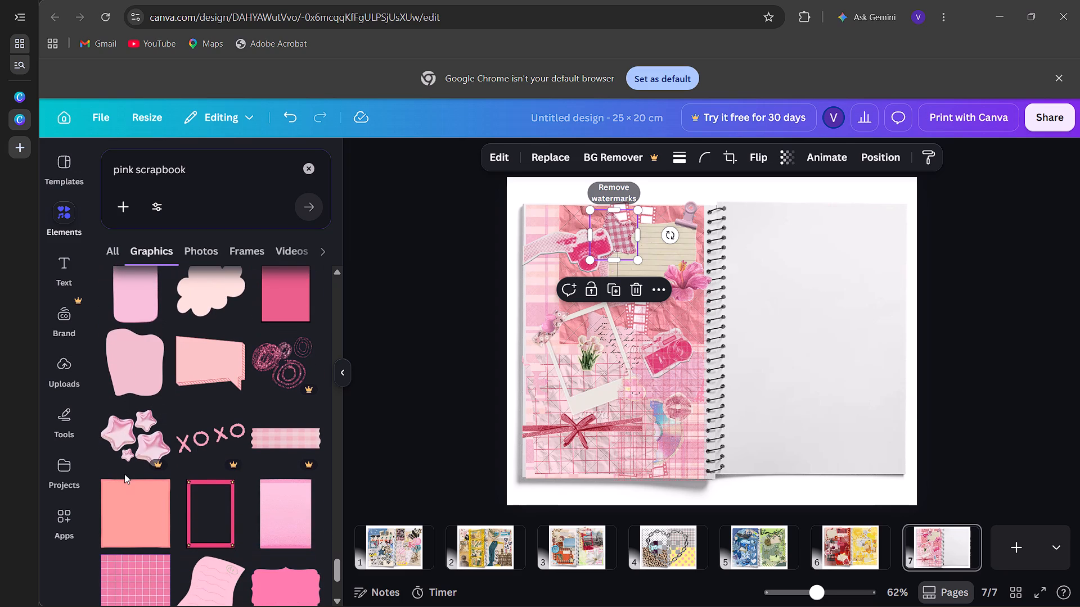
left_click(232, 431)
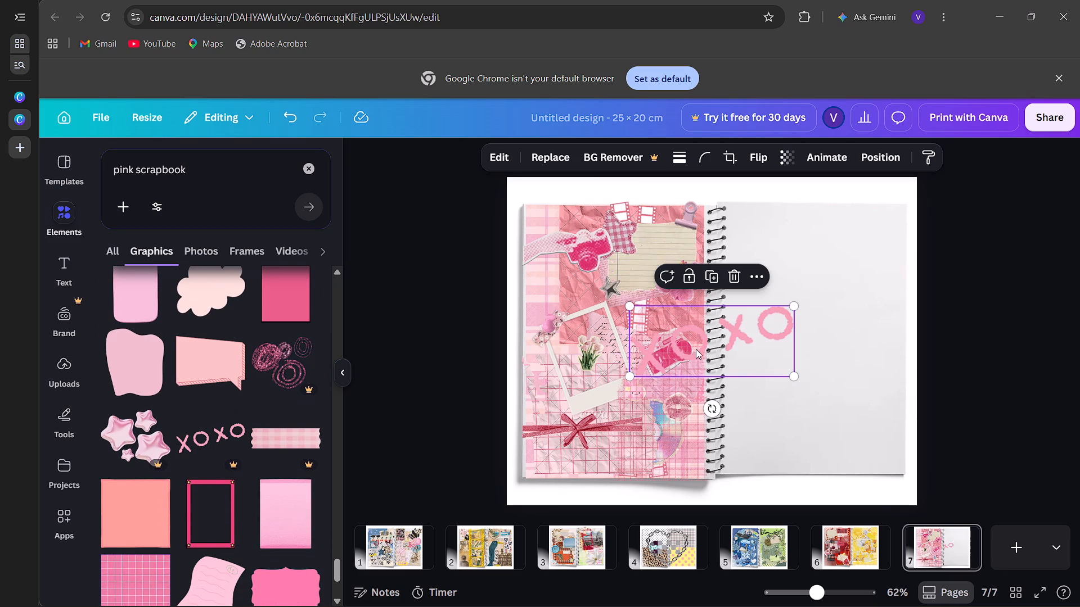
left_click_drag(696, 349, 596, 279)
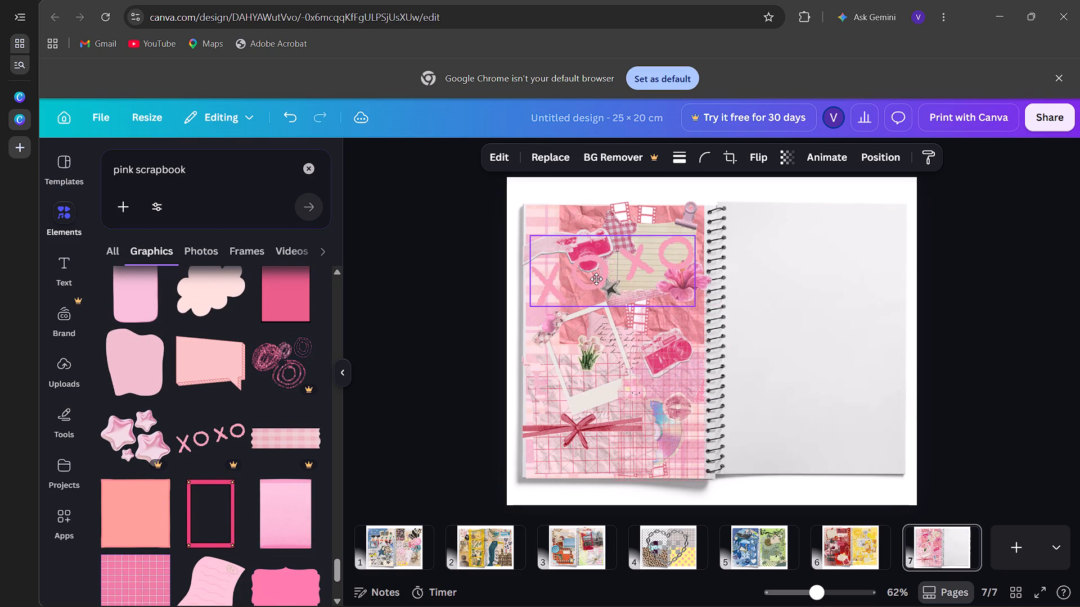
left_click_drag(596, 279, 592, 284)
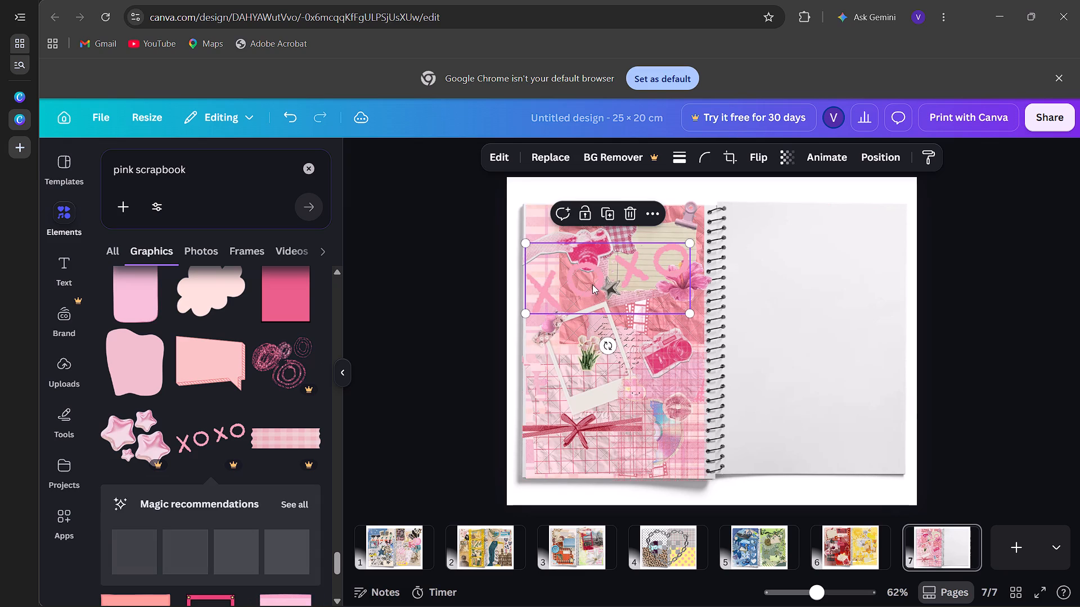
Shrink the XOXO lettering and place it across the left page, between the hand-holding-camera sticker and the white photo frame.
scroll(173, 500, "down", 3)
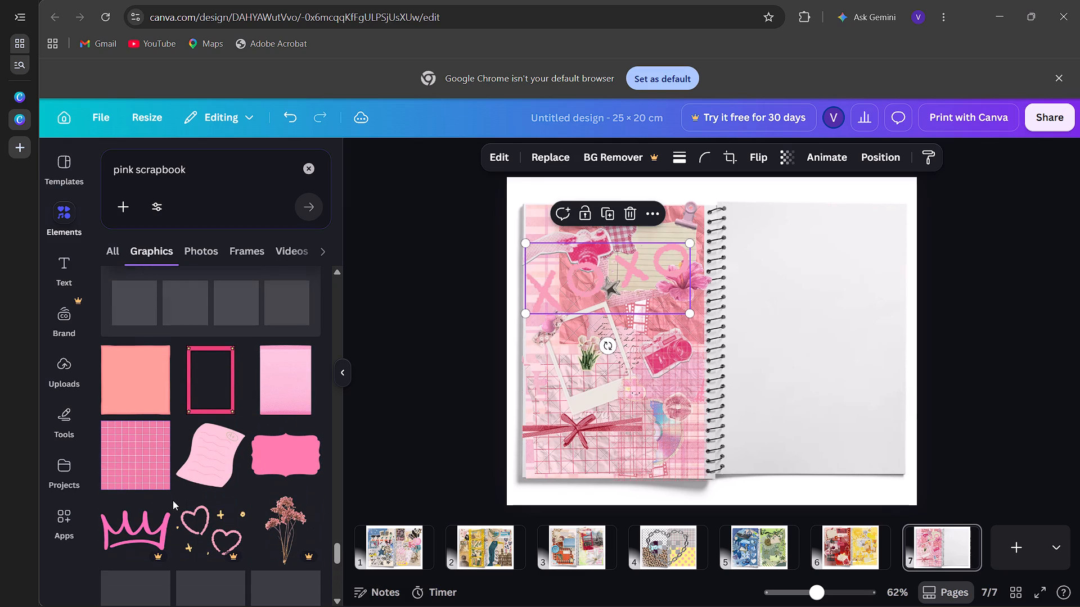
left_click_drag(524, 312, 561, 297)
left_click_drag(617, 281, 582, 293)
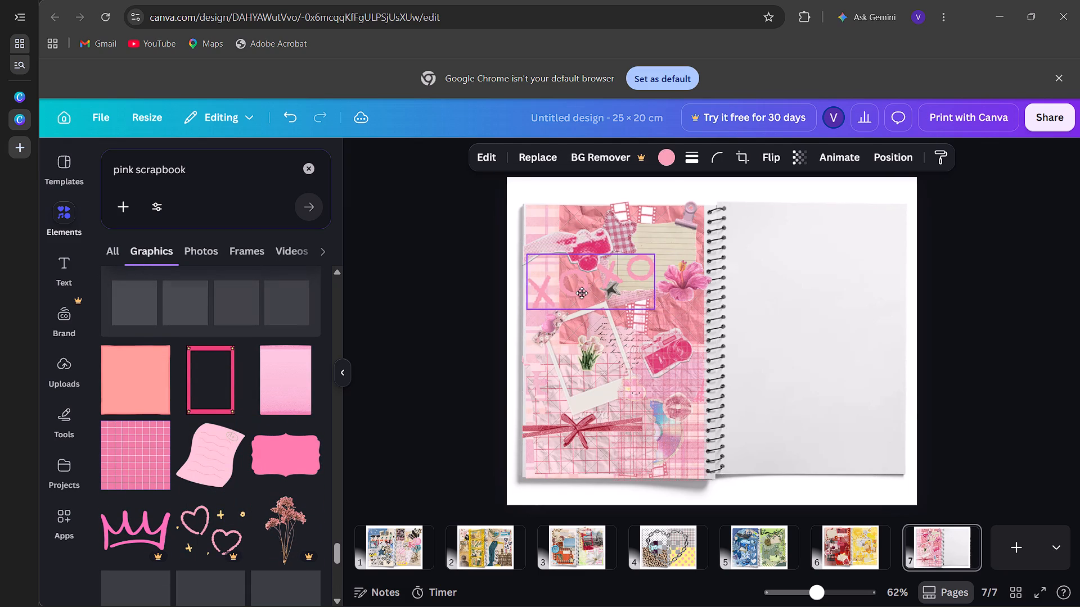
left_click_drag(582, 293, 596, 293)
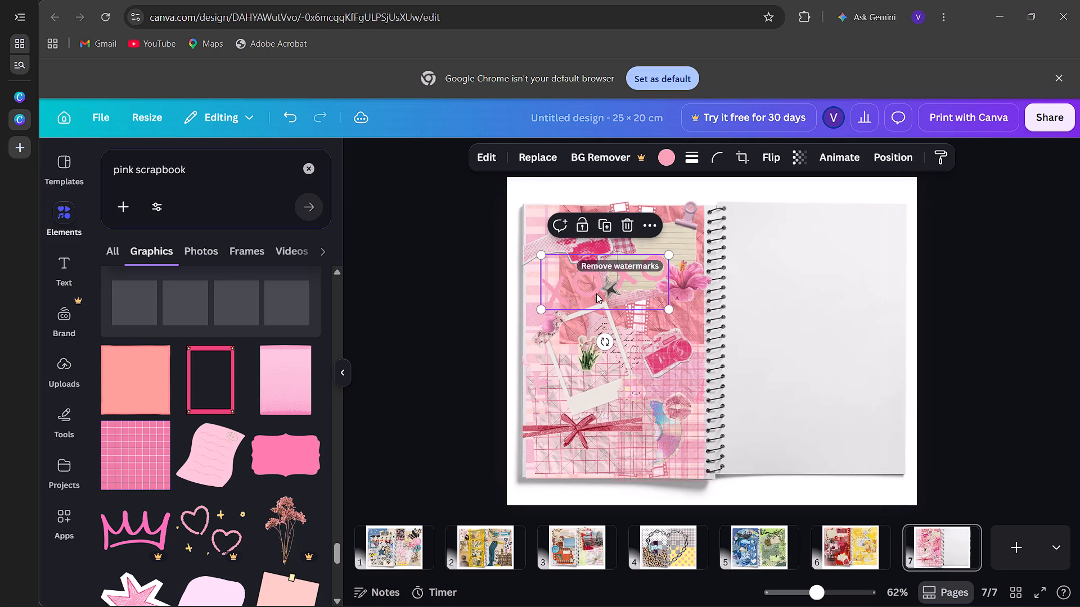
Add the crumpled-paper strawberry with white dots from the pink scrapbook graphics to the page.
scroll(159, 463, "down", 2)
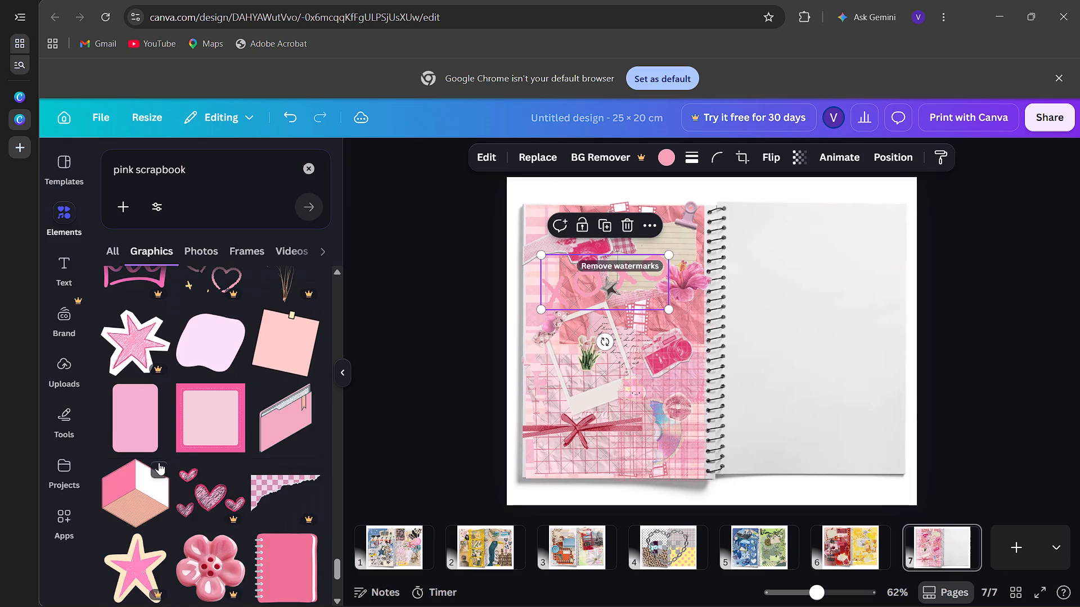
scroll(159, 463, "down", 3)
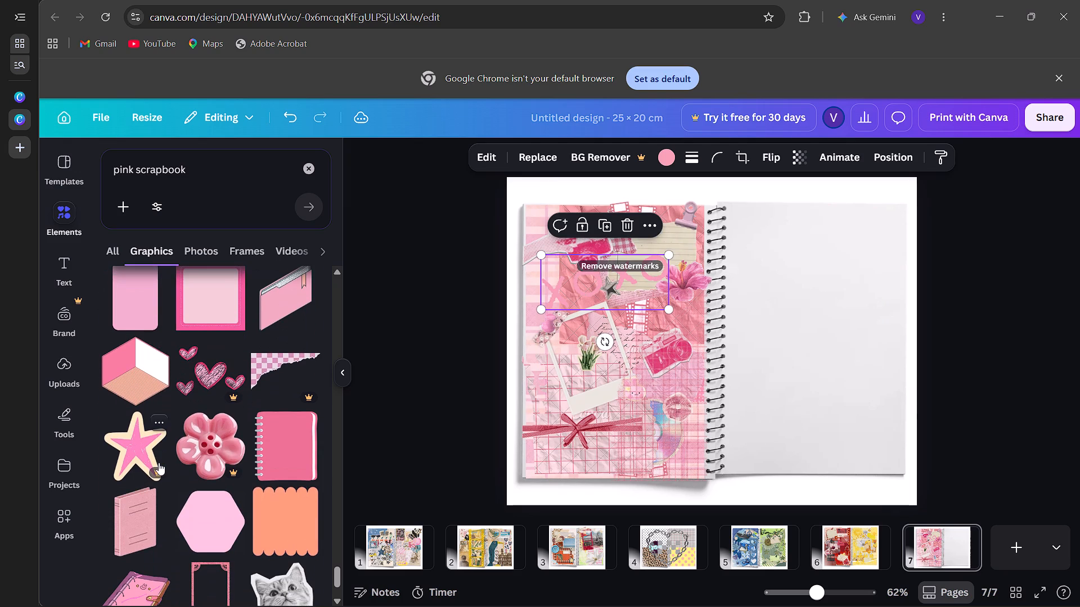
scroll(159, 463, "down", 2)
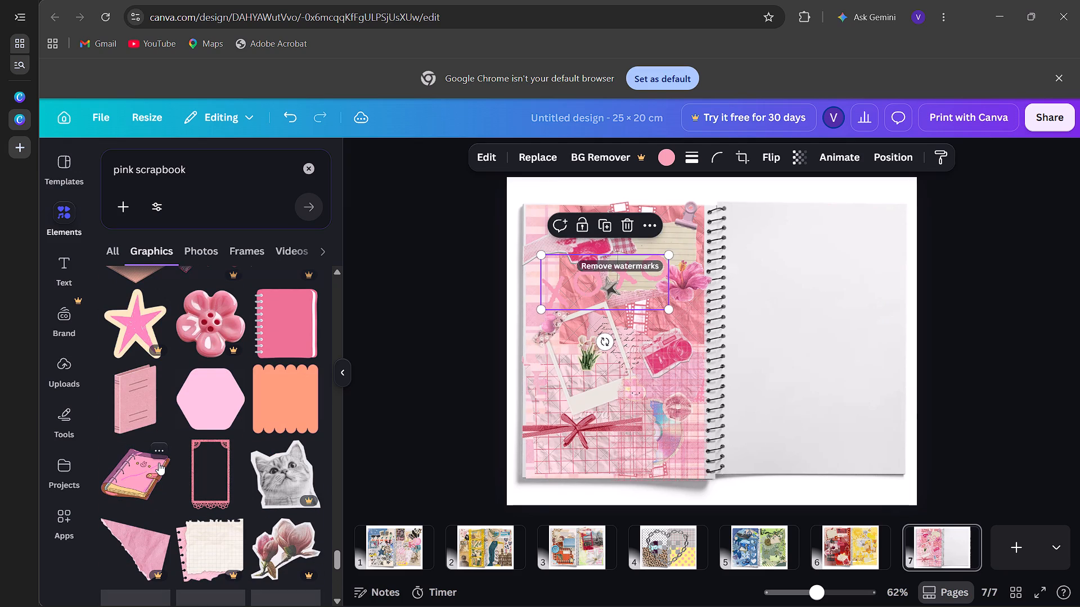
scroll(159, 463, "down", 1)
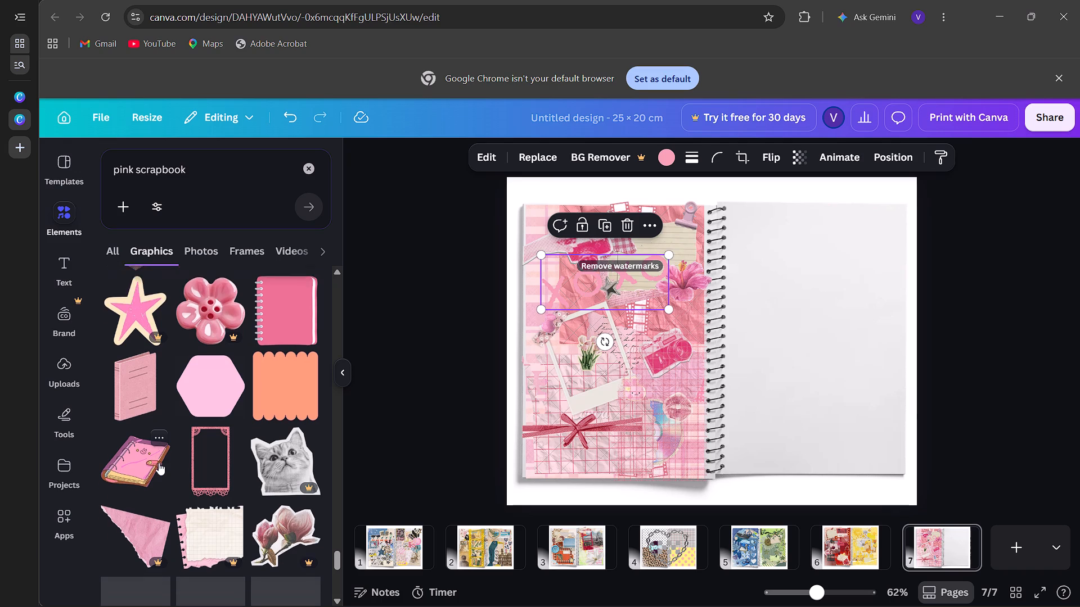
scroll(159, 463, "down", 1)
scroll(159, 463, "right", 1)
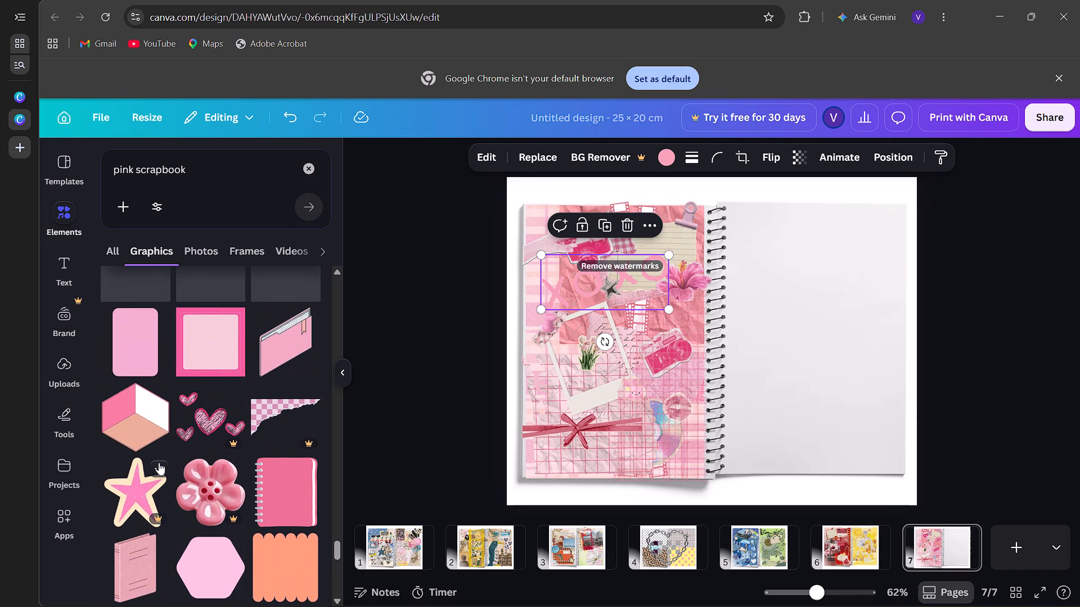
scroll(159, 463, "right", 2)
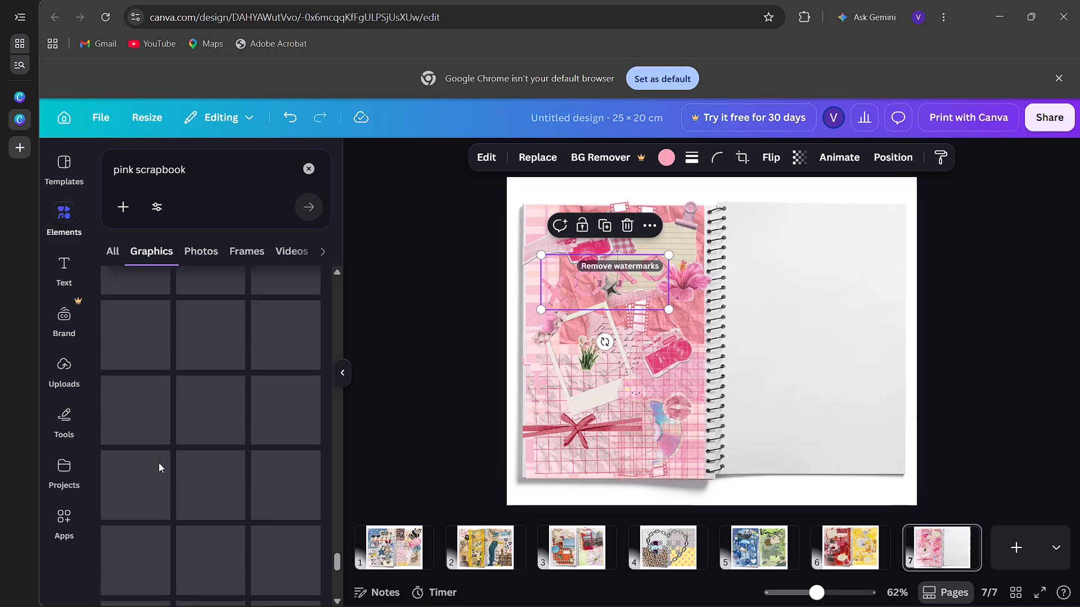
scroll(159, 463, "up", 16)
scroll(159, 463, "down", 1)
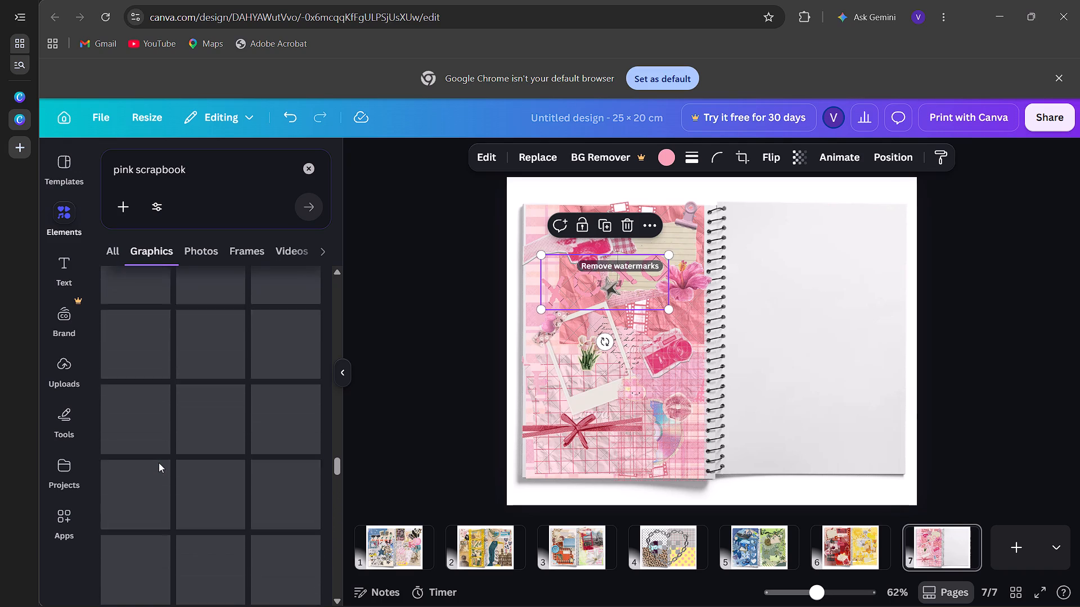
scroll(159, 463, "down", 13)
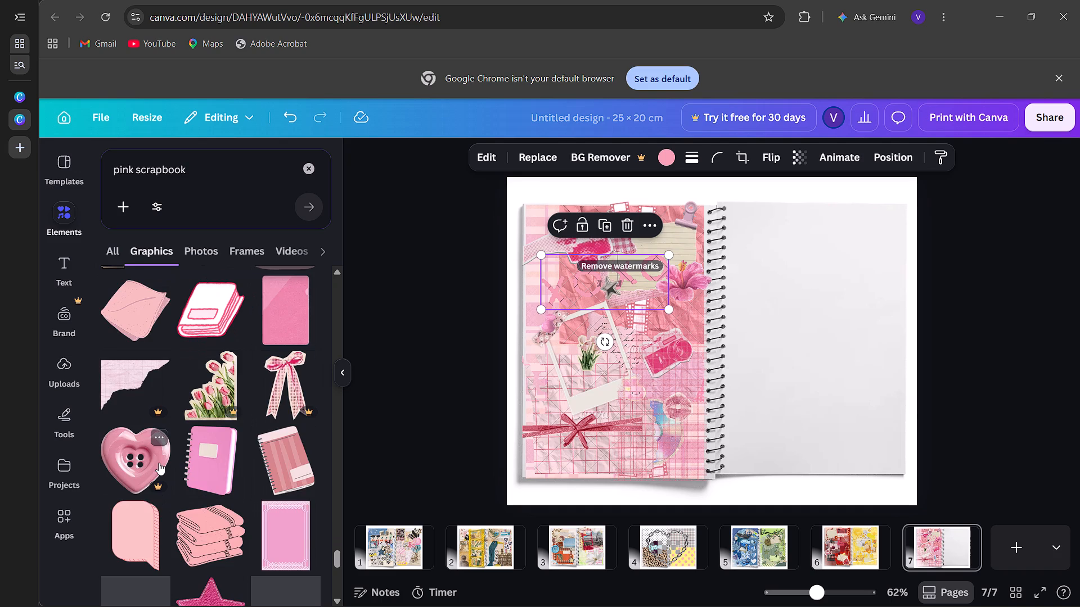
scroll(159, 463, "down", 3)
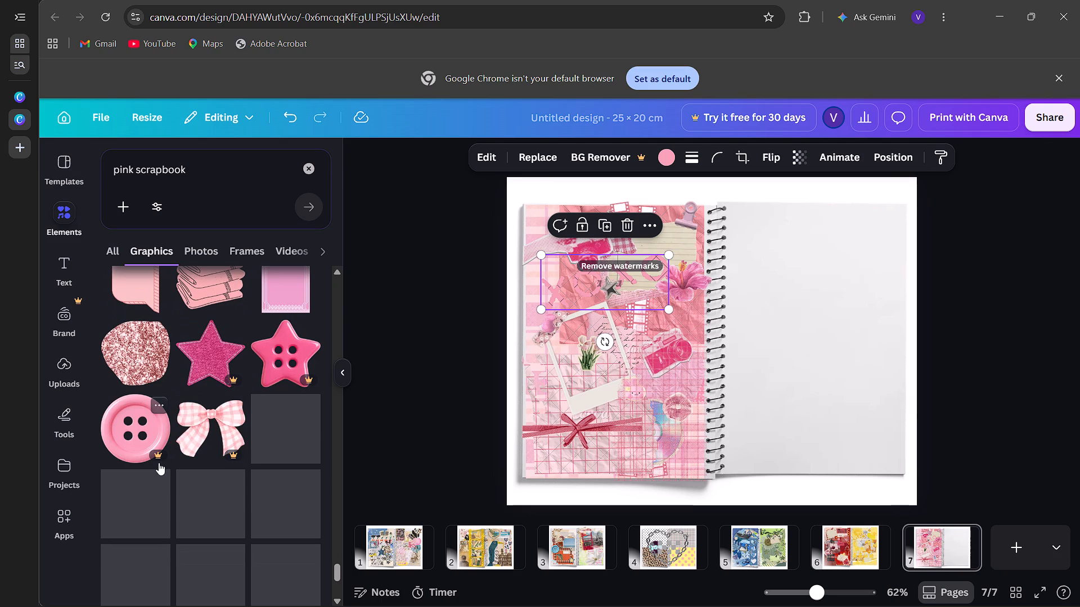
scroll(159, 463, "down", 2)
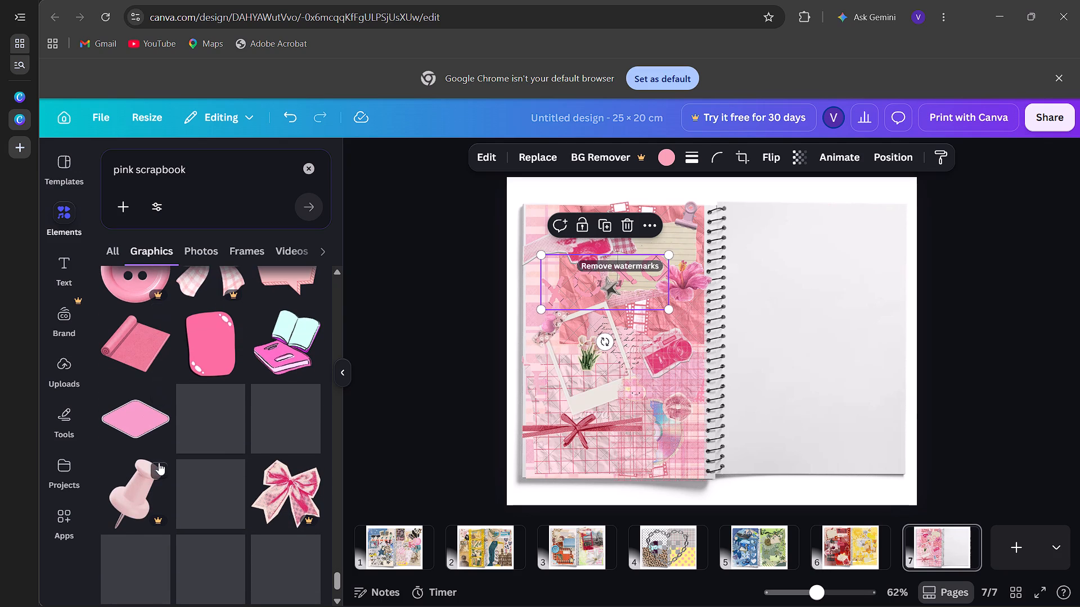
scroll(159, 463, "down", 1)
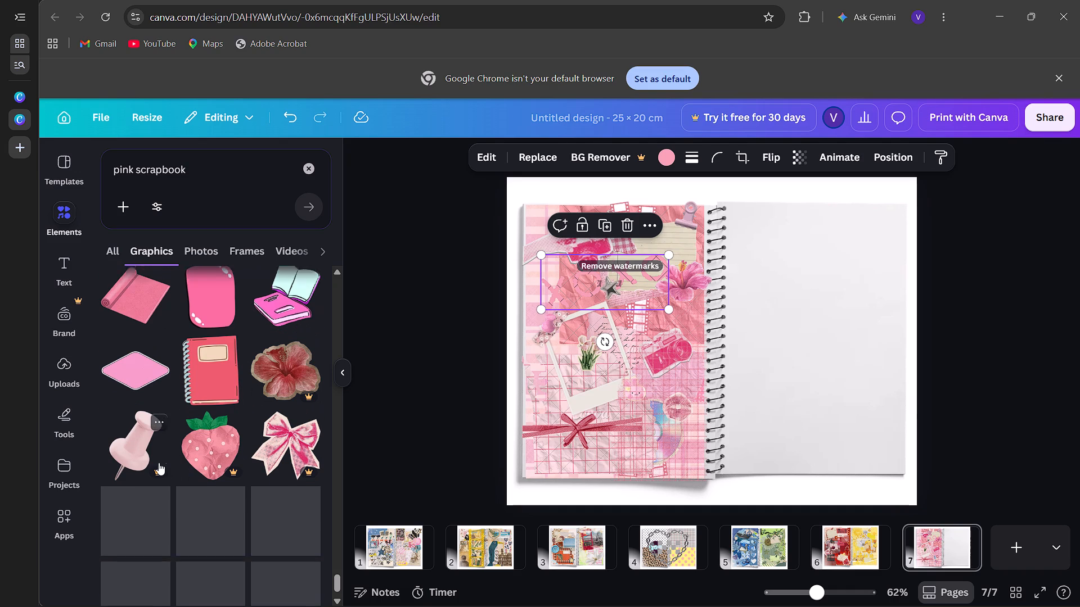
scroll(159, 463, "down", 1)
left_click(208, 411)
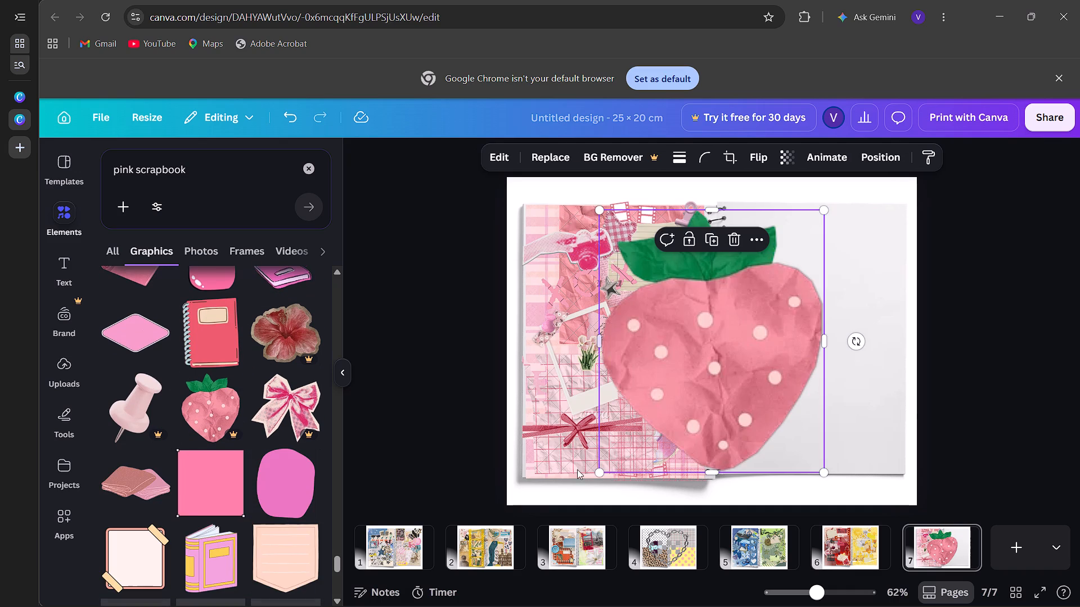
Shrink the crumpled-paper strawberry and place it low on the left page, just below the lips sticker.
left_click_drag(601, 469, 784, 314)
left_click_drag(808, 257, 571, 433)
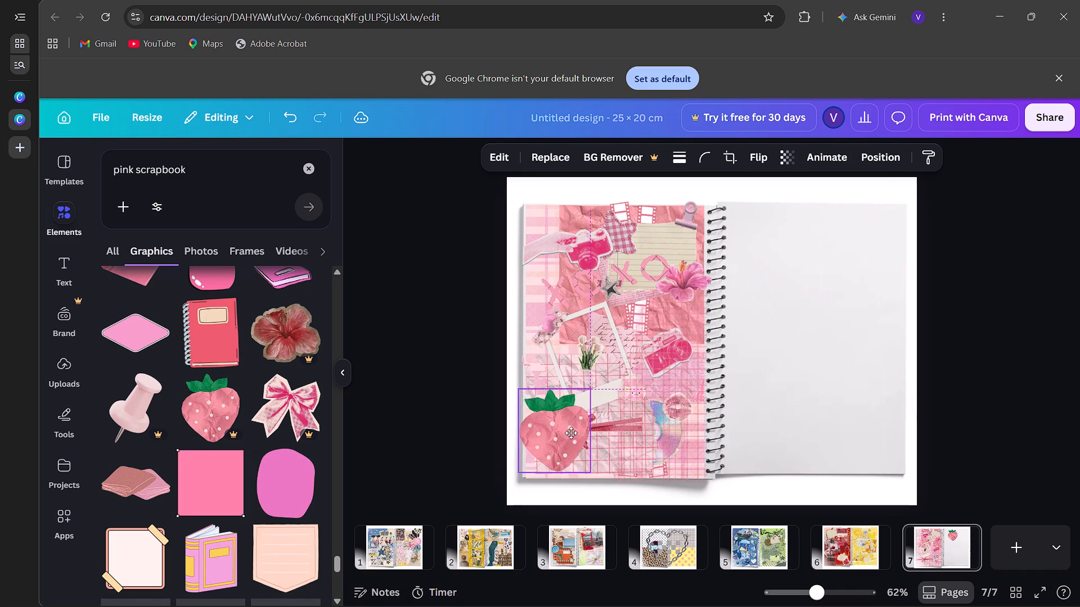
left_click_drag(571, 433, 590, 414)
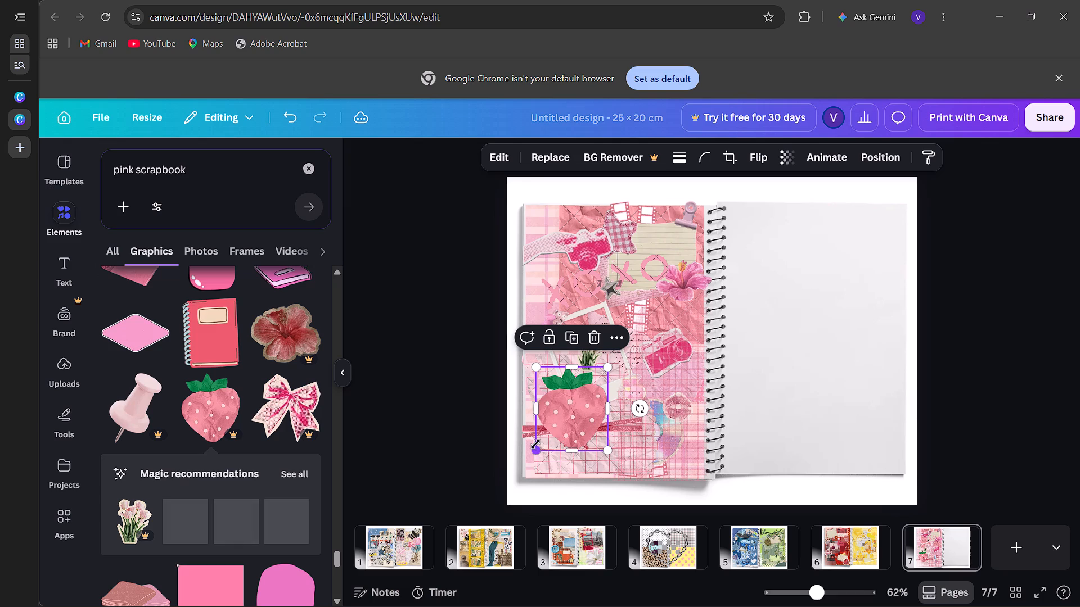
left_click_drag(535, 444, 588, 415)
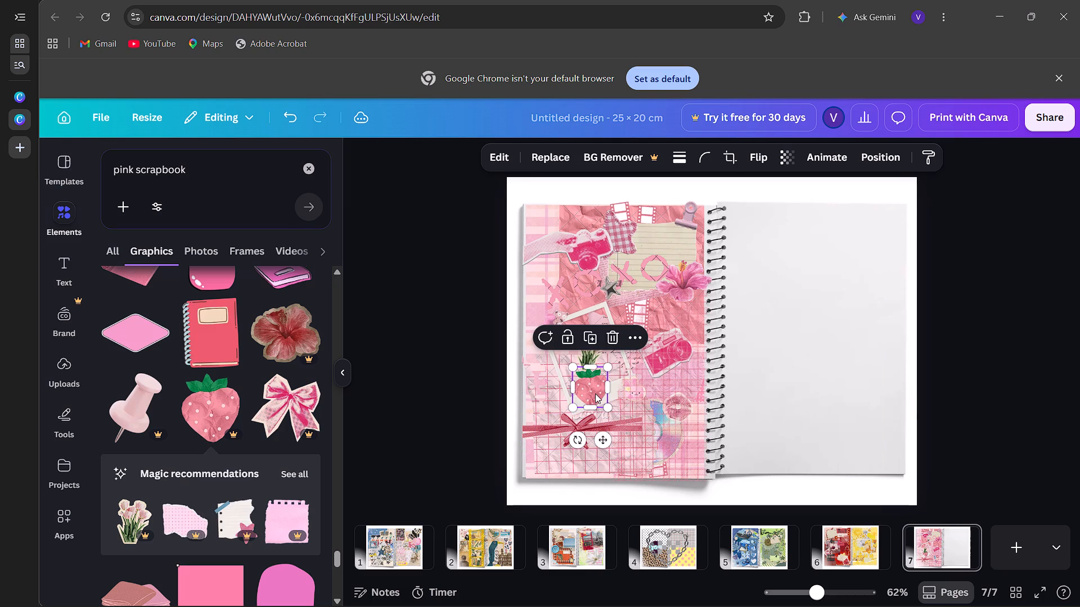
left_click_drag(595, 393, 591, 399)
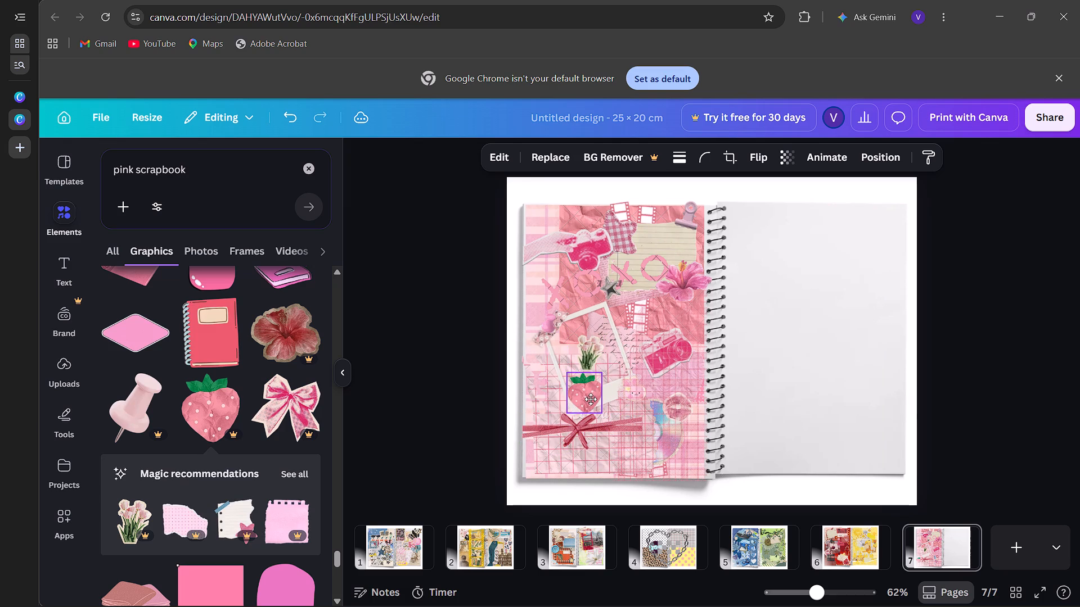
left_click_drag(591, 399, 703, 242)
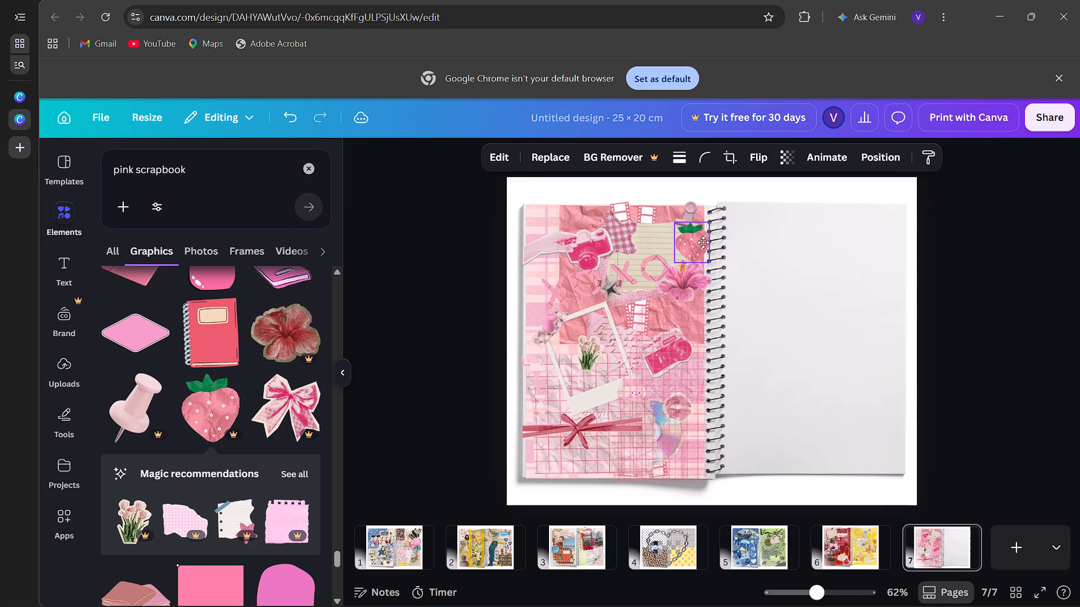
left_click_drag(703, 242, 694, 337)
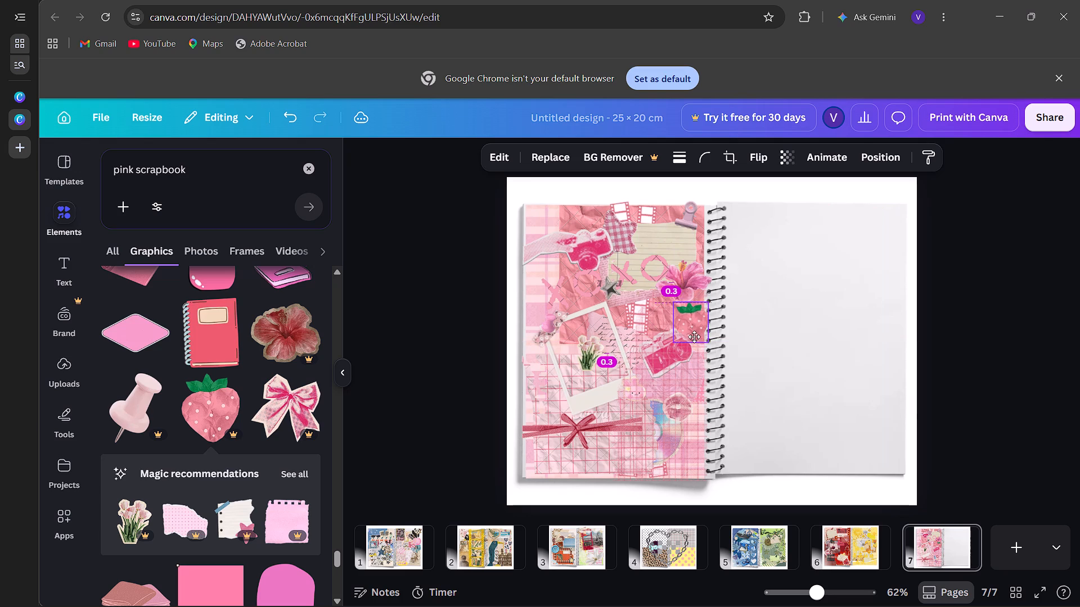
left_click_drag(694, 337, 662, 466)
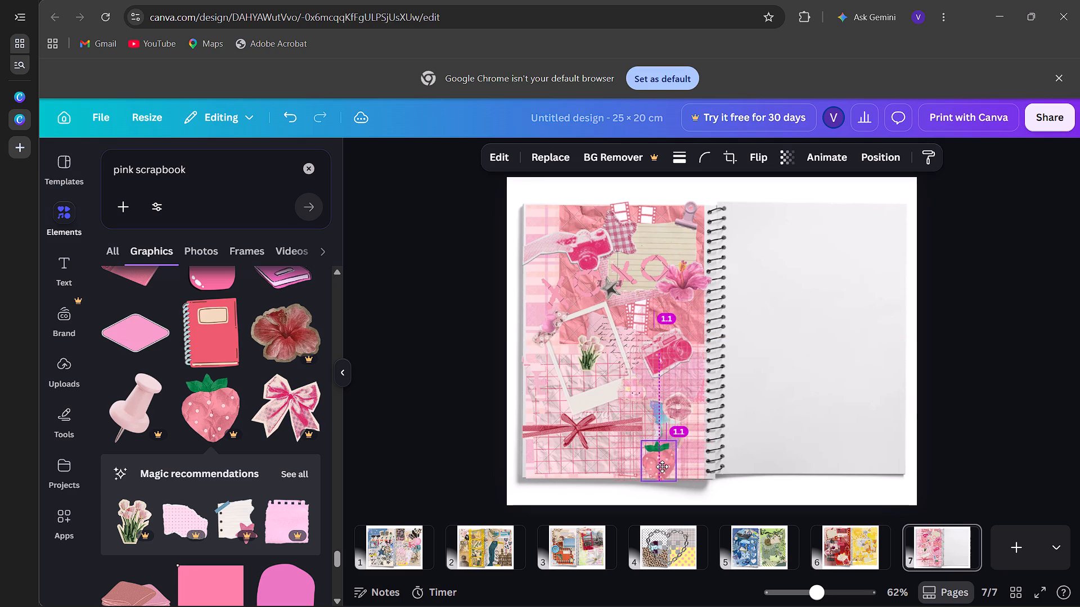
left_click_drag(662, 466, 669, 449)
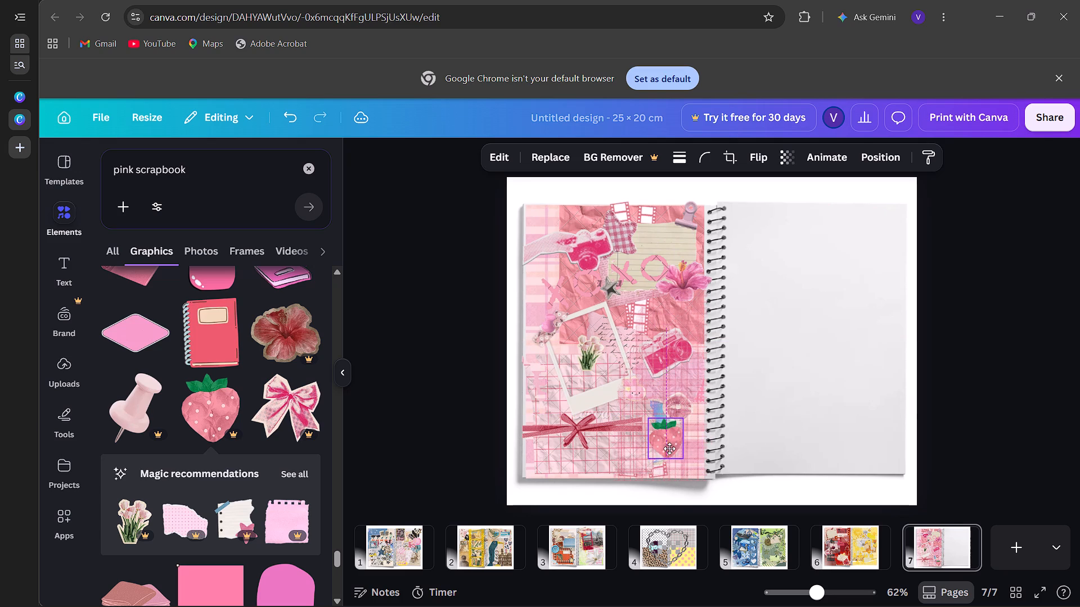
left_click_drag(669, 449, 669, 455)
Search the graphics for "pink bow".
scroll(222, 511, "down", 3)
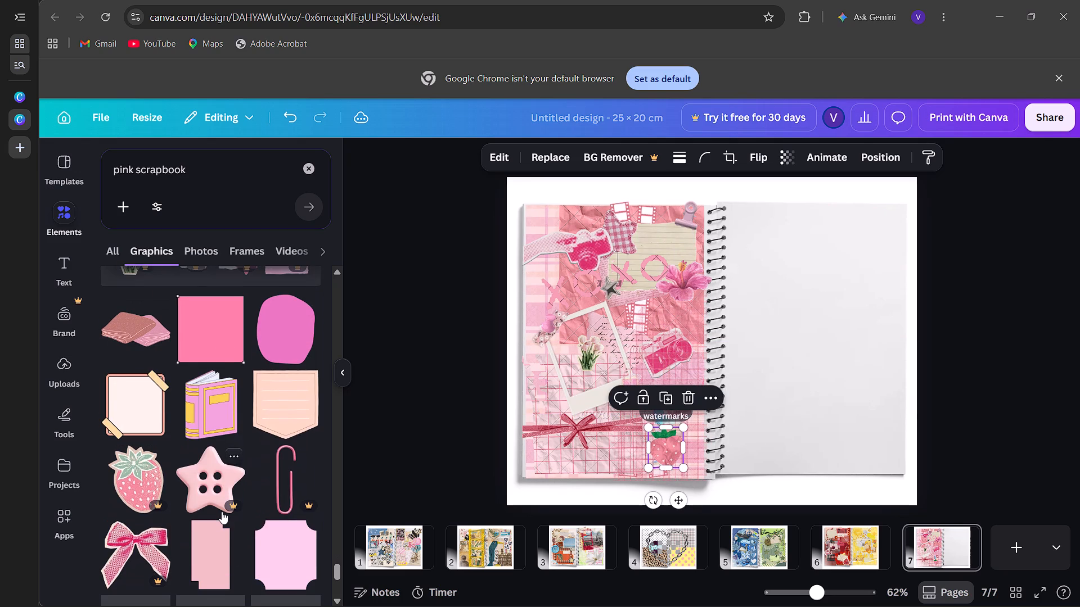
scroll(222, 511, "up", 2)
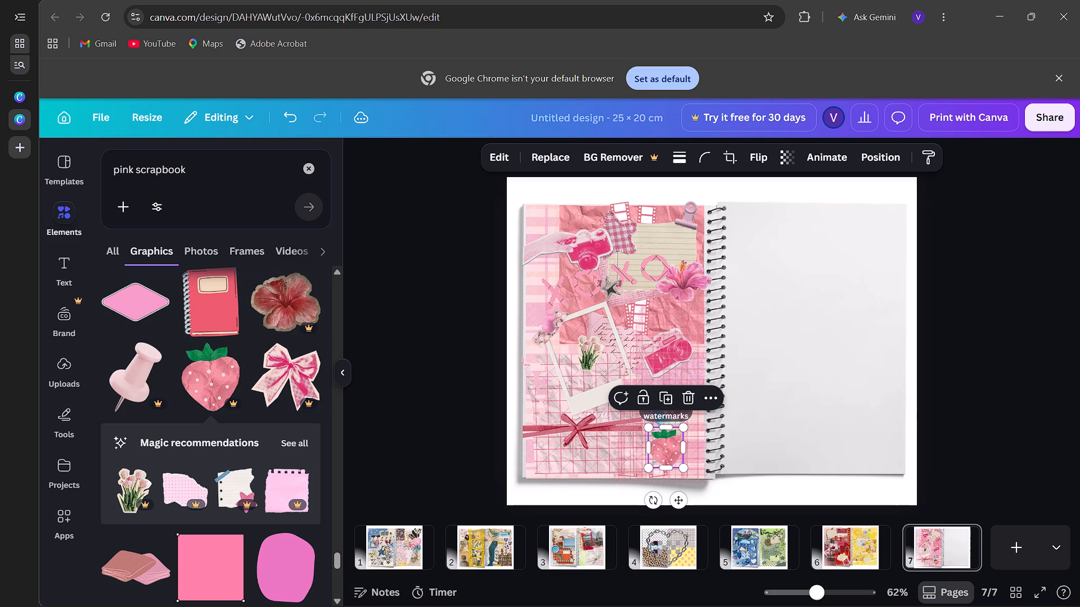
left_click(219, 175)
key("BackSpace")
key("BackSpace")
key("BackSpace")
key("BackSpace")
key("BackSpace")
key("BackSpace")
key("BackSpace")
key("BackSpace")
key("BackSpace")
key("BackSpace")
key("BackSpace")
key("BackSpace")
key("BackSpace")
key("BackSpace")
key("BackSpace")
key("BackSpace")
key("BackSpace")
key("BackSpace")
key("BackSpace")
key("BackSpace")
key("BackSpace")
key("BackSpace")
key("BackSpace")
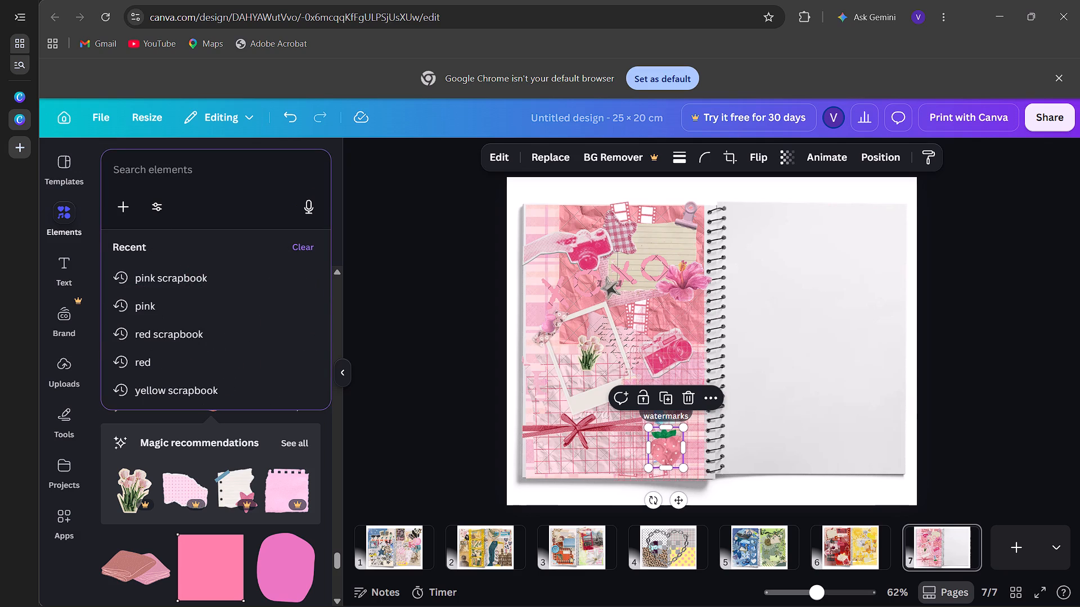
type("pink boqw")
key("BackSpace")
key("BackSpace")
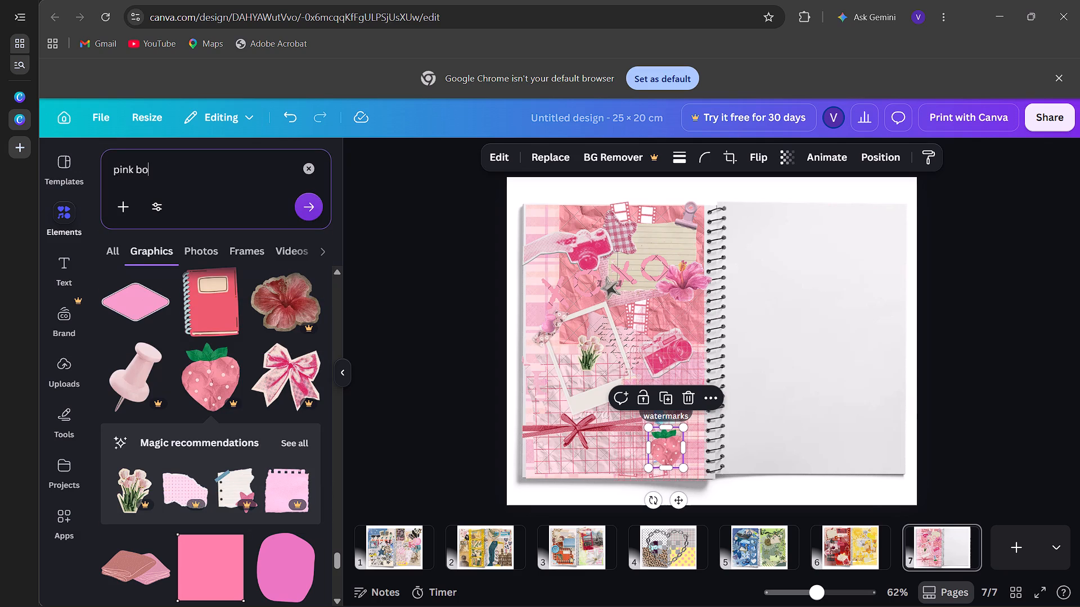
key("w")
key("Return")
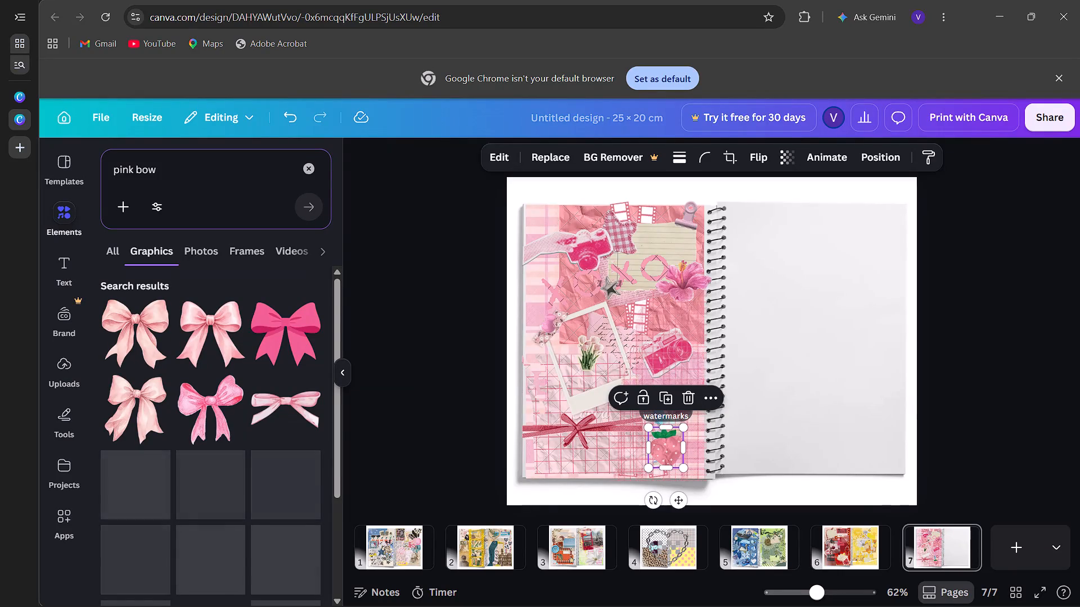
Add the tilted pale-pink watercolor bow with long trailing ribbons from the pink bow graphics to the page.
scroll(240, 454, "down", 1)
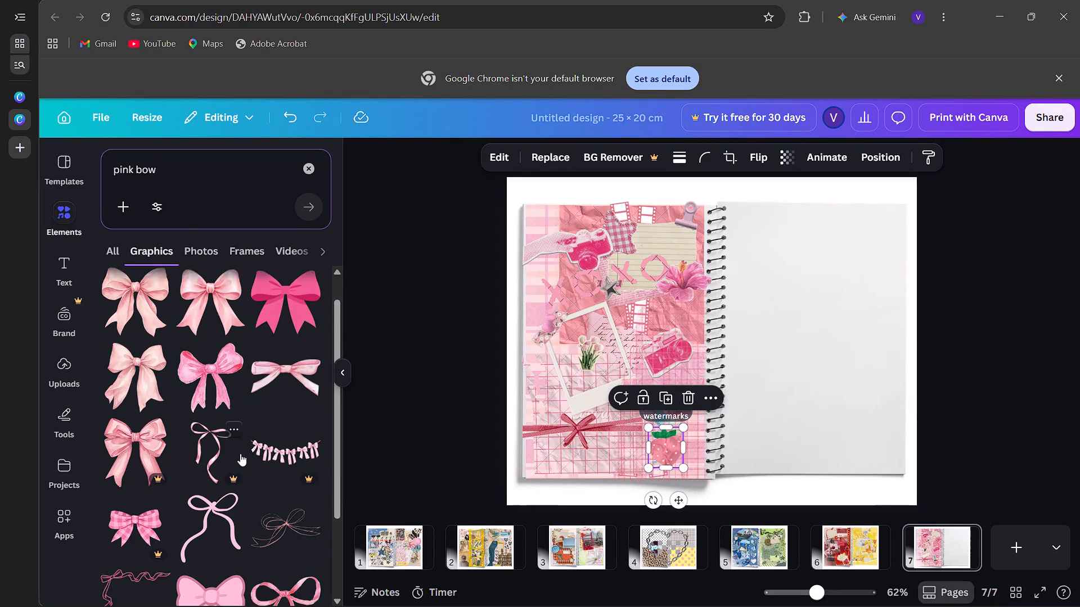
scroll(240, 454, "down", 3)
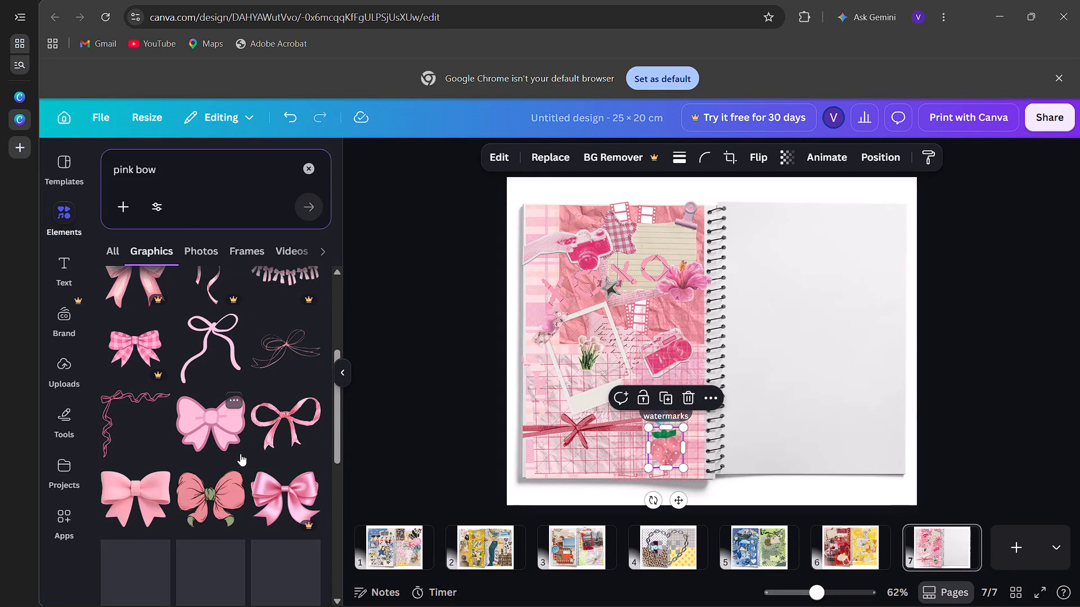
scroll(240, 454, "down", 2)
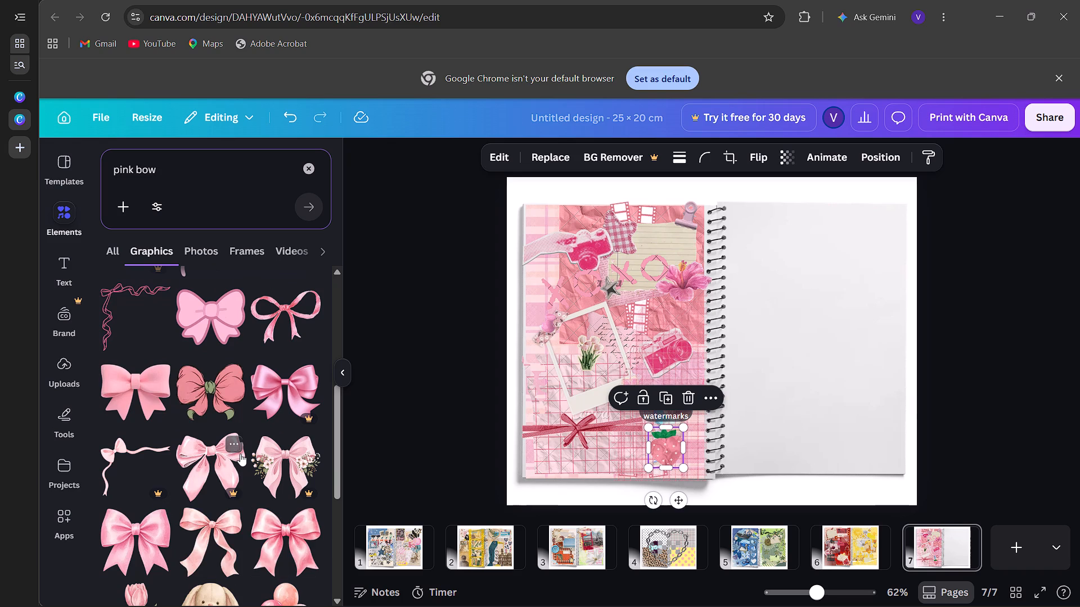
scroll(240, 454, "down", 3)
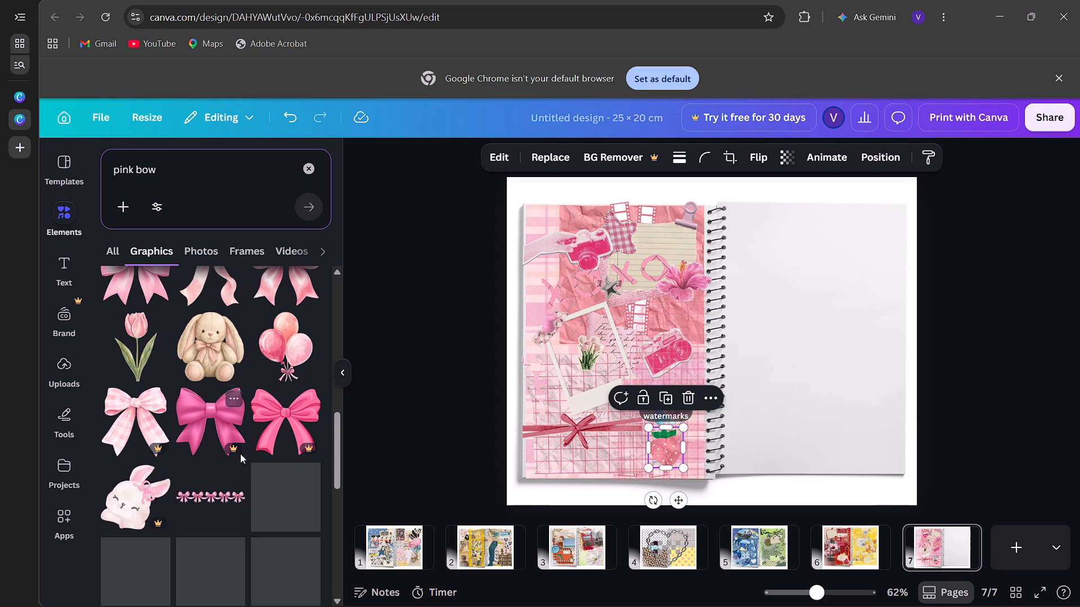
scroll(240, 454, "down", 3)
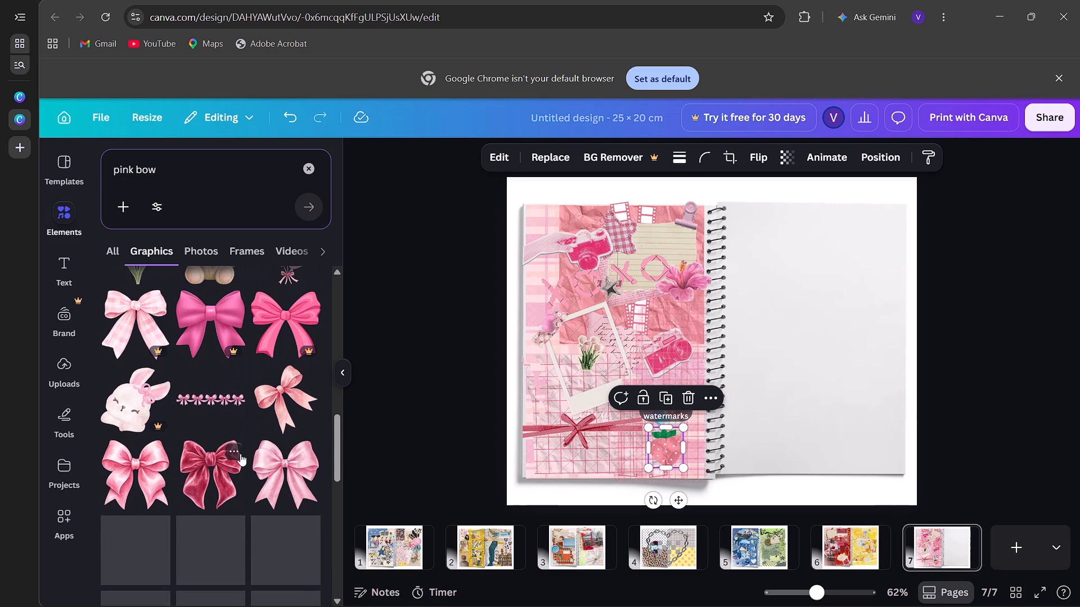
left_click(290, 385)
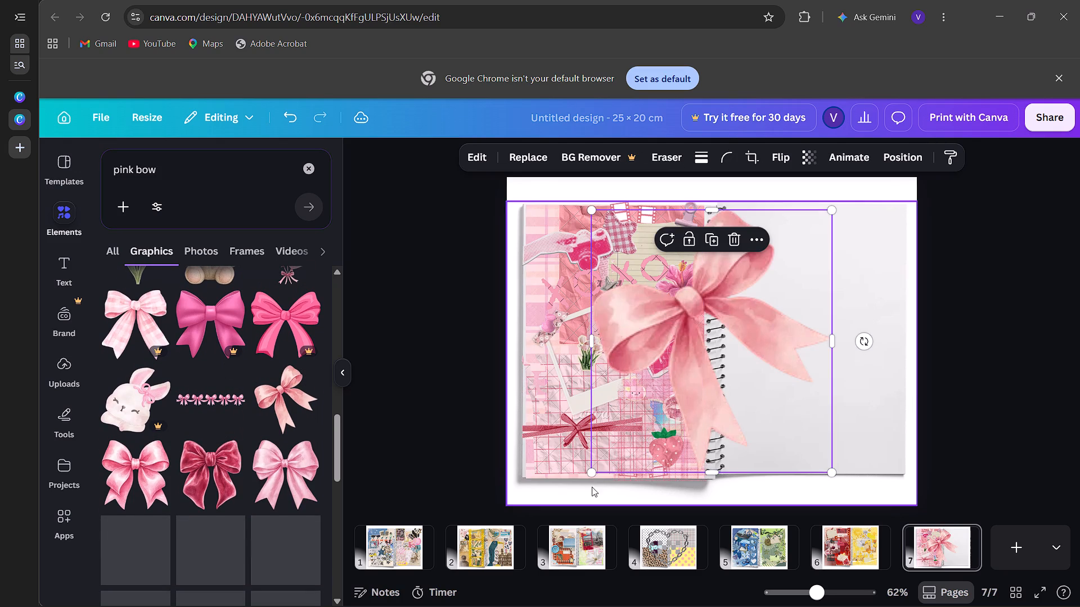
Shrink the watercolor bow to about 2.1 cm high and adjust its width so the whole bow shows.
left_click_drag(593, 475, 742, 296)
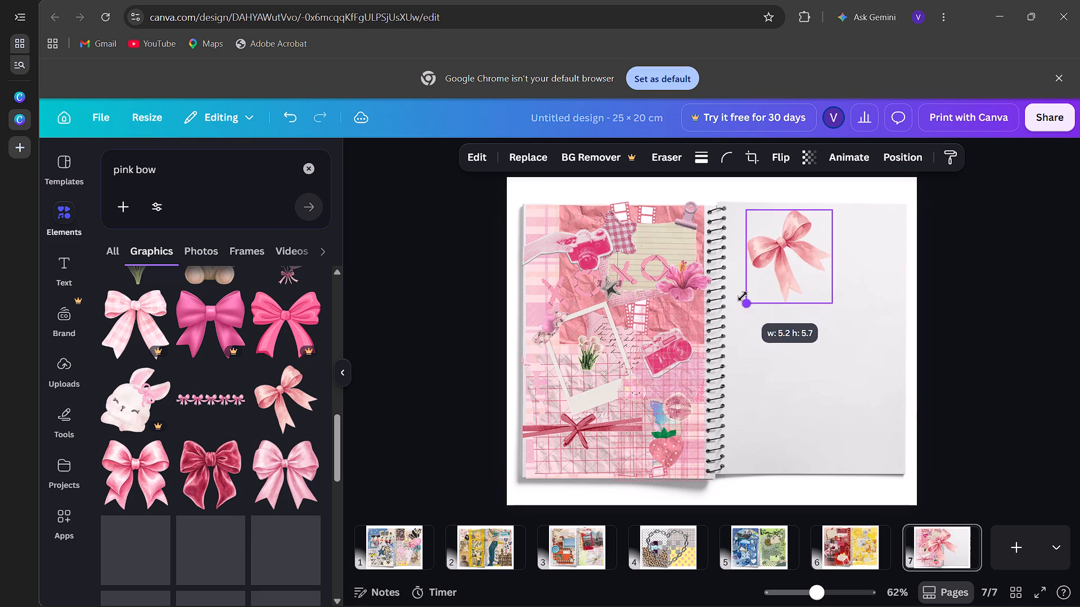
left_click_drag(742, 296, 777, 224)
left_click_drag(826, 219, 744, 267)
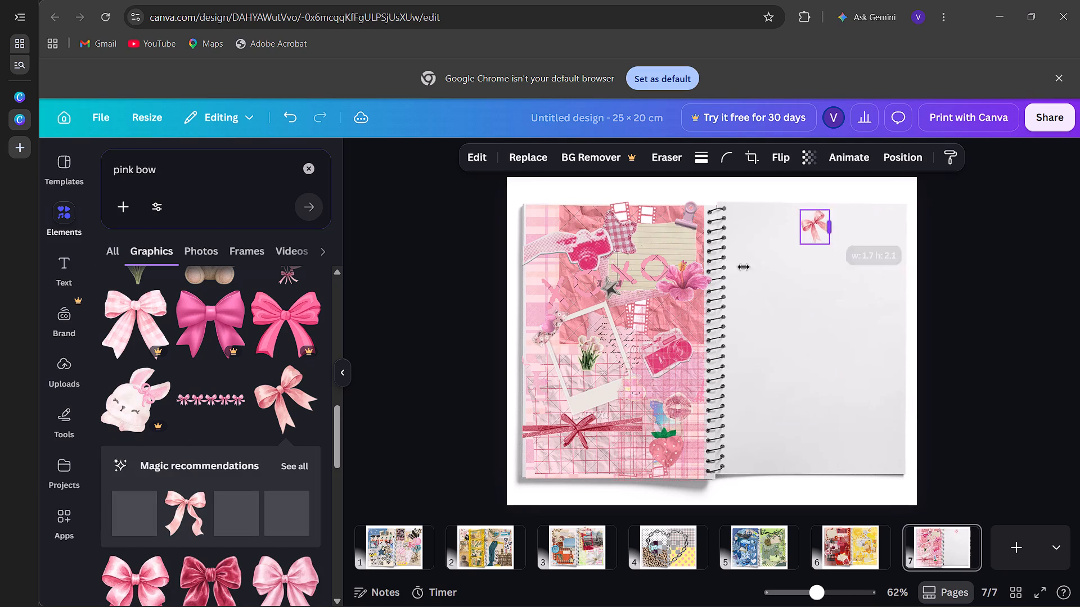
left_click_drag(744, 267, 843, 295)
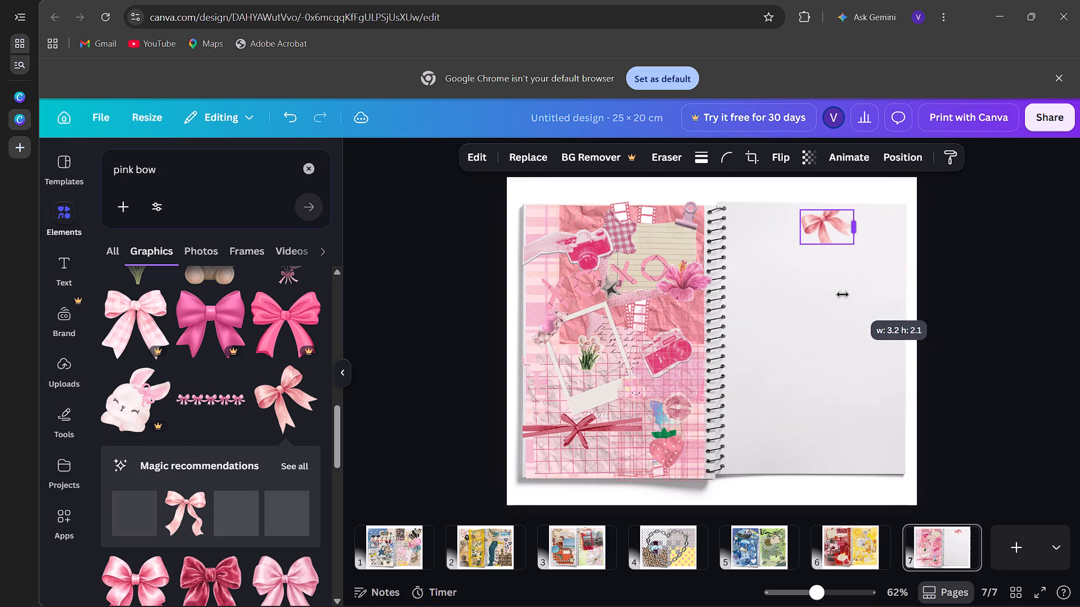
left_click_drag(843, 295, 820, 286)
left_click_drag(827, 229, 830, 230)
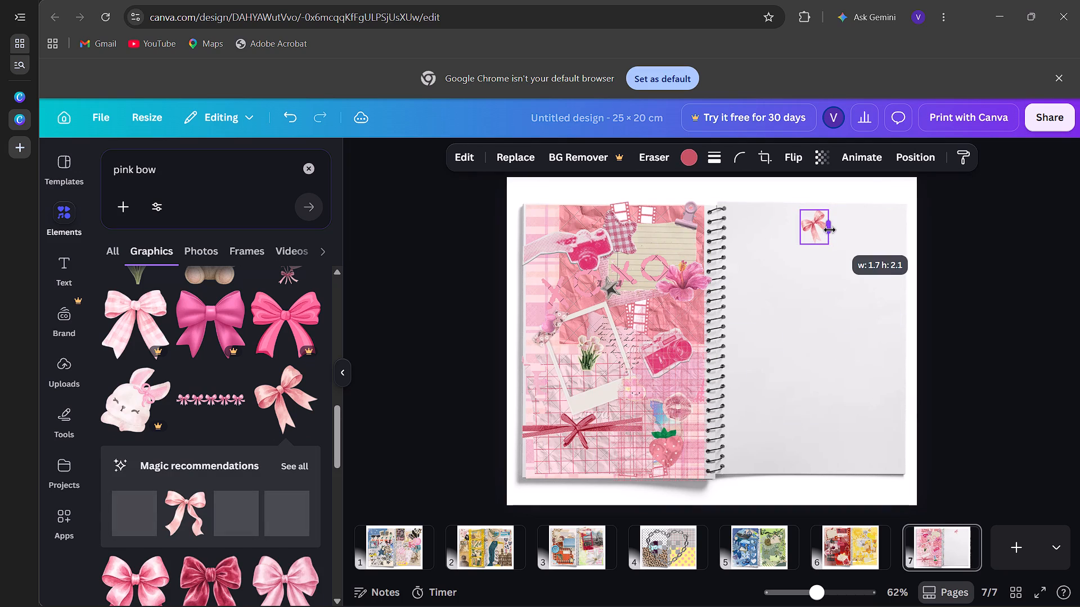
left_click_drag(830, 230, 835, 230)
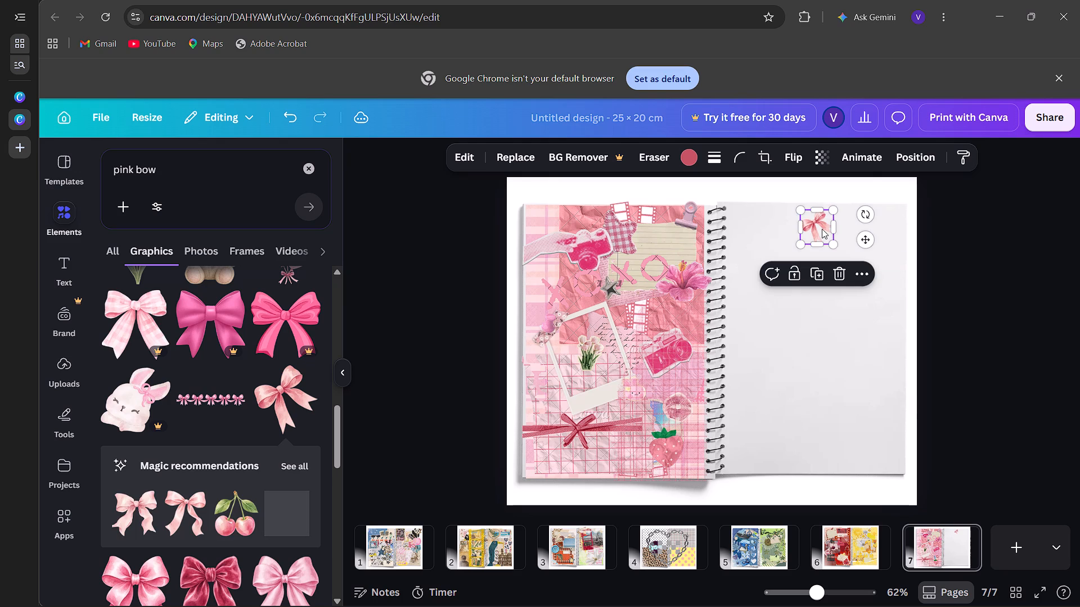
Place the small bow on the left page, over the near end of the pink camera sticker beside the white photo frame.
left_click_drag(822, 229, 631, 395)
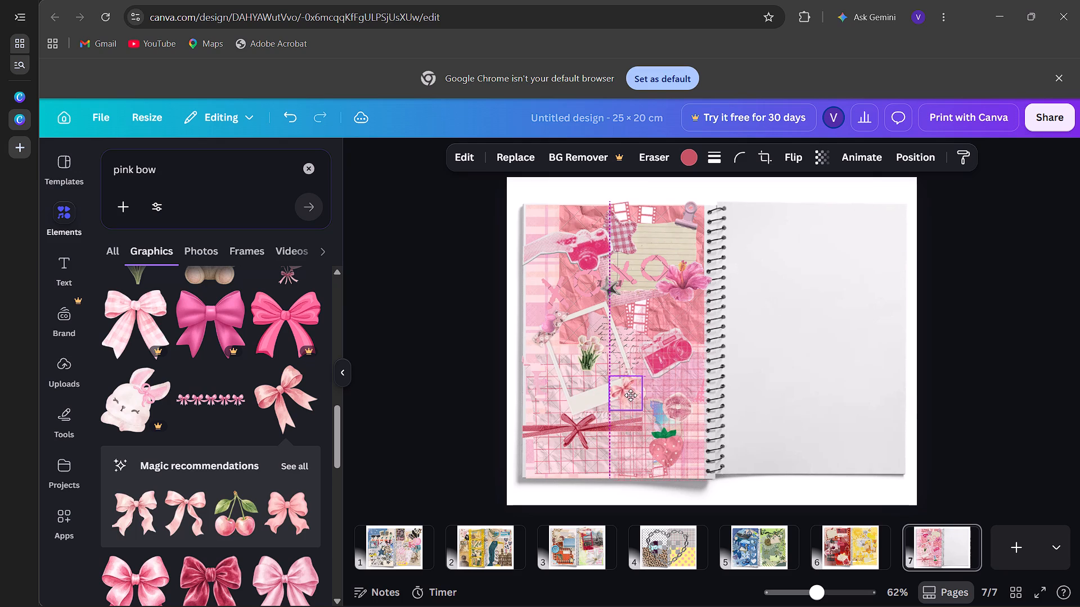
left_click_drag(631, 395, 609, 313)
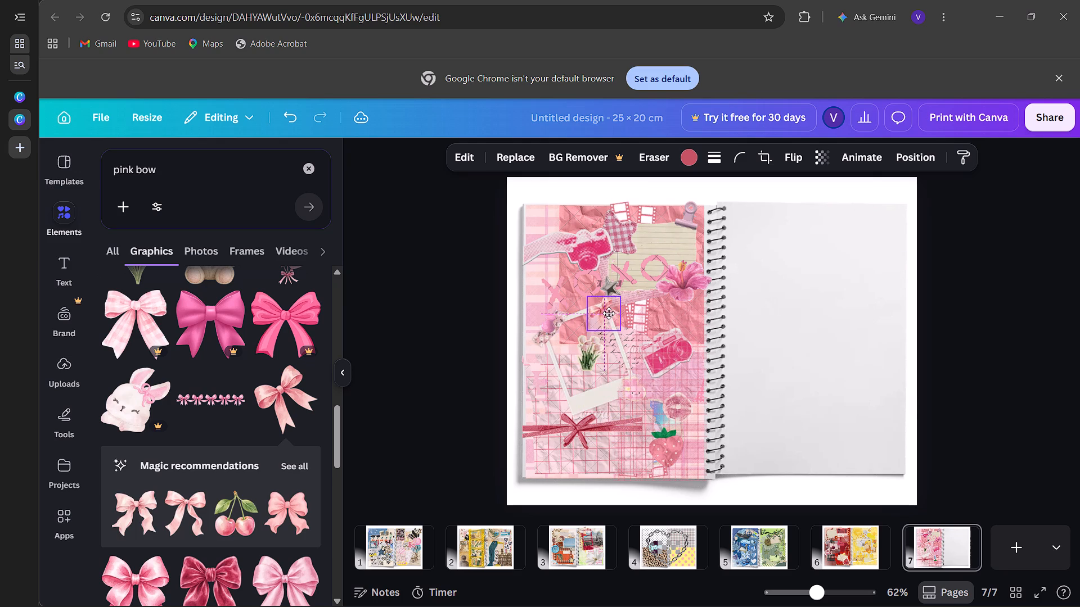
left_click_drag(609, 313, 660, 356)
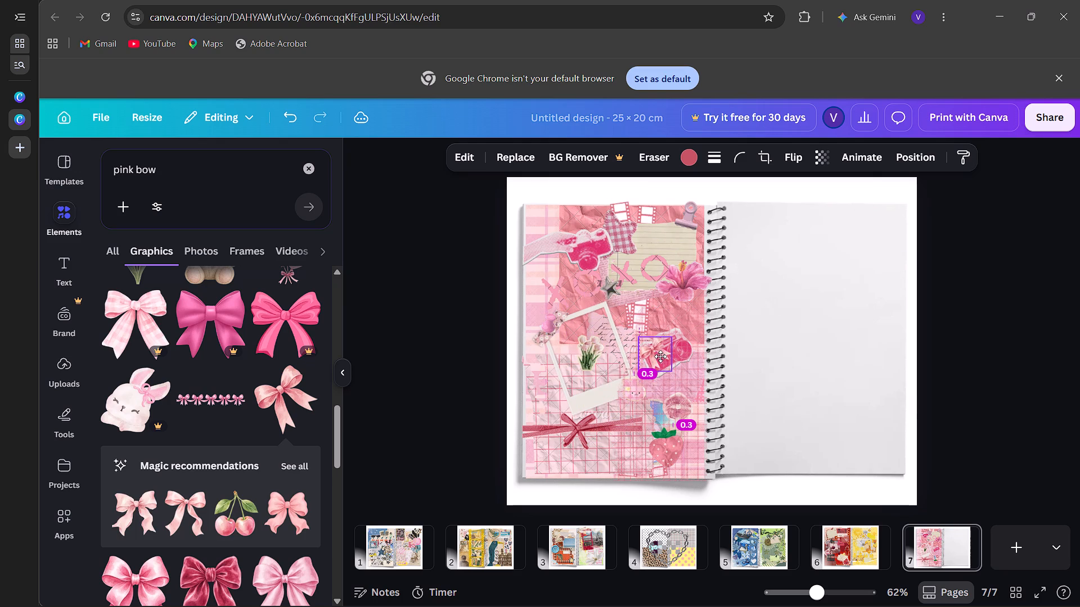
left_click_drag(660, 356, 655, 357)
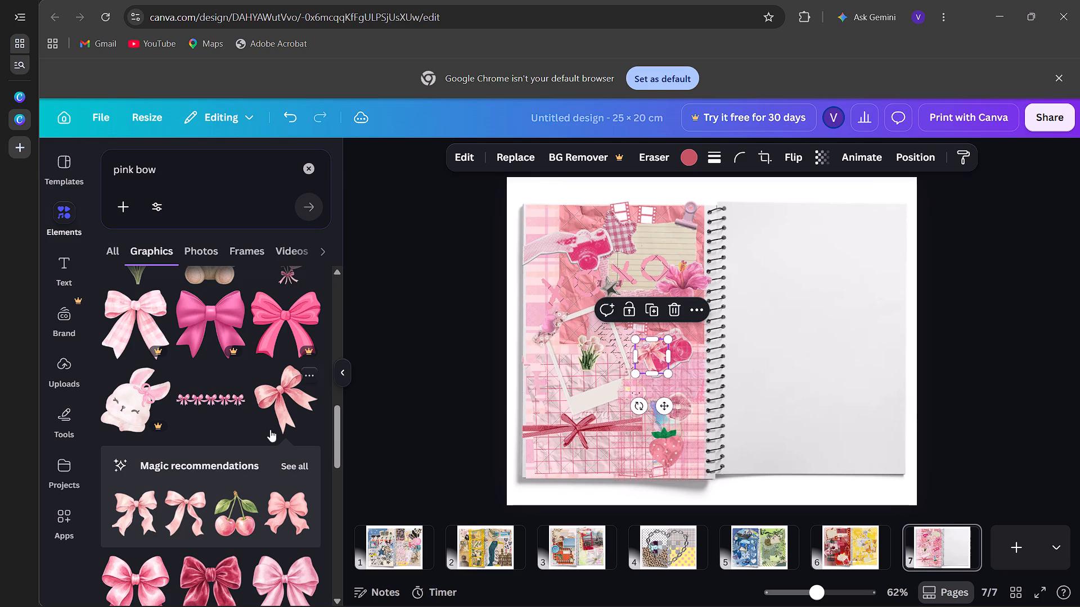
Replace the graphics search with "black scrapbook".
scroll(260, 445, "down", 3)
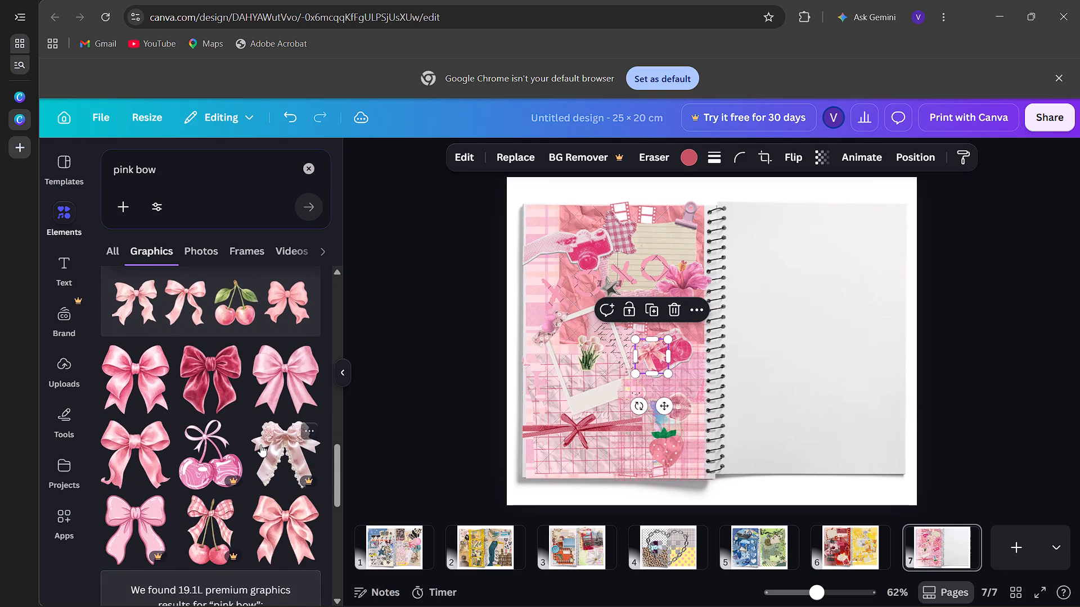
scroll(260, 445, "down", 7)
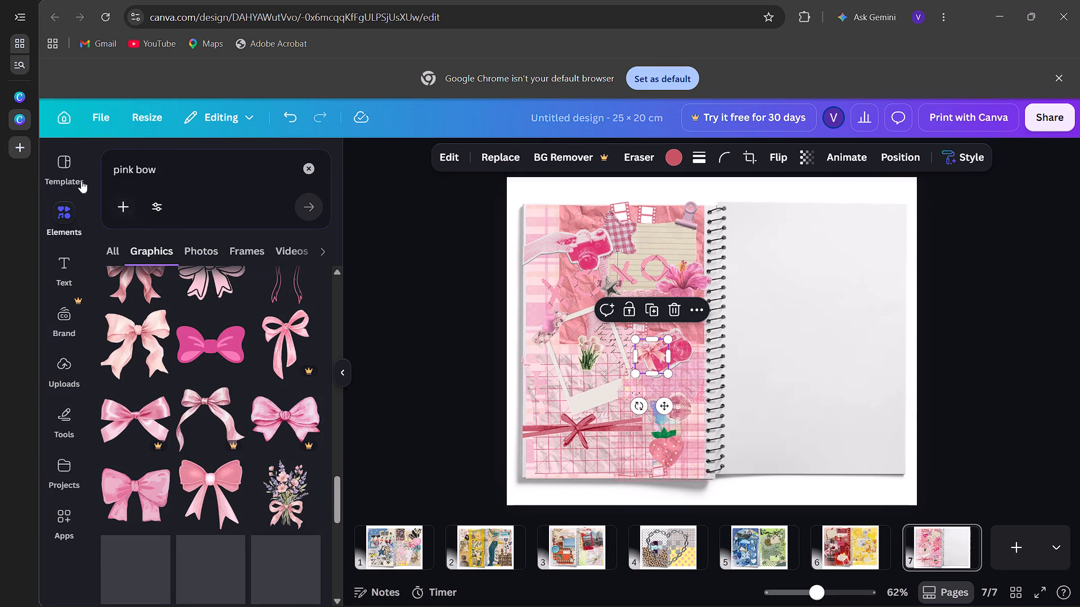
left_click(195, 169)
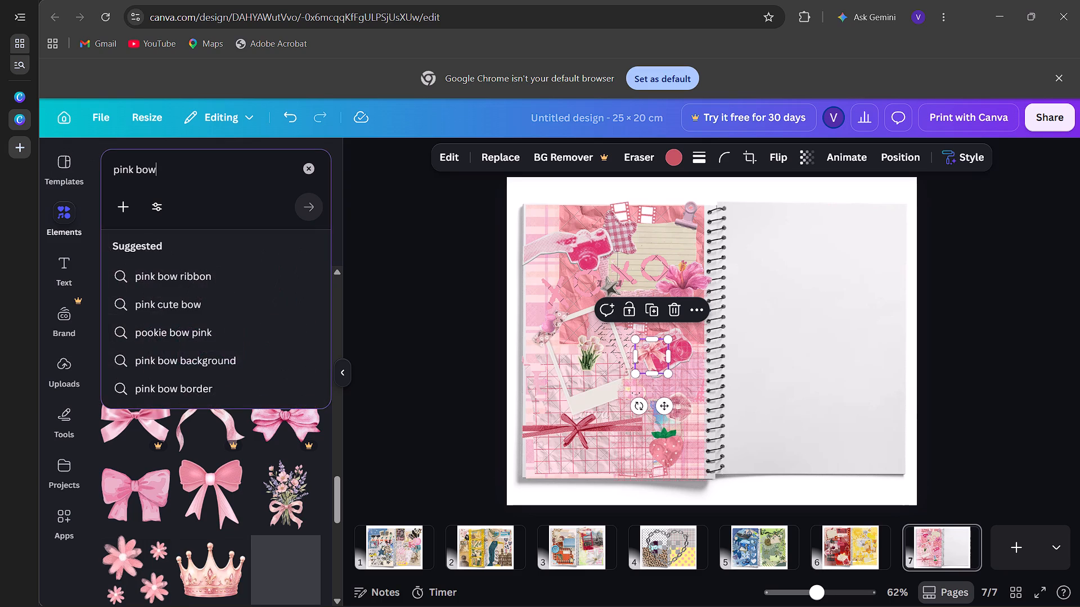
key("BackSpace")
key("BackSpace")
key("BackSpace")
key("BackSpace")
key("BackSpace")
key("BackSpace")
key("BackSpace")
key("BackSpace")
key("BackSpace")
key("BackSpace")
key("BackSpace")
key("BackSpace")
key("BackSpace")
key("BackSpace")
key("BackSpace")
key("BackSpace")
key("BackSpace")
key("BackSpace")
key("BackSpace")
key("BackSpace")
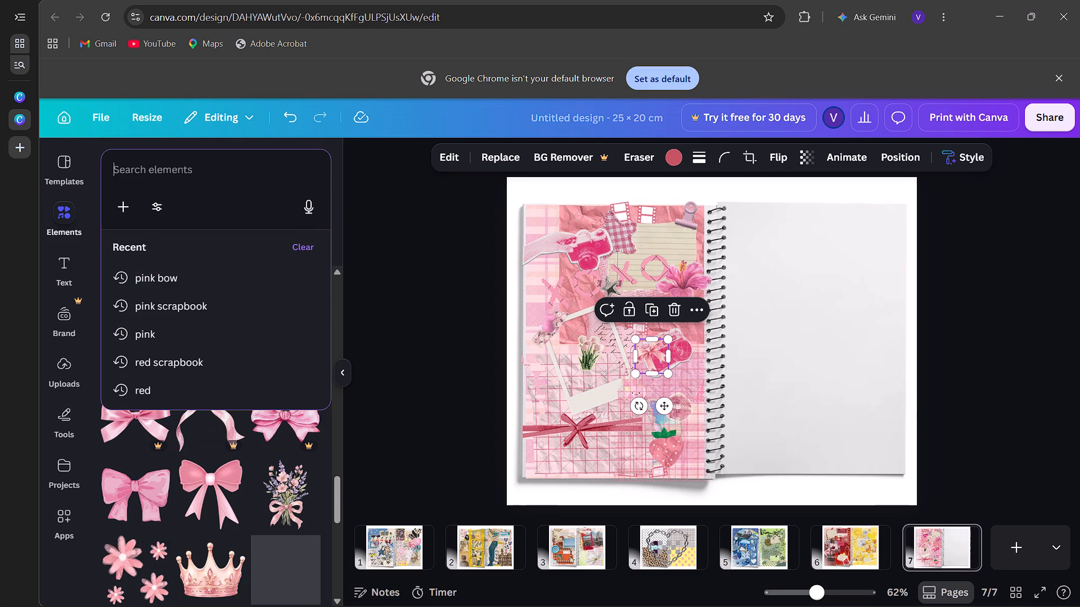
type("bl")
key("a")
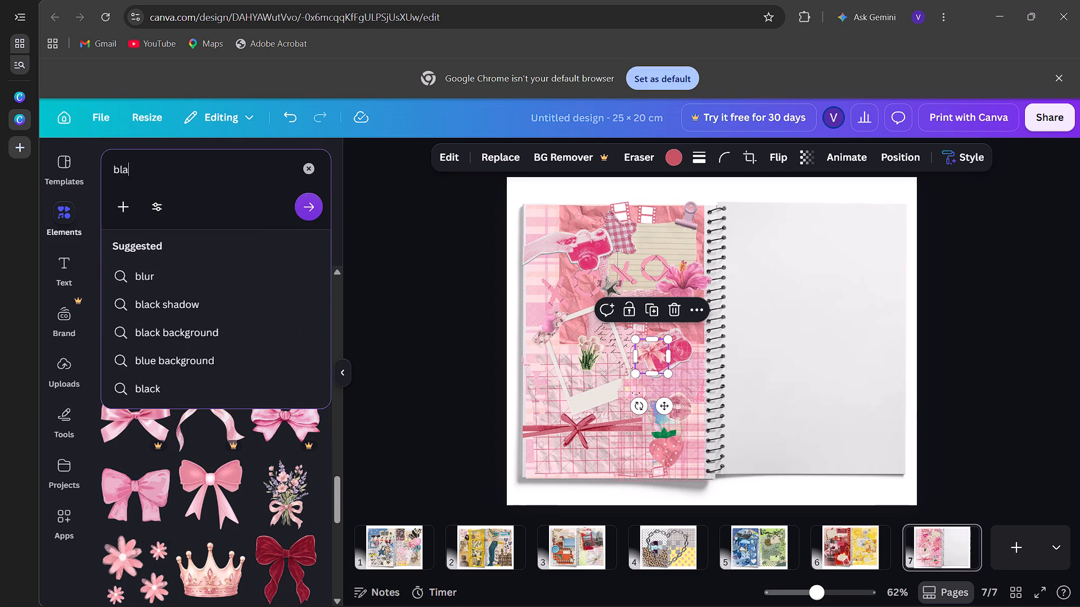
type("ck scra")
key("p")
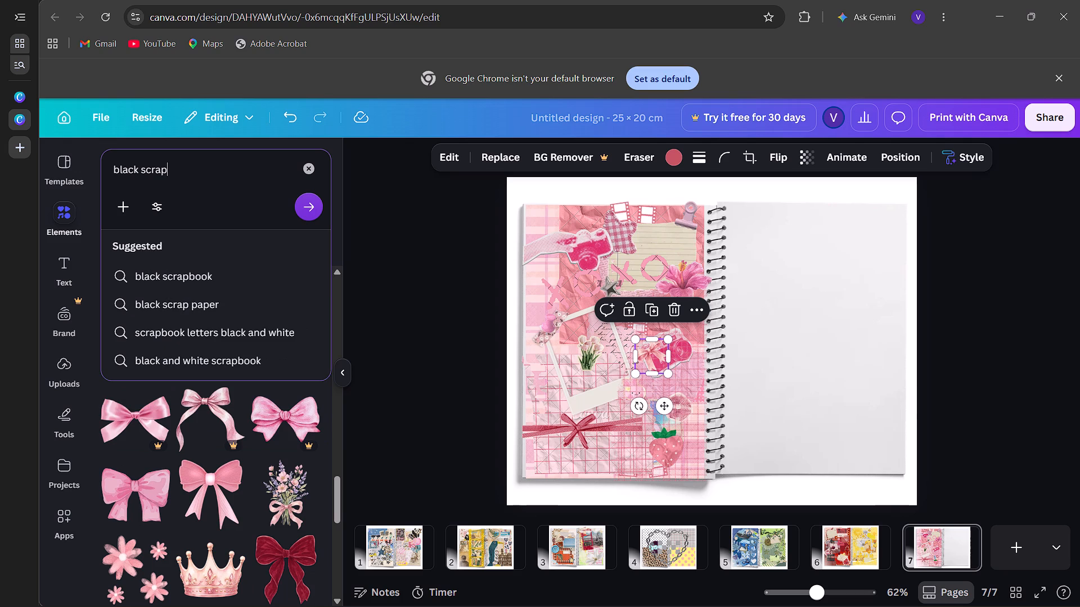
left_click(177, 279)
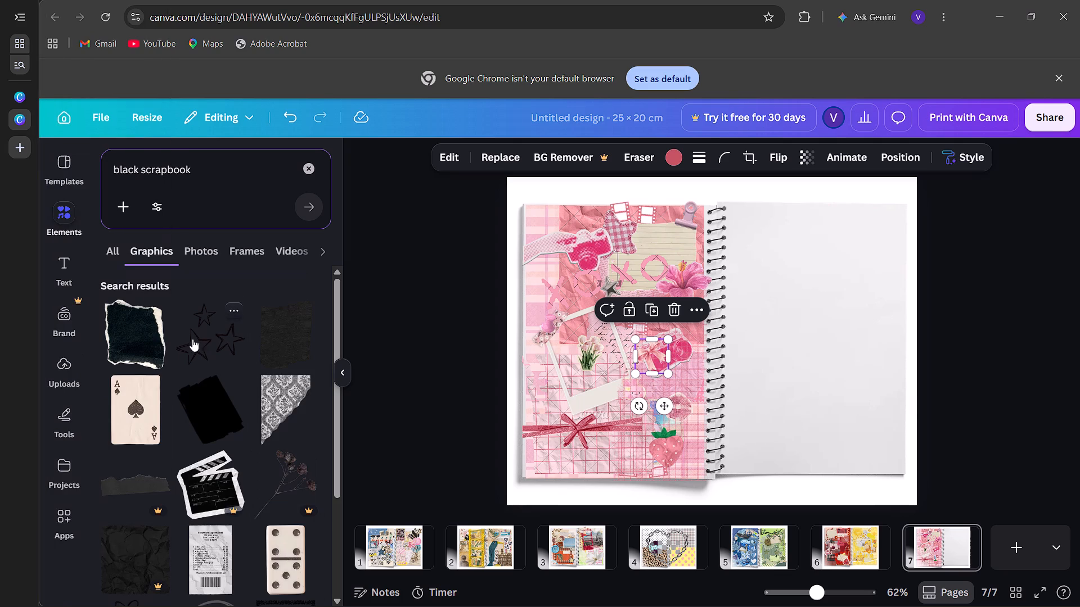
Add the torn dark paper with white ragged edges, shrink it, and place it on the upper part of the right page.
left_click(150, 336)
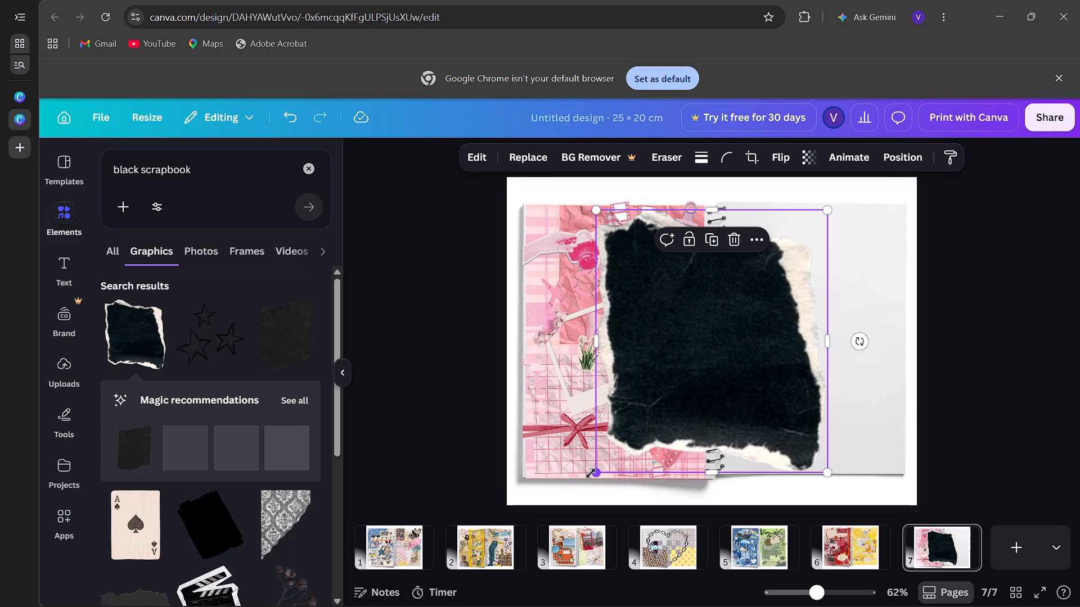
left_click_drag(591, 473, 709, 356)
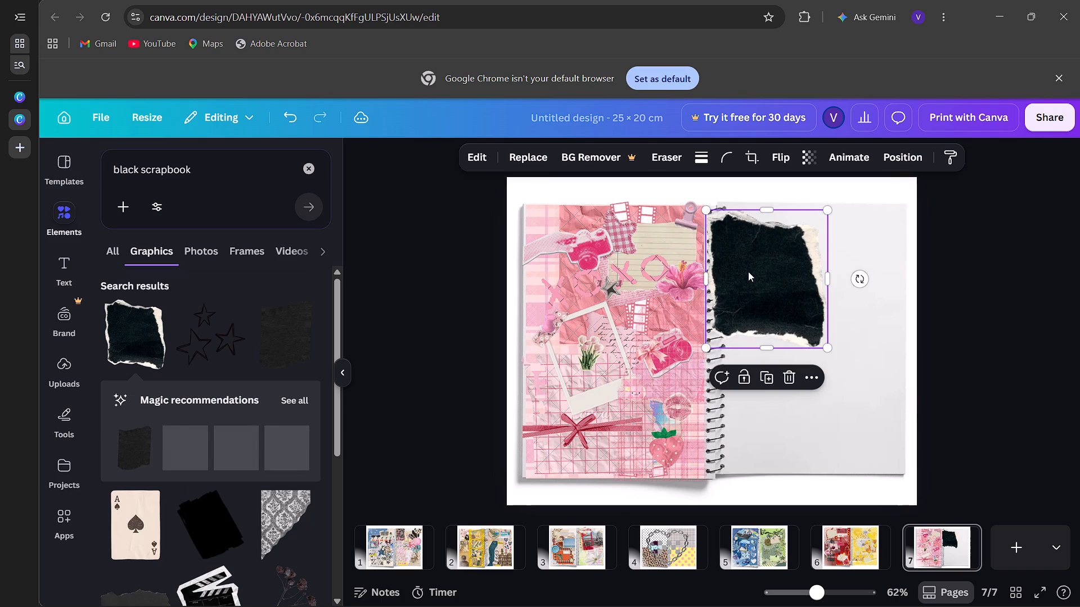
left_click_drag(748, 271, 771, 261)
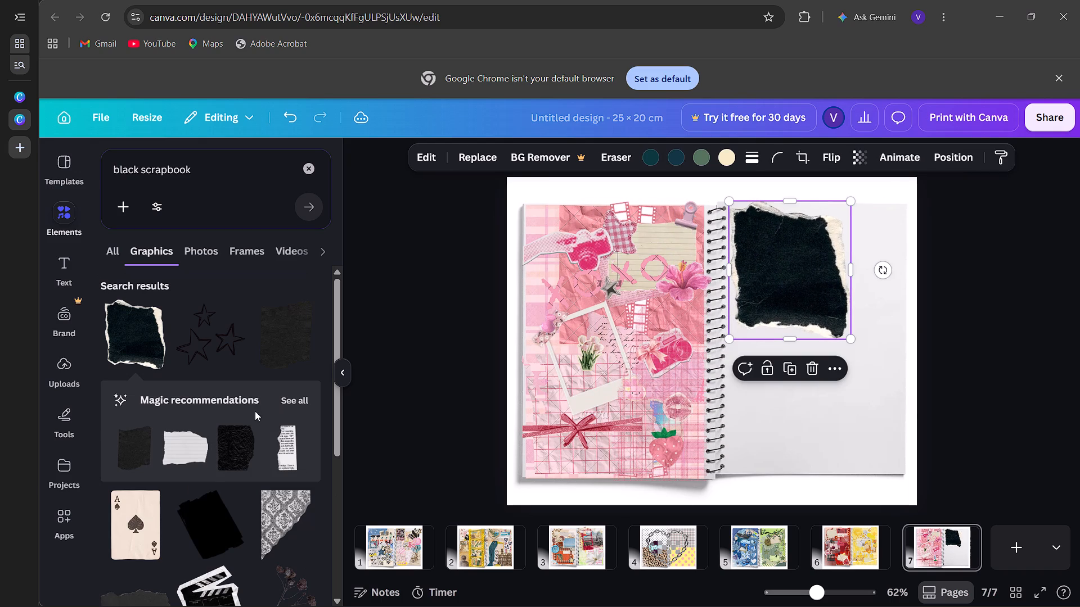
Add the crumpled black torn paper from the recommended graphics and move it over the right page.
left_click(251, 440)
left_click(239, 457)
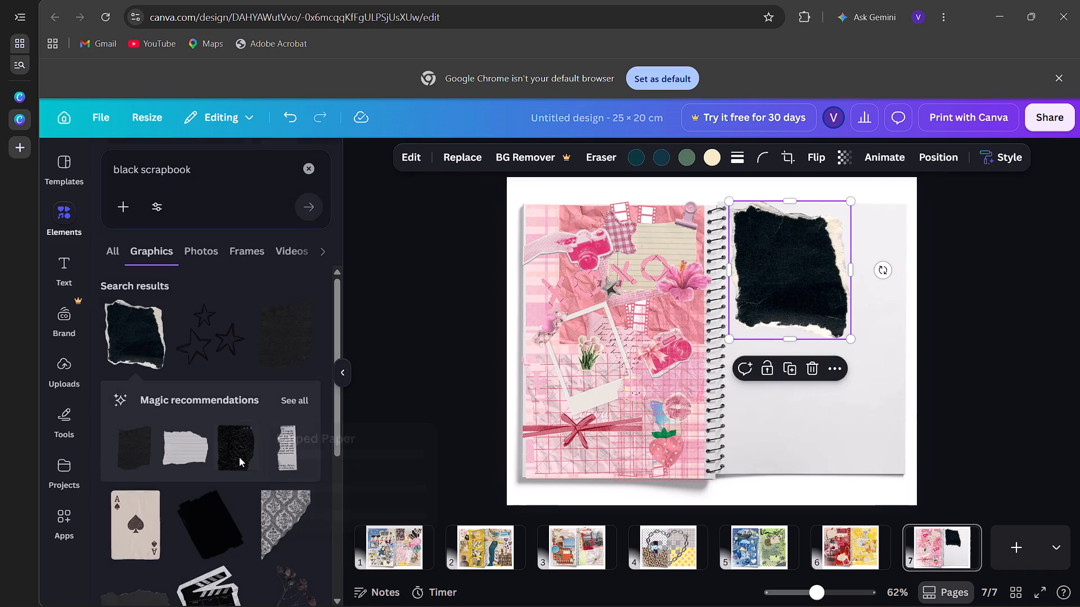
left_click(239, 457)
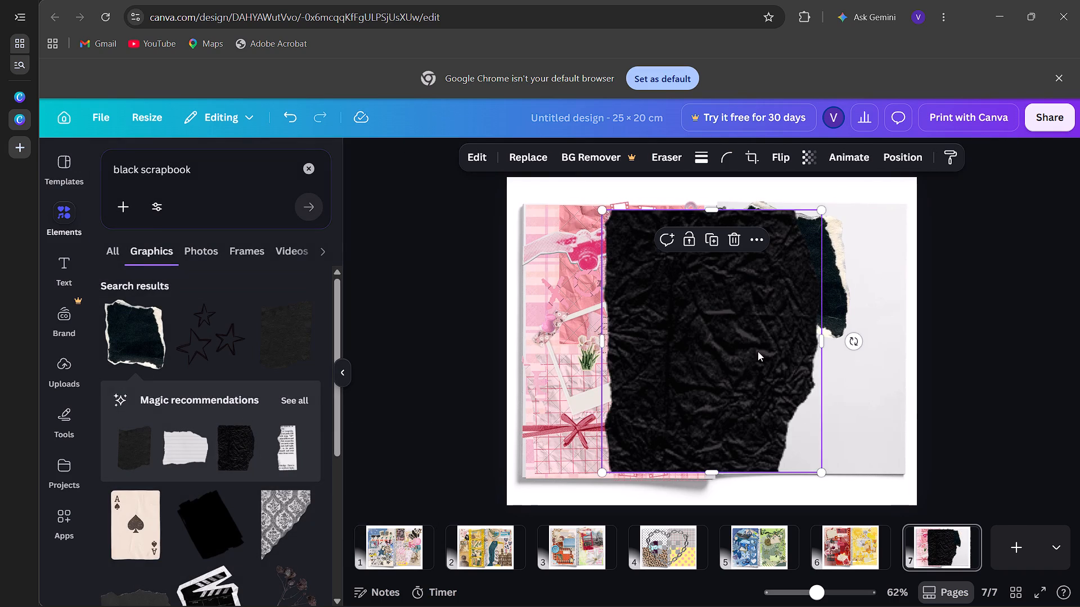
left_click_drag(758, 351, 871, 346)
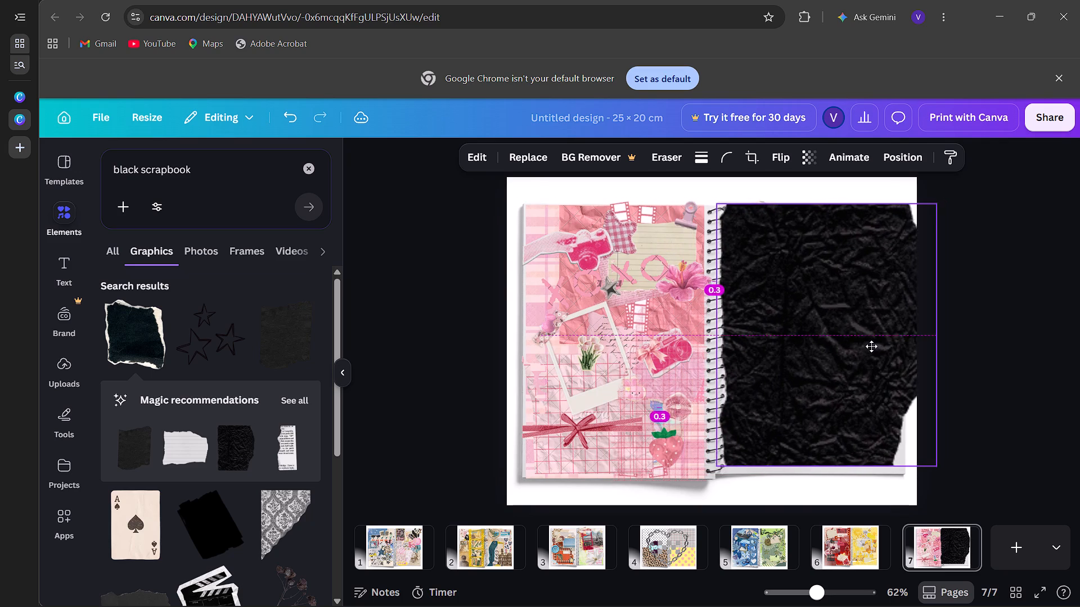
left_click_drag(871, 346, 875, 345)
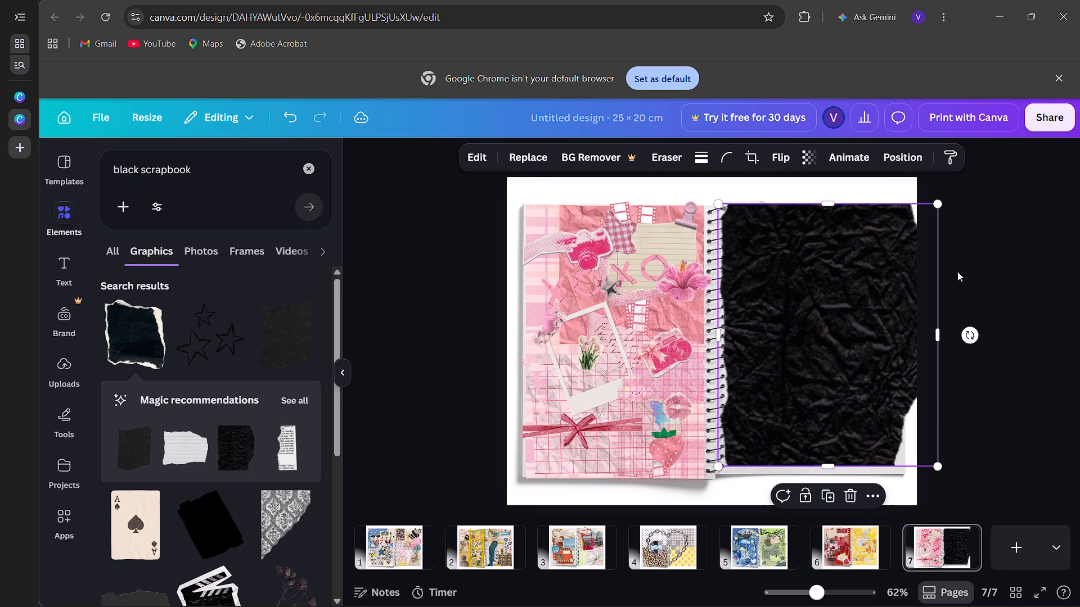
Scale down the crumpled black paper and stretch it vertically to about 16.8 cm to span the right page's height.
left_click_drag(938, 213, 931, 221)
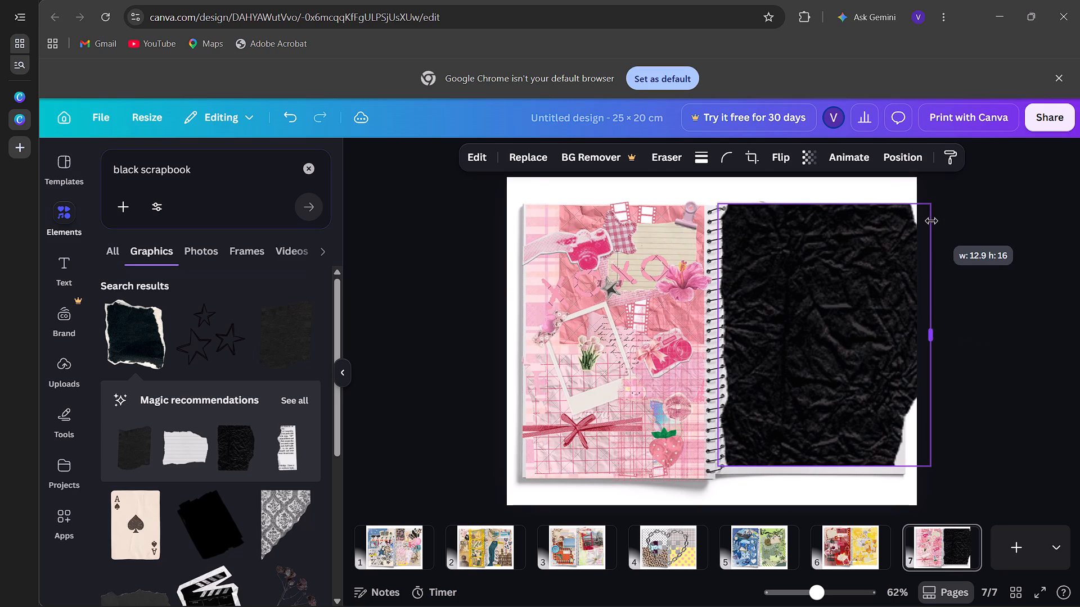
left_click_drag(931, 221, 946, 221)
left_click_drag(948, 208, 924, 228)
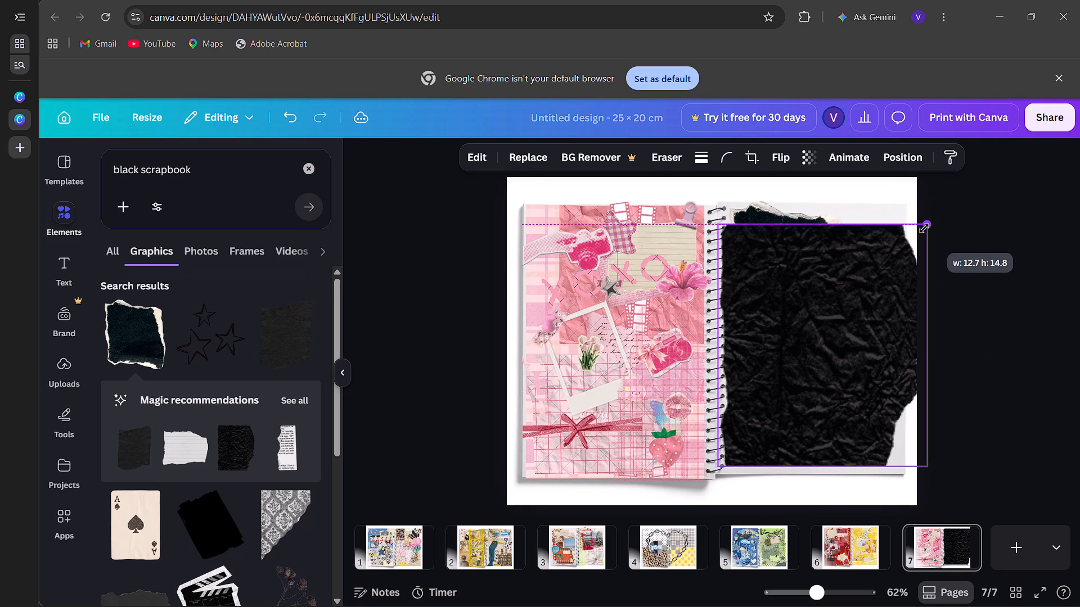
left_click_drag(924, 228, 924, 229)
left_click_drag(925, 341, 920, 343)
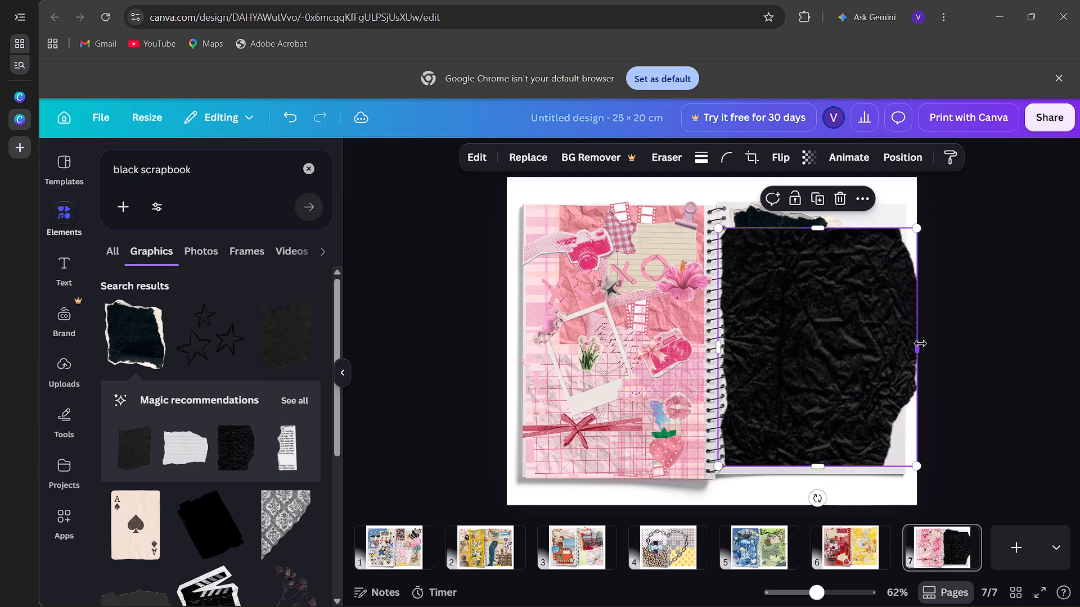
left_click_drag(888, 342, 890, 325)
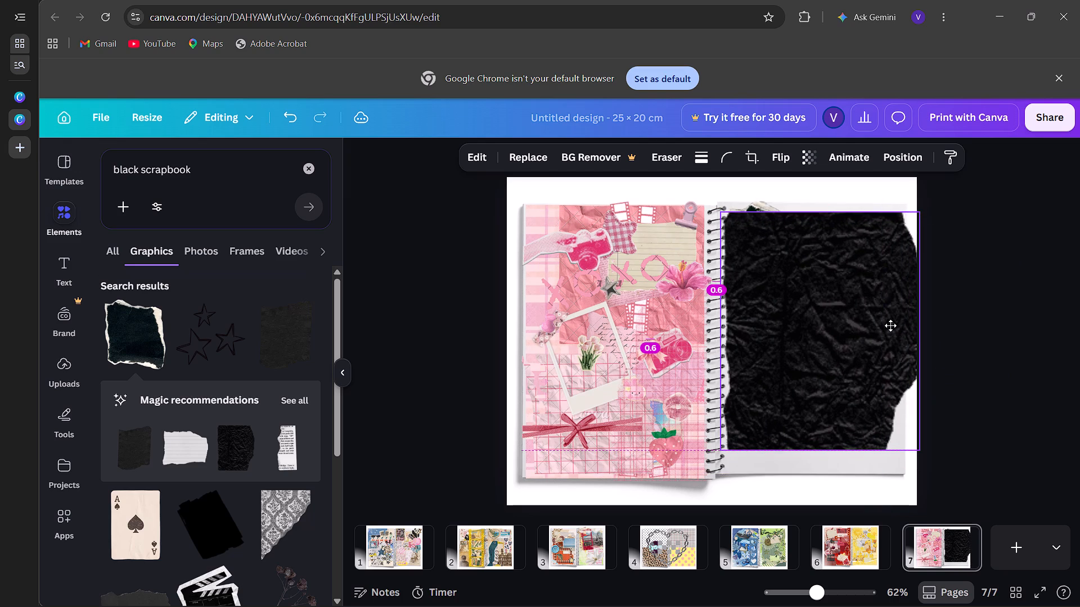
left_click_drag(890, 325, 888, 329)
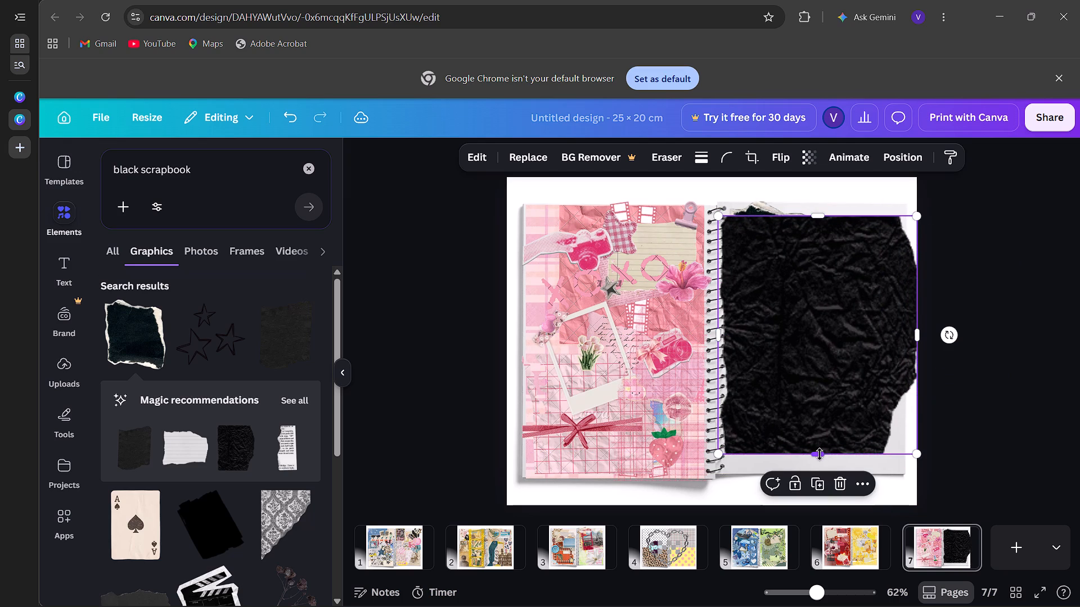
left_click_drag(820, 454, 823, 477)
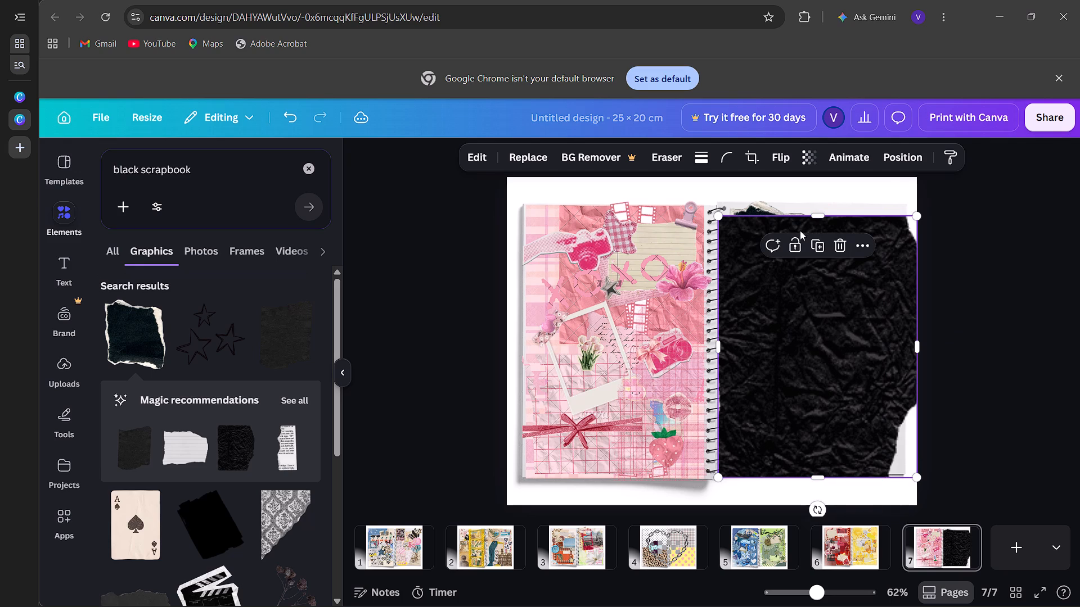
left_click_drag(817, 218, 821, 201)
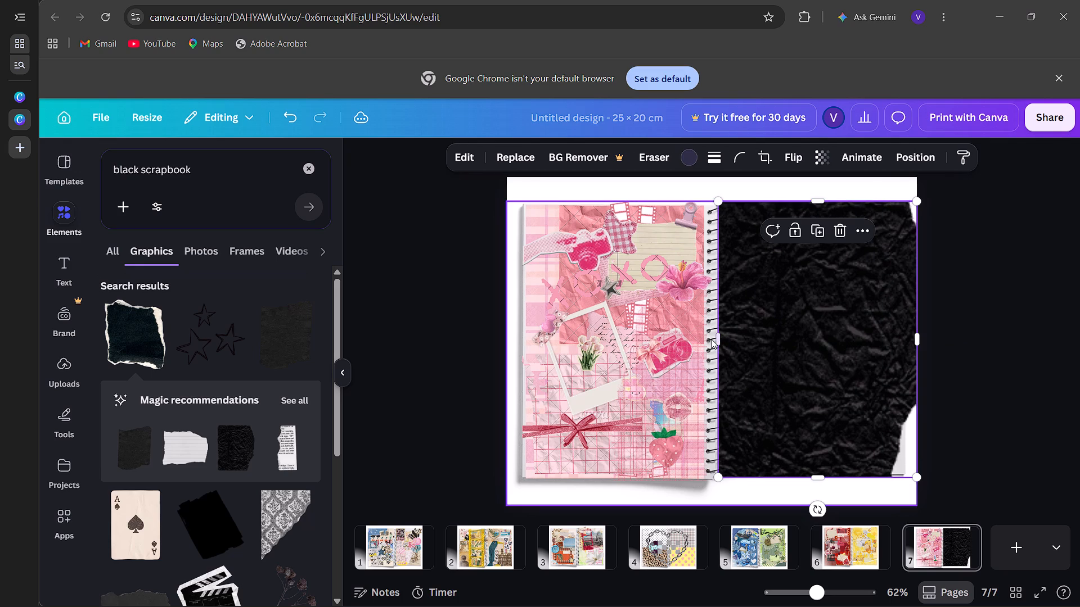
Narrow the crumpled black paper to about 10.6 cm beside the spiral binding and trim its height to about 16.5 cm.
left_click_drag(719, 338, 731, 337)
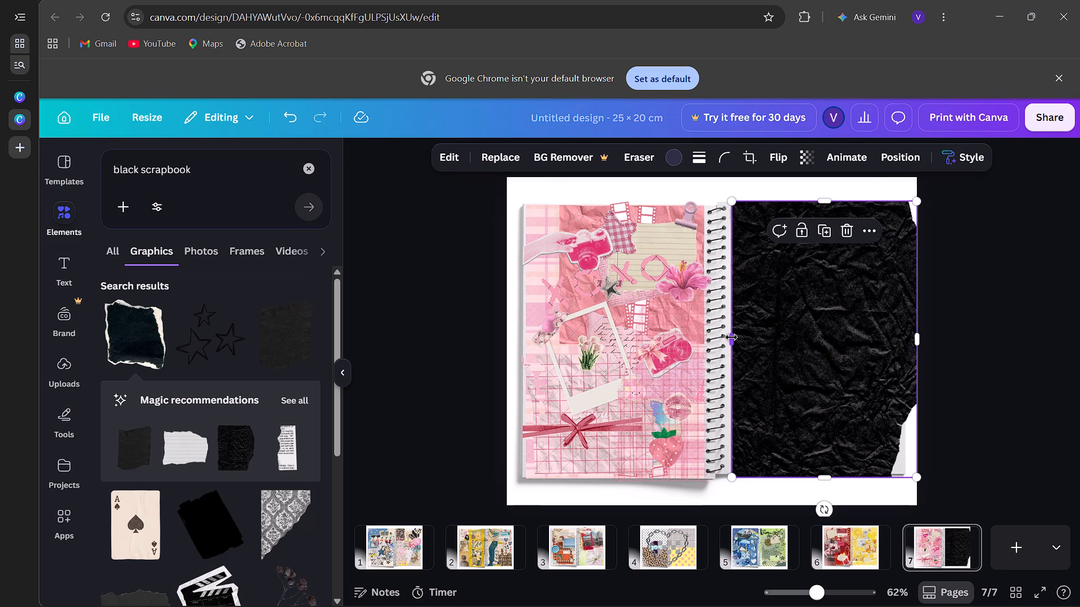
left_click(776, 328)
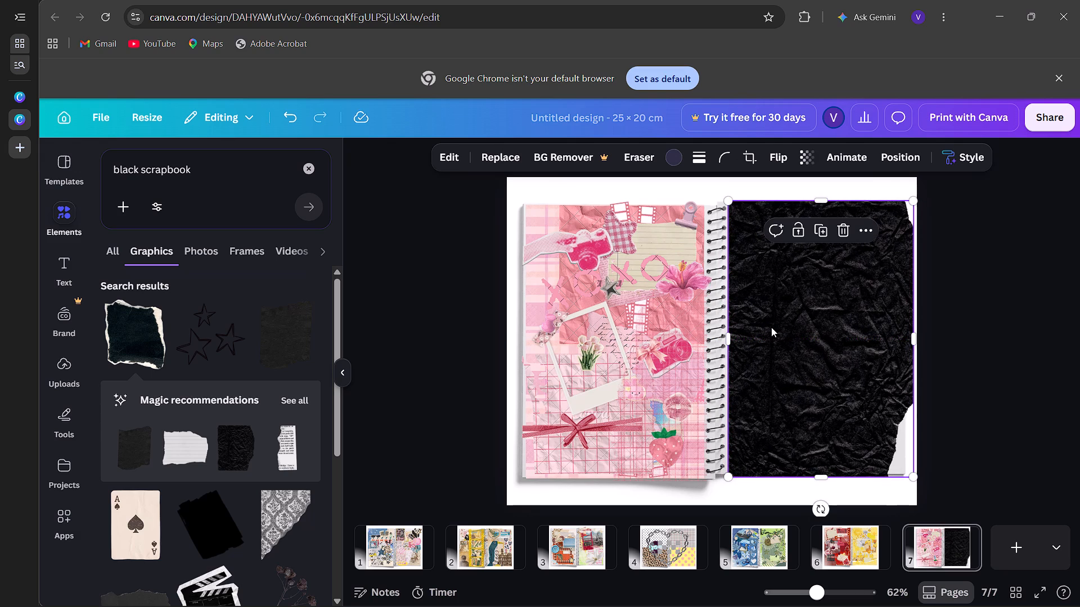
left_click_drag(723, 338, 751, 338)
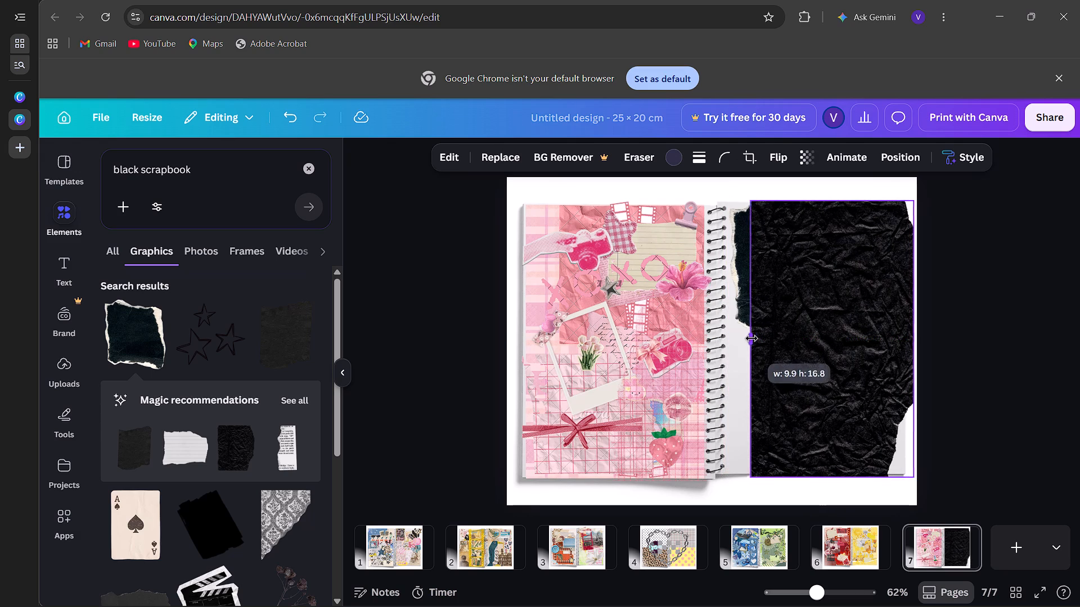
left_click_drag(751, 338, 754, 339)
left_click_drag(795, 332, 762, 335)
left_click_drag(877, 341, 890, 343)
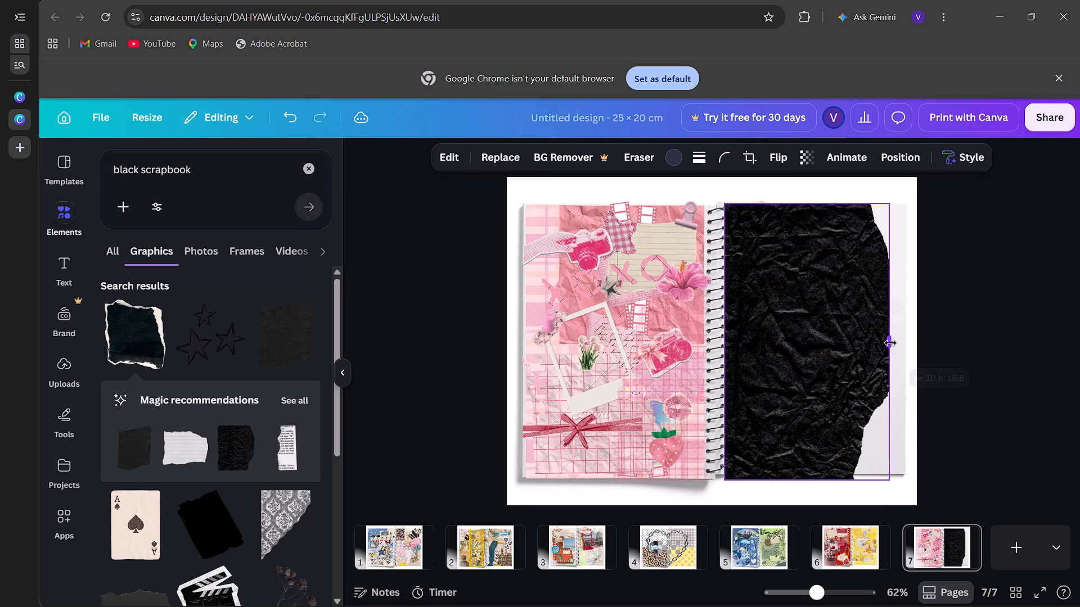
left_click_drag(890, 343, 897, 344)
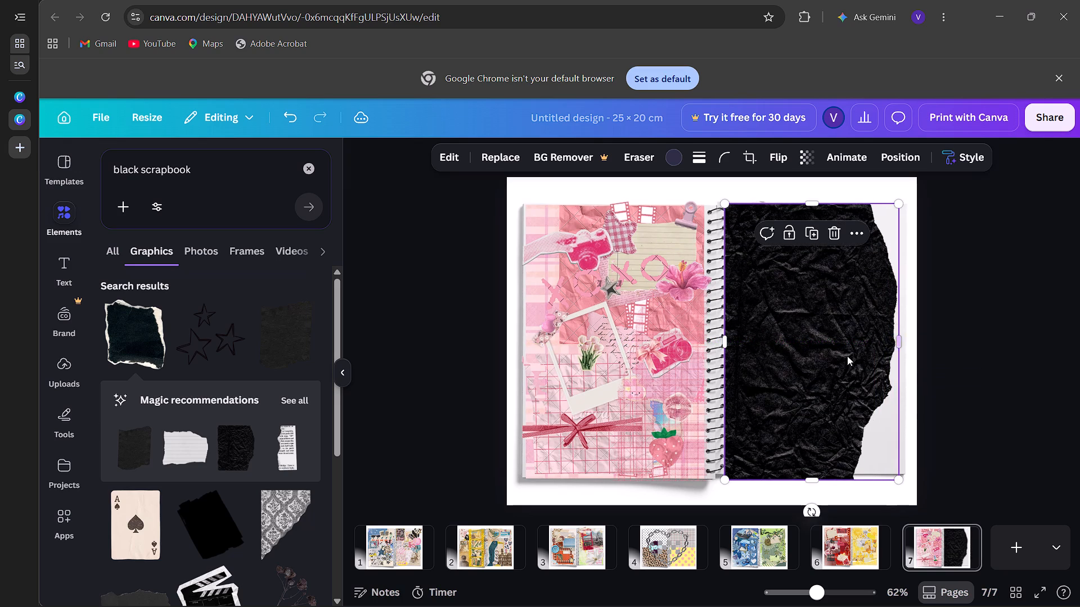
left_click_drag(817, 475, 820, 468)
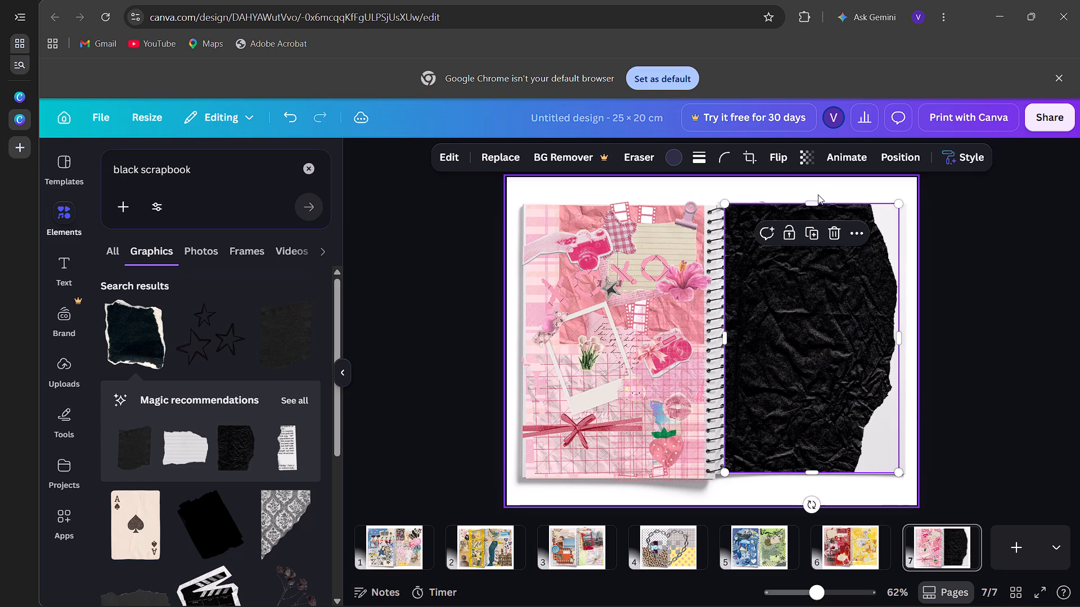
left_click(815, 201)
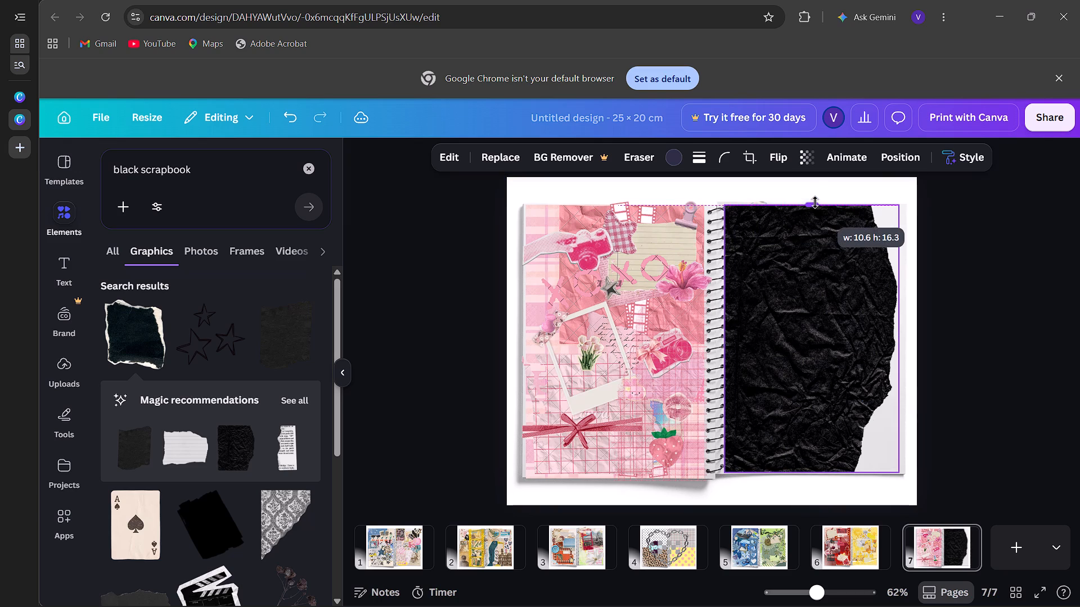
Send the crumpled black paper one layer backward, behind the torn dark paper with white edges.
left_click(897, 155)
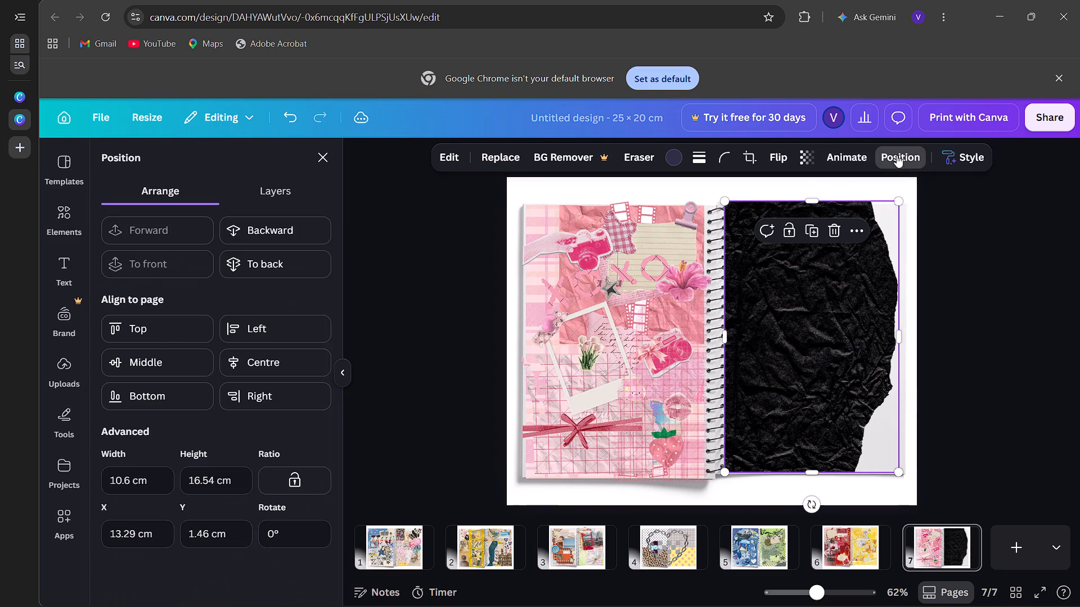
left_click(272, 227)
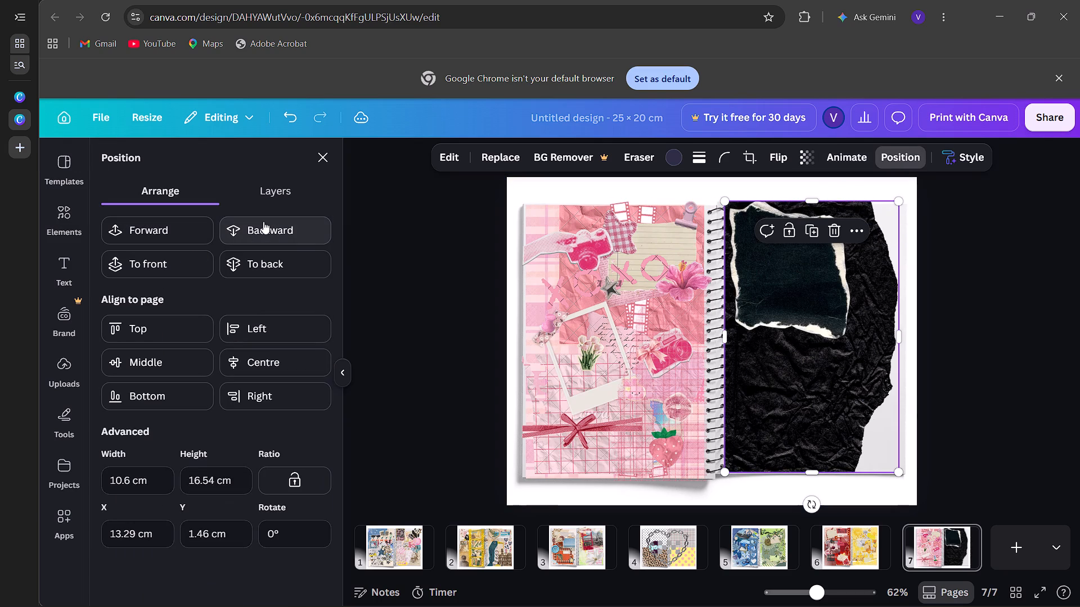
left_click(323, 151)
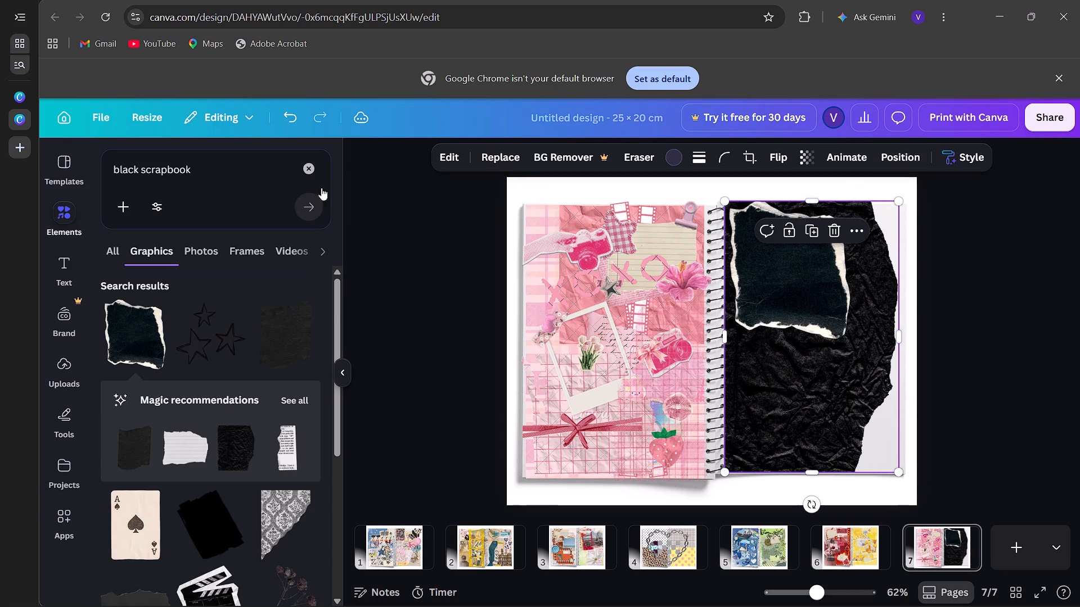
Add the torn newsprint strip, shrink it, and place it at the upper outer corner of the right page.
left_click(286, 445)
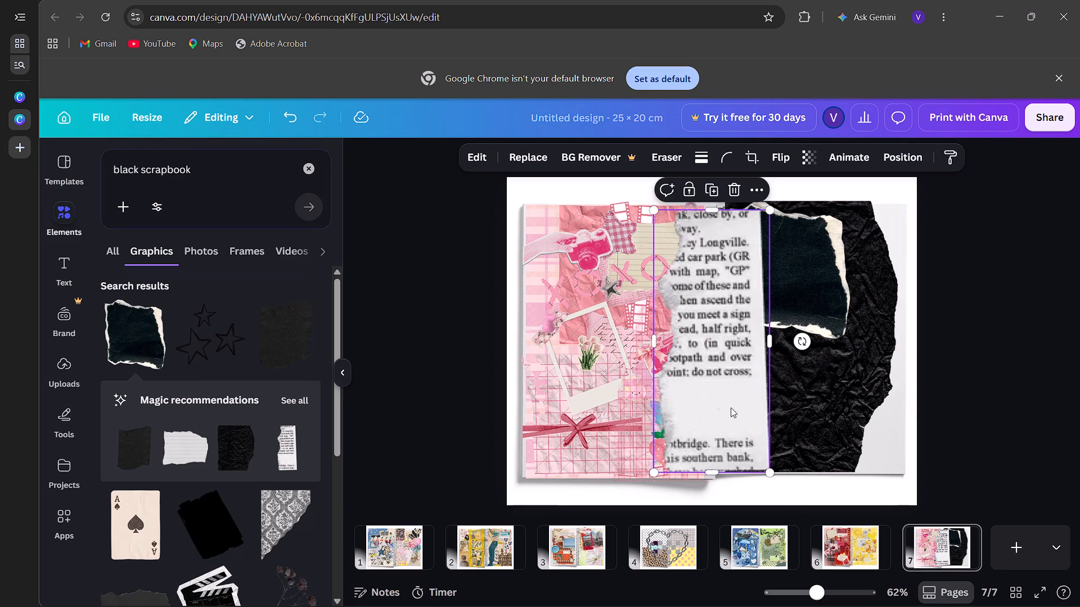
left_click_drag(651, 473, 693, 449)
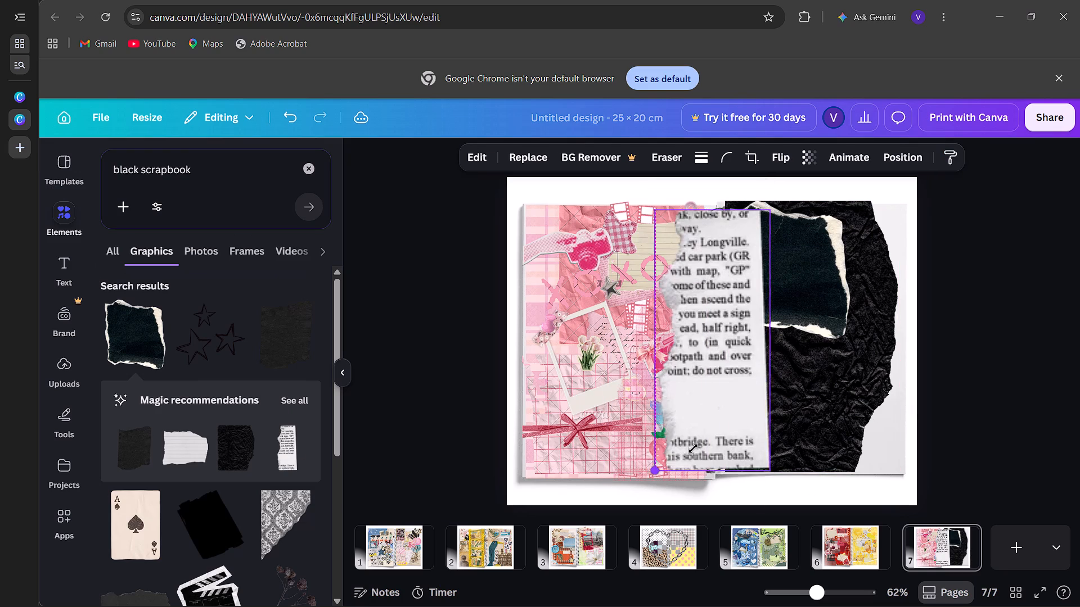
left_click_drag(693, 449, 750, 391)
left_click_drag(734, 306, 858, 290)
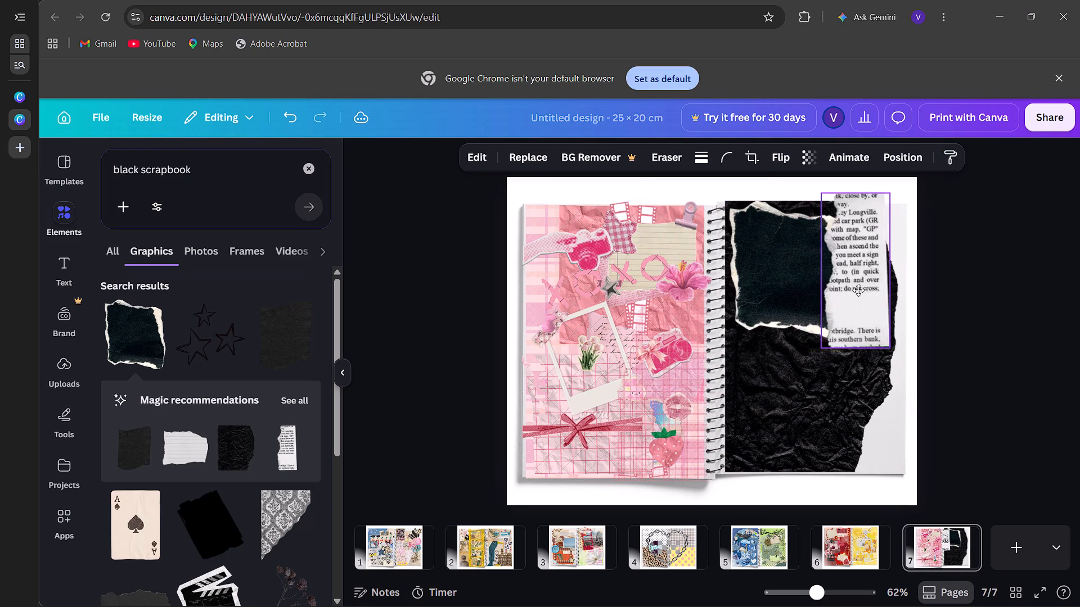
left_click_drag(858, 290, 880, 293)
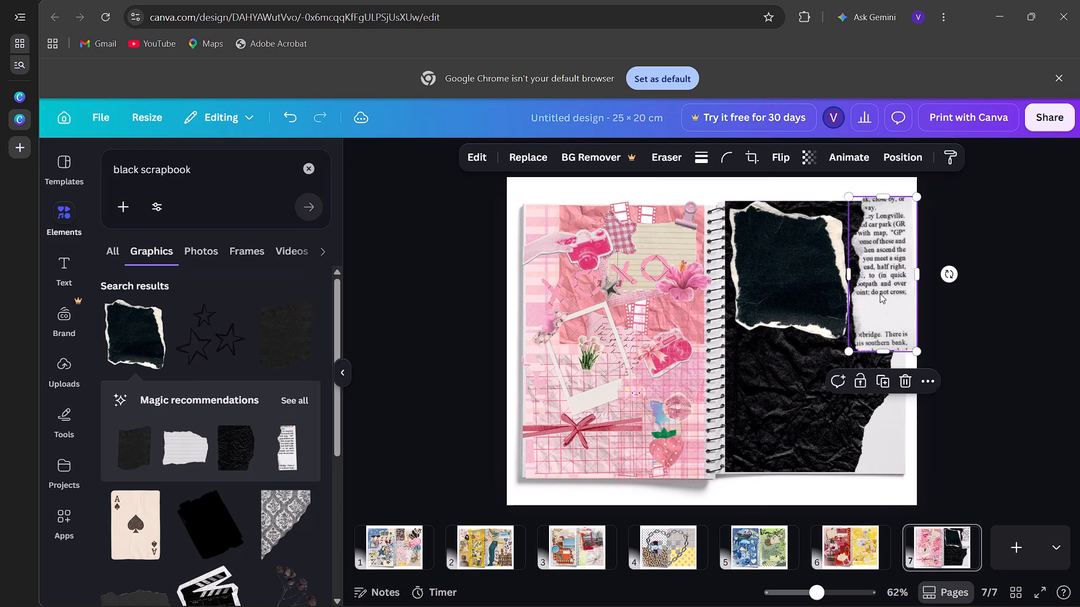
Add the grey damask-patterned torn corner paper from the black scrapbook graphics to the page.
scroll(282, 437, "down", 1)
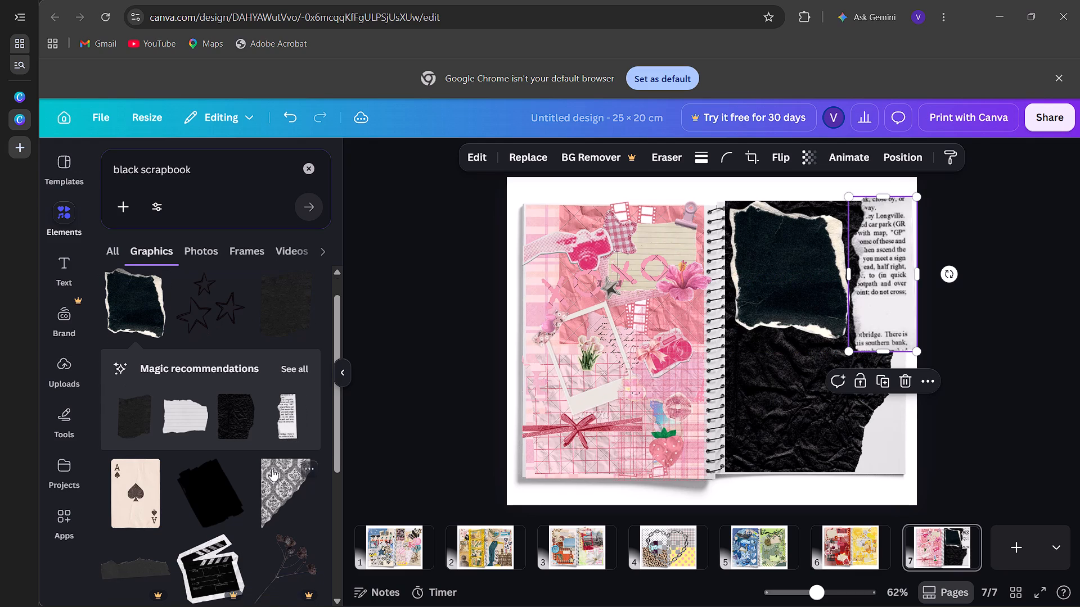
left_click(272, 469)
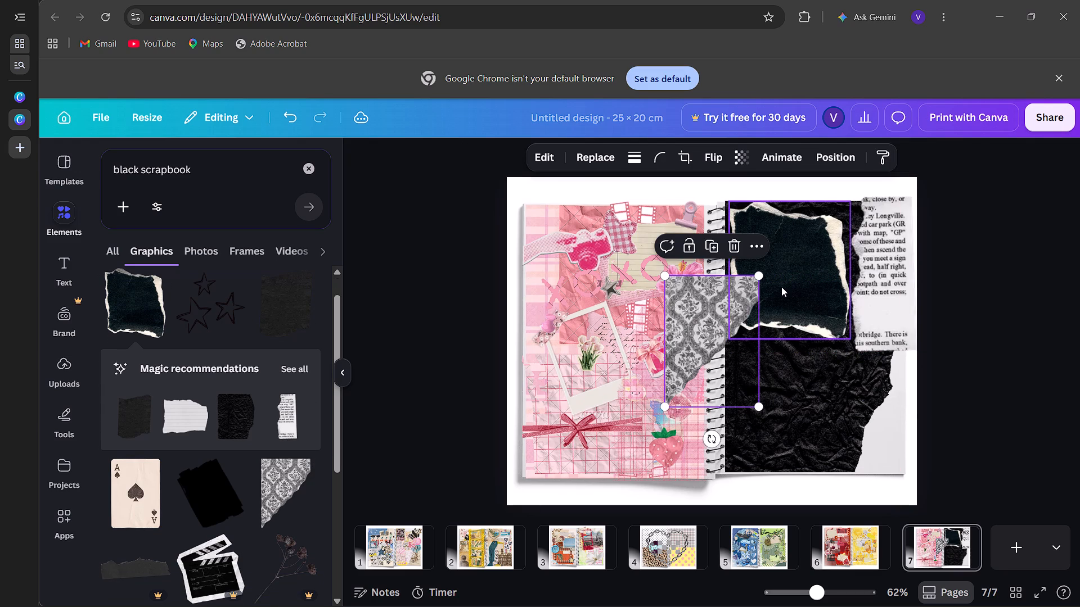
Move the white-edged torn dark paper down to the middle of the right page's outer side, overlapping the newsprint strip.
left_click_drag(781, 287, 838, 338)
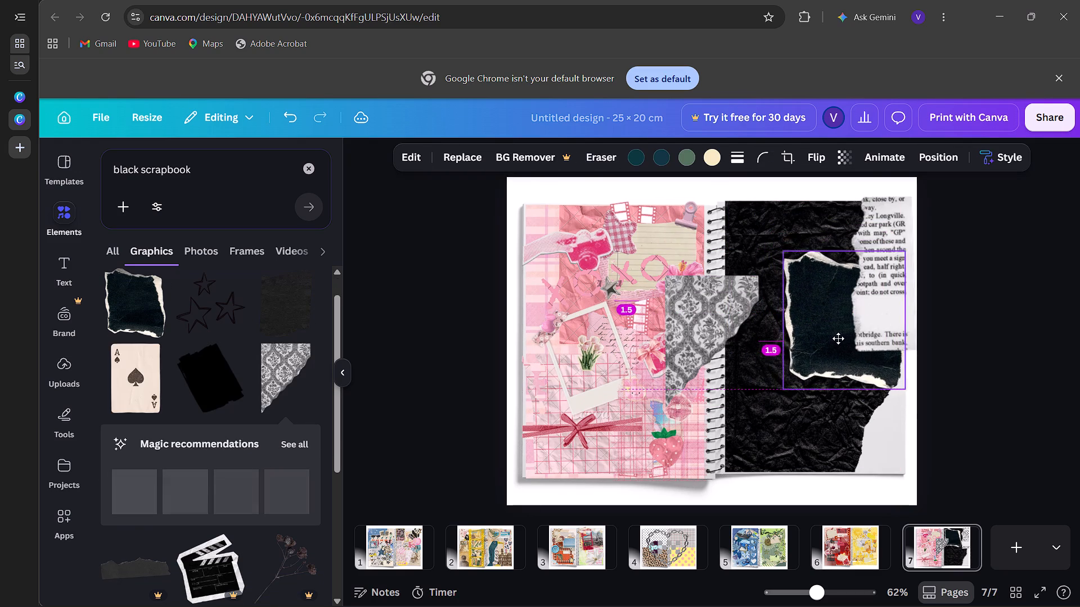
left_click_drag(838, 338, 839, 339)
Place the damask torn paper in the right page's upper inner corner, beside the spiral binding.
left_click_drag(707, 310, 769, 232)
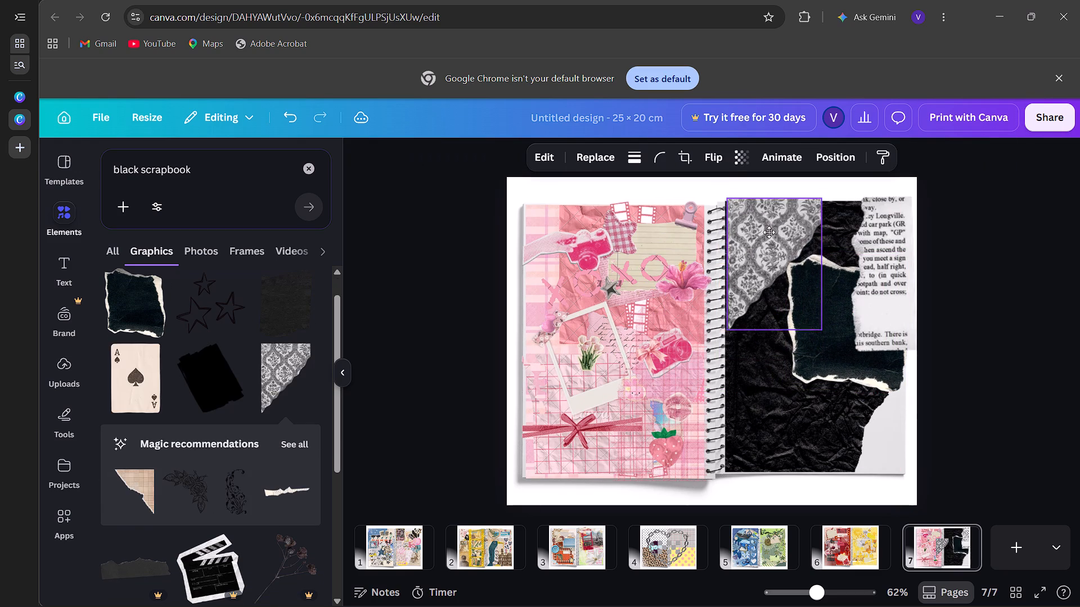
left_click_drag(769, 232, 768, 235)
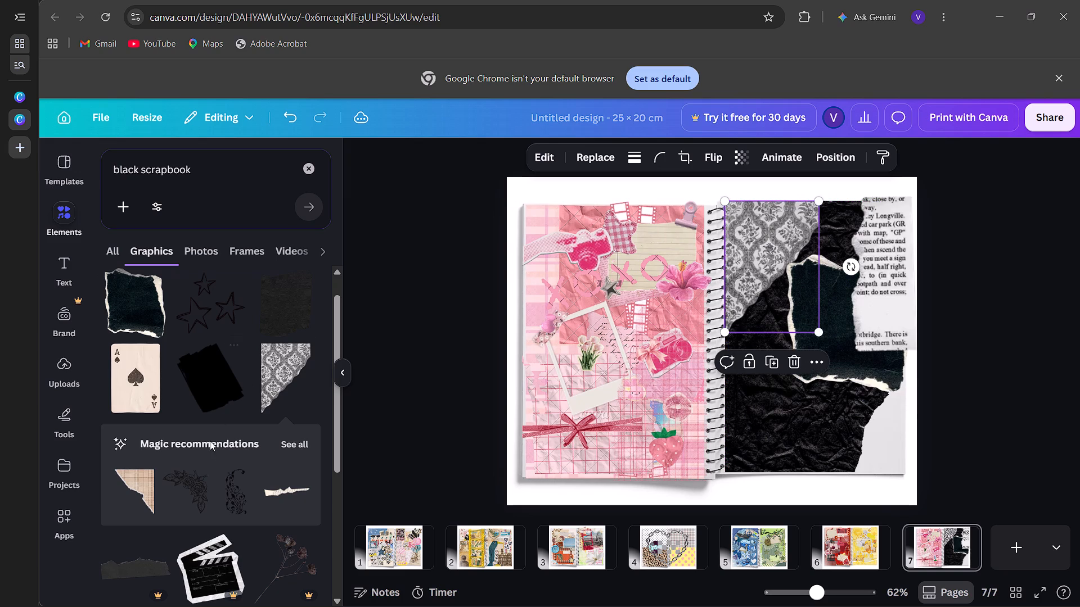
Add the clapperboard sticker, shrink it, and place it near the top of the right page, overlapping the newsprint strip's inner edge.
scroll(222, 504, "down", 1)
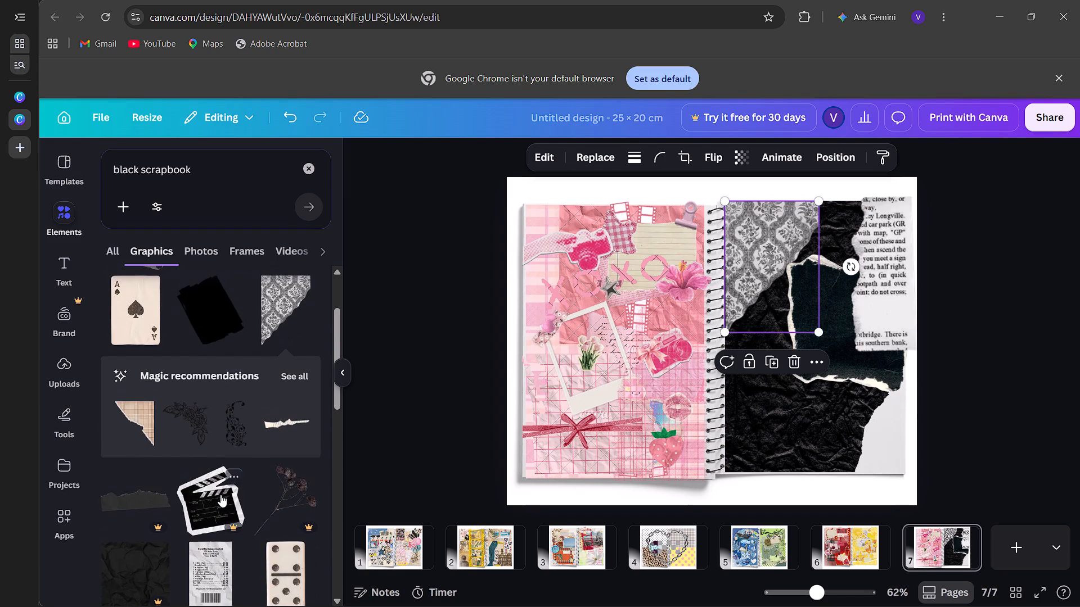
left_click(220, 495)
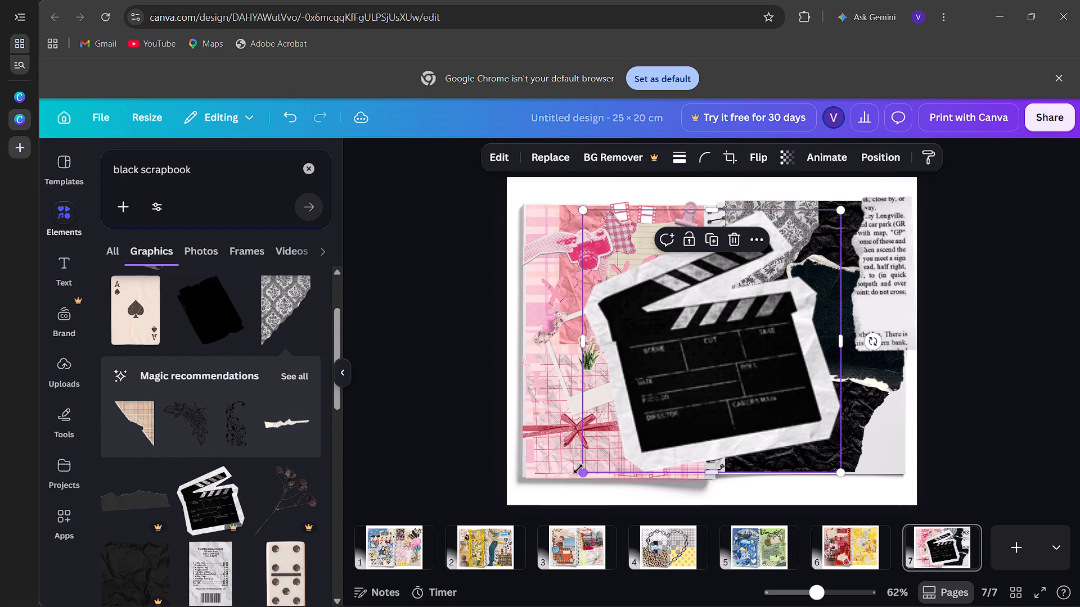
left_click(578, 469)
left_click_drag(578, 469, 802, 347)
left_click_drag(812, 262, 784, 284)
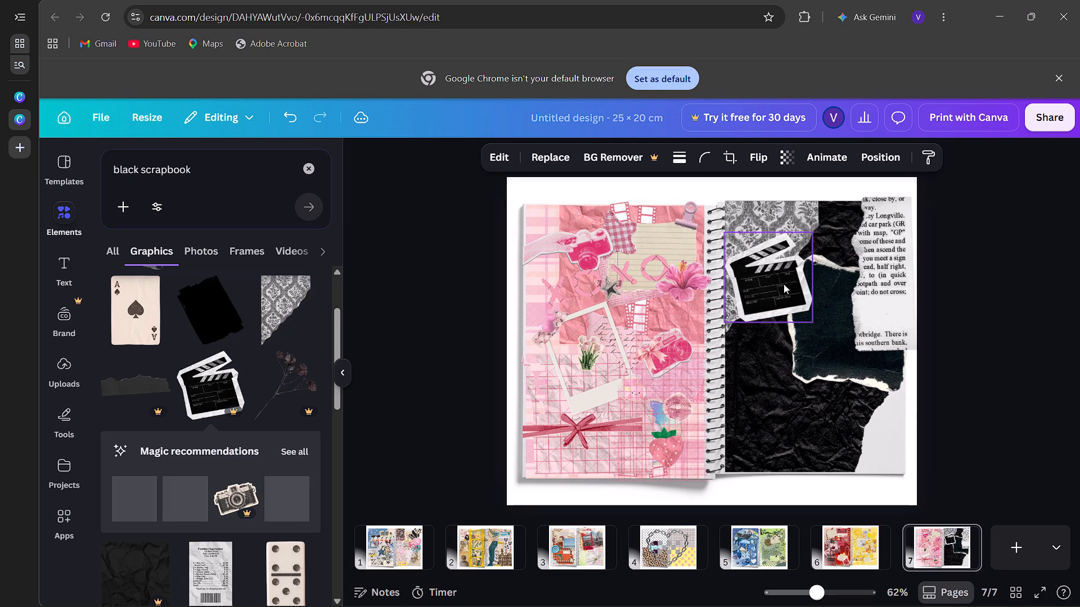
left_click_drag(813, 230, 786, 262)
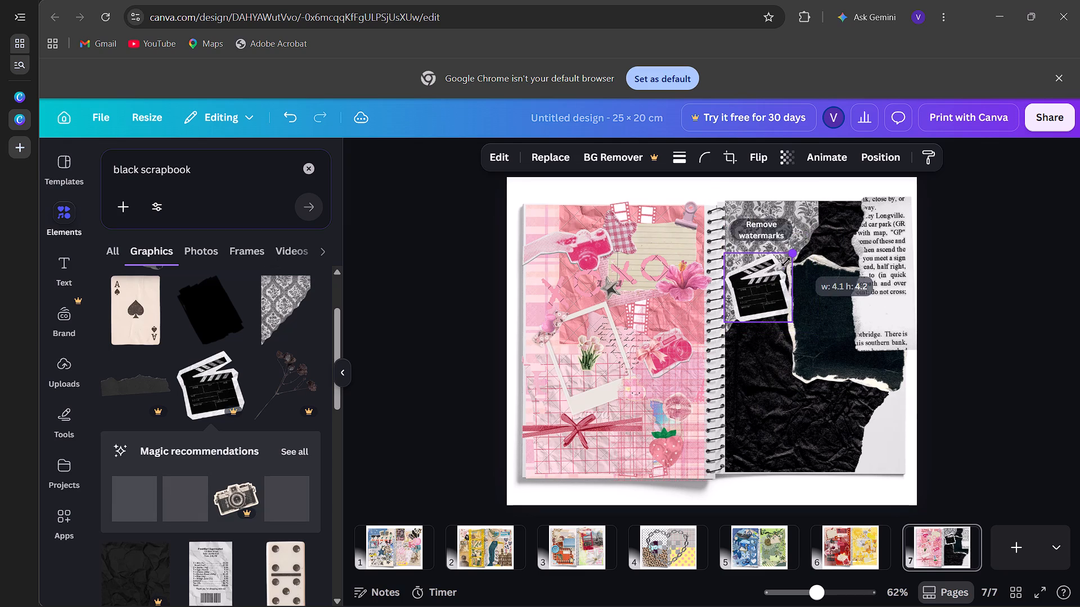
left_click_drag(786, 262, 782, 268)
left_click_drag(755, 296, 764, 279)
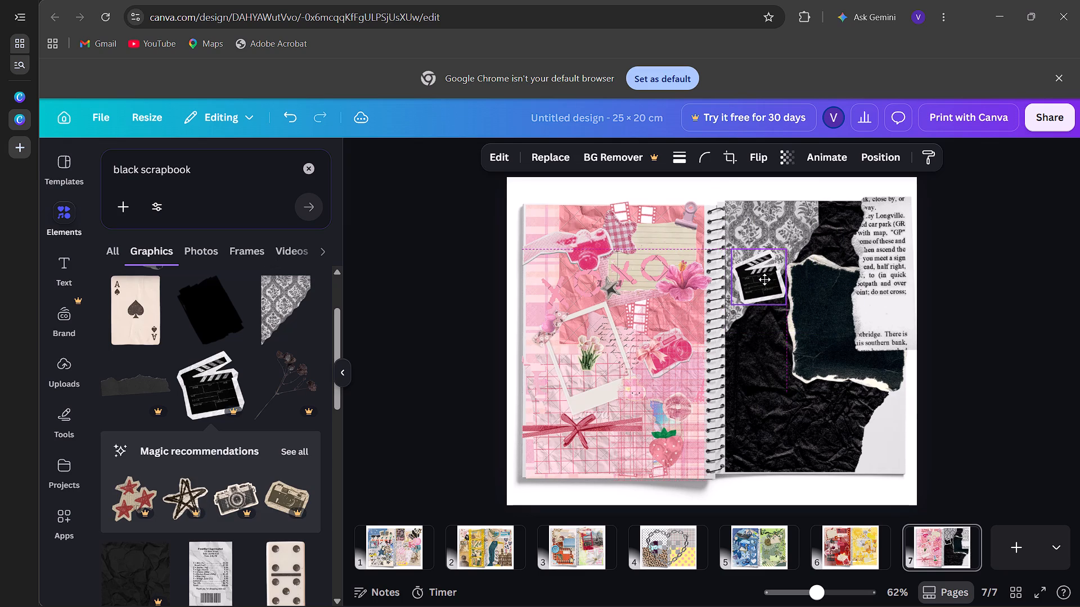
left_click_drag(764, 279, 868, 255)
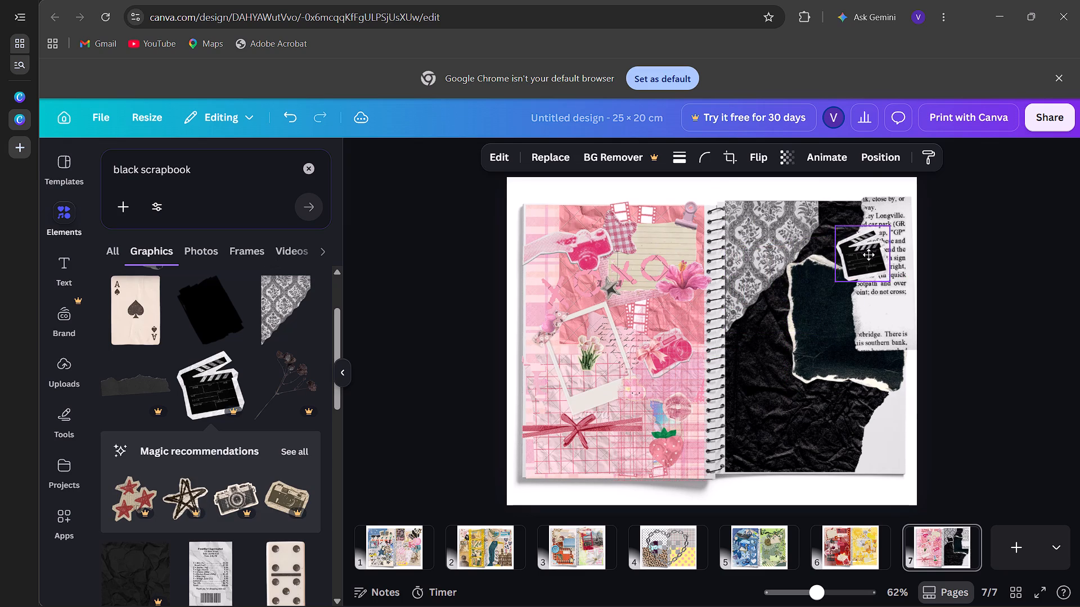
left_click_drag(868, 255, 862, 244)
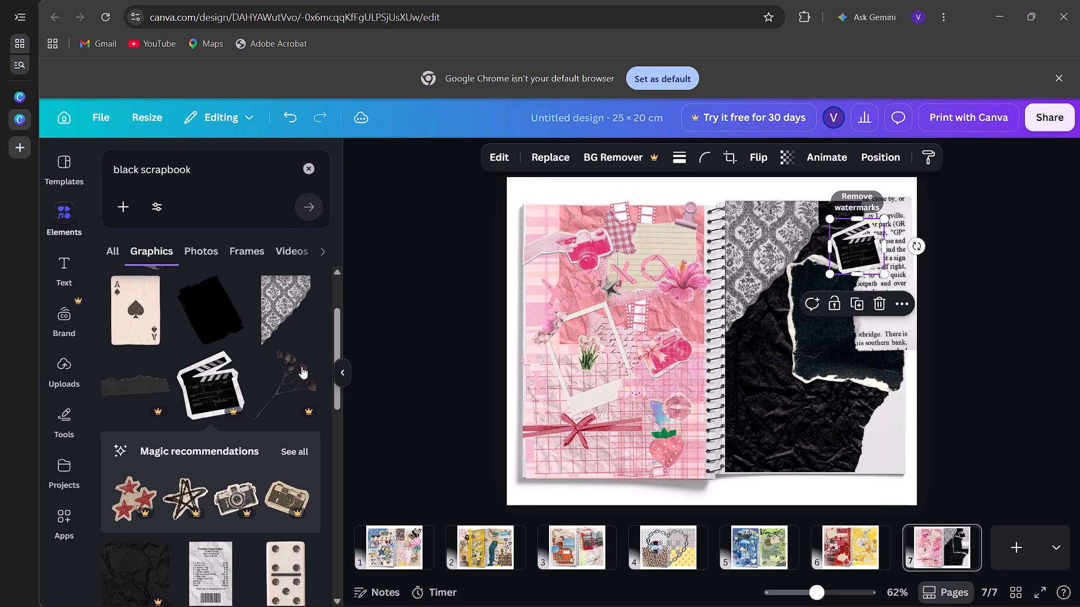
Add the crumpled receipt graphic, shrink it, and place it over the damask paper's torn edge on the right page.
scroll(277, 385, "down", 2)
left_click(216, 380)
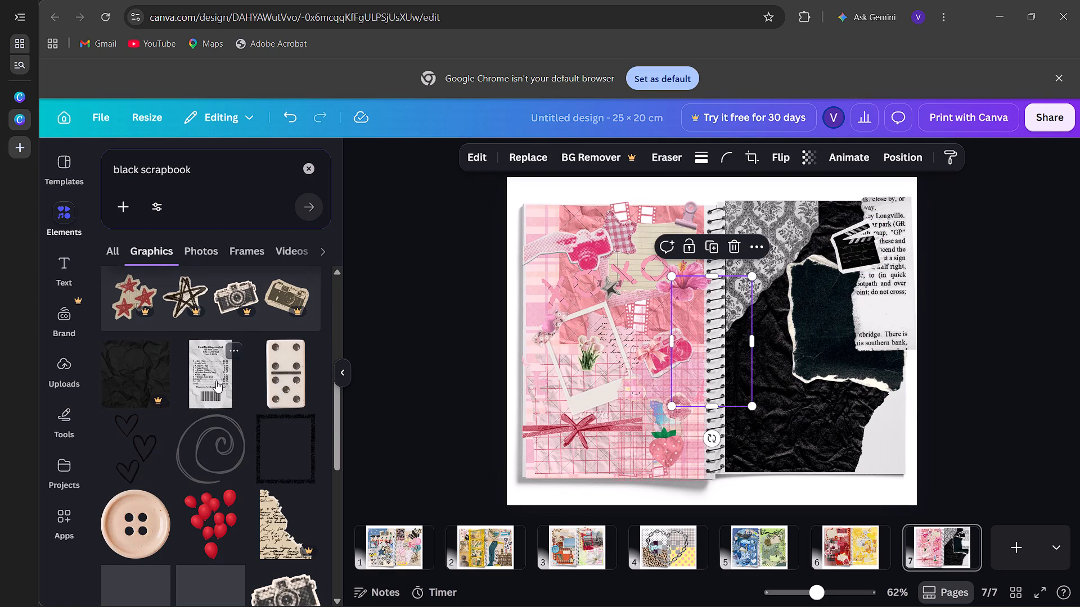
left_click_drag(672, 405, 790, 302)
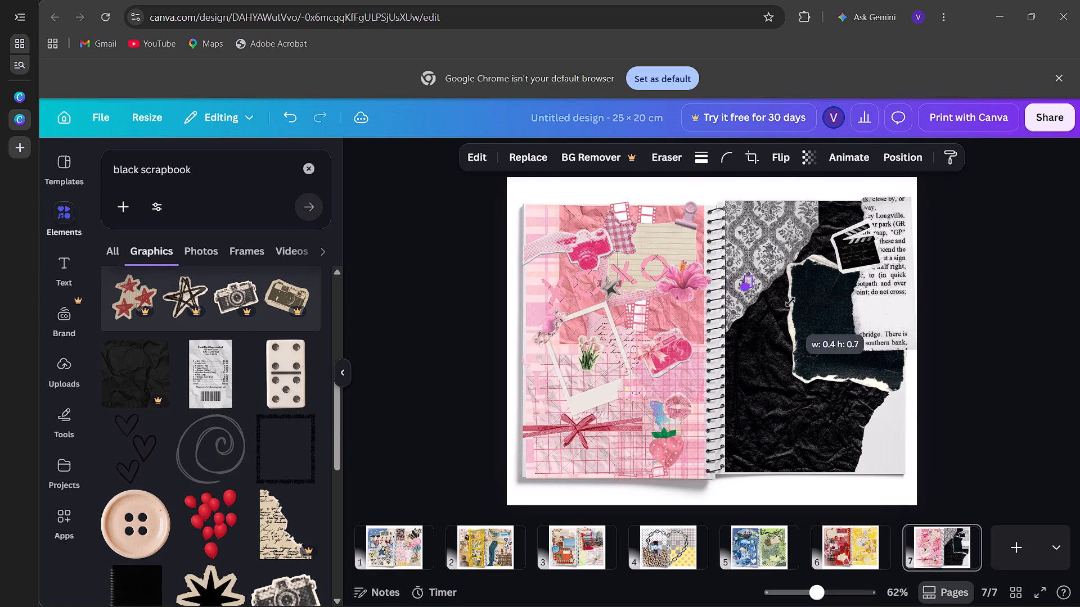
left_click_drag(790, 302, 772, 373)
left_click_drag(731, 316, 763, 316)
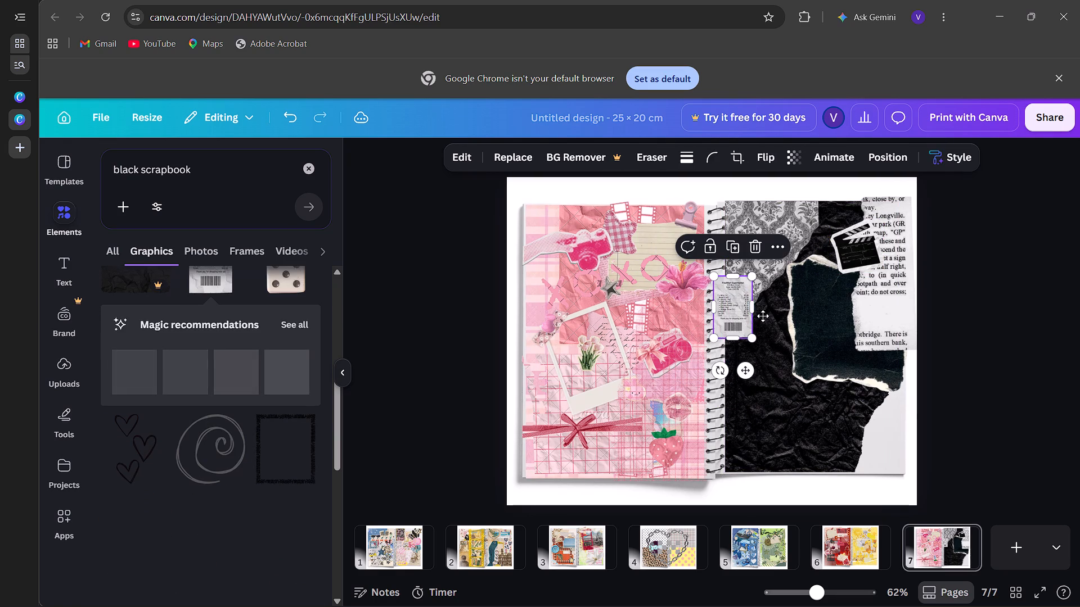
left_click_drag(763, 316, 781, 288)
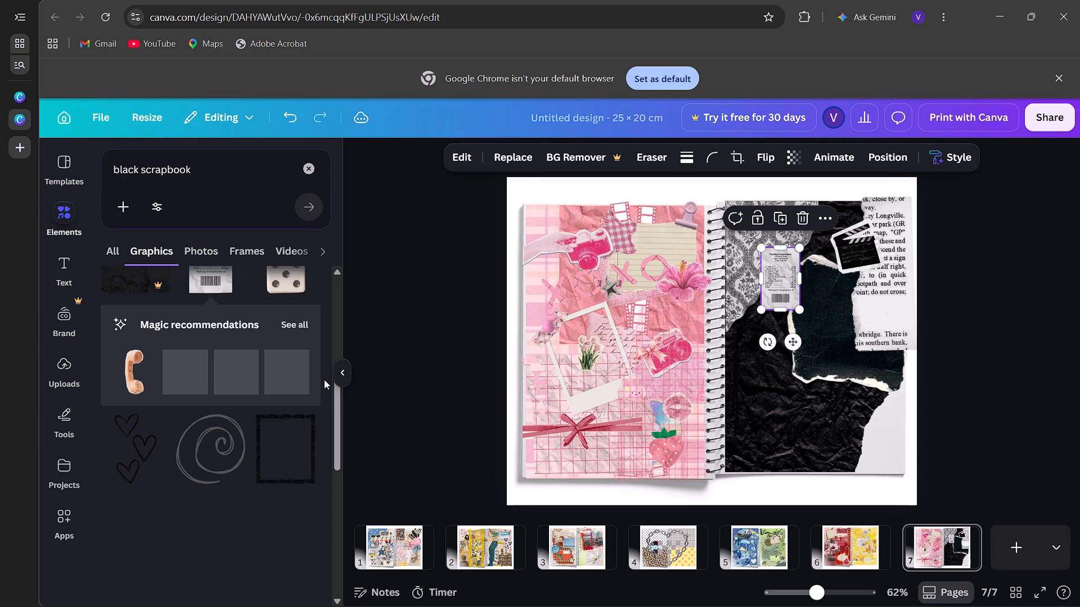
Add the plain black torn paper over the lower right page and trim its bottom to the page edge, about 12.1 by 13.6 cm.
scroll(324, 379, "up", 1)
scroll(205, 439, "up", 3)
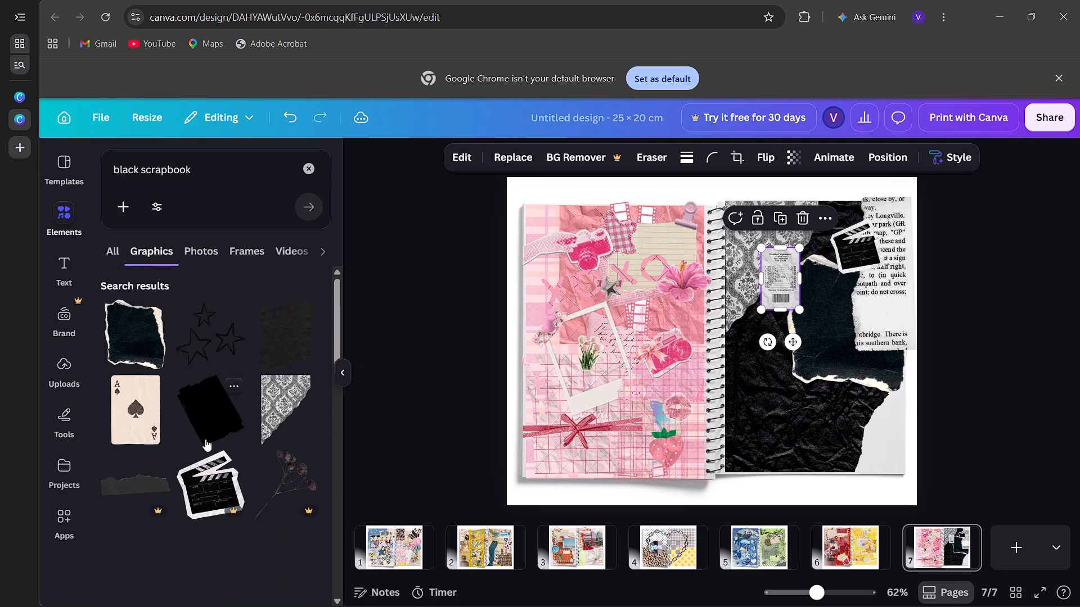
left_click(294, 338)
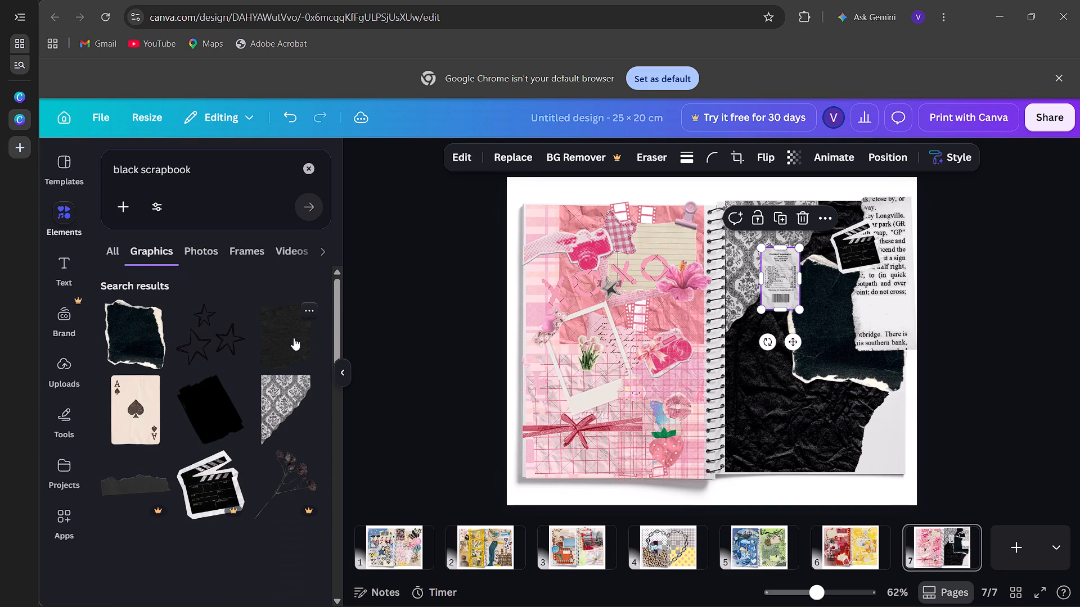
left_click_drag(628, 400, 684, 410)
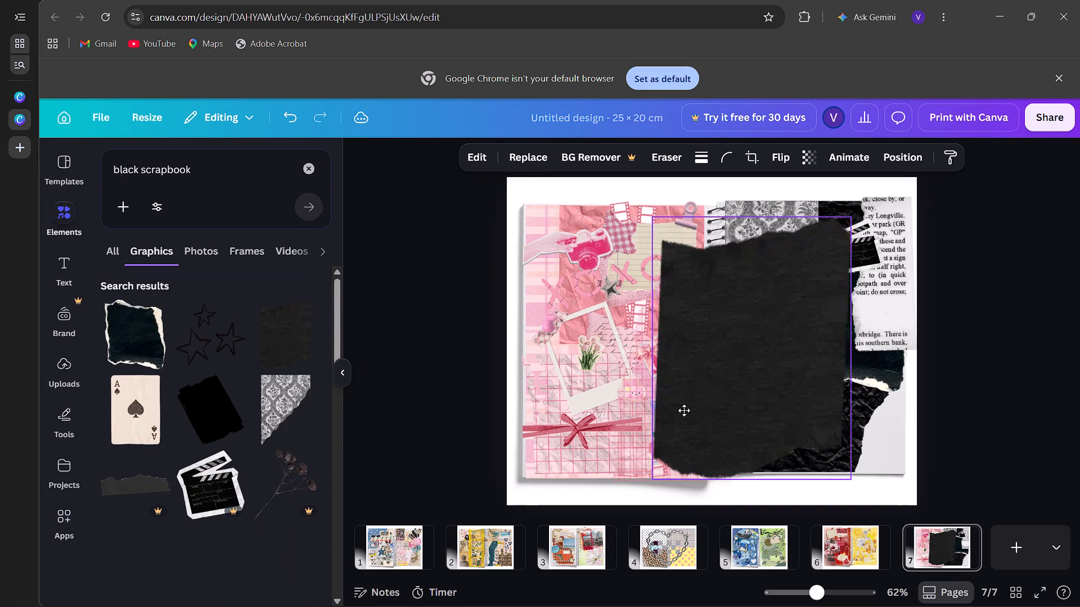
left_click_drag(684, 410, 801, 416)
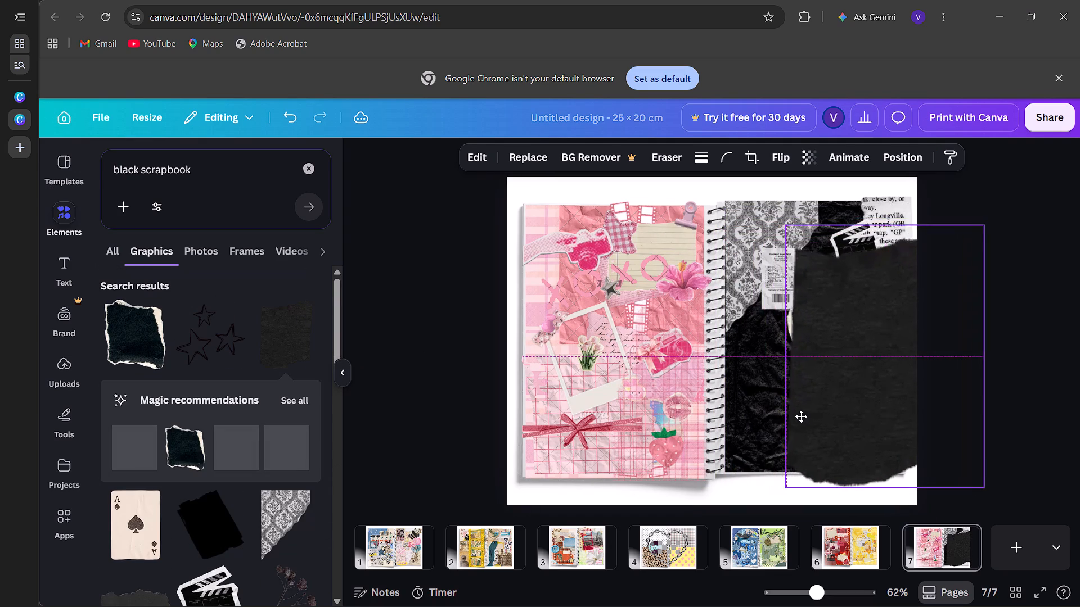
left_click_drag(801, 416, 732, 440)
left_click_drag(819, 507, 818, 468)
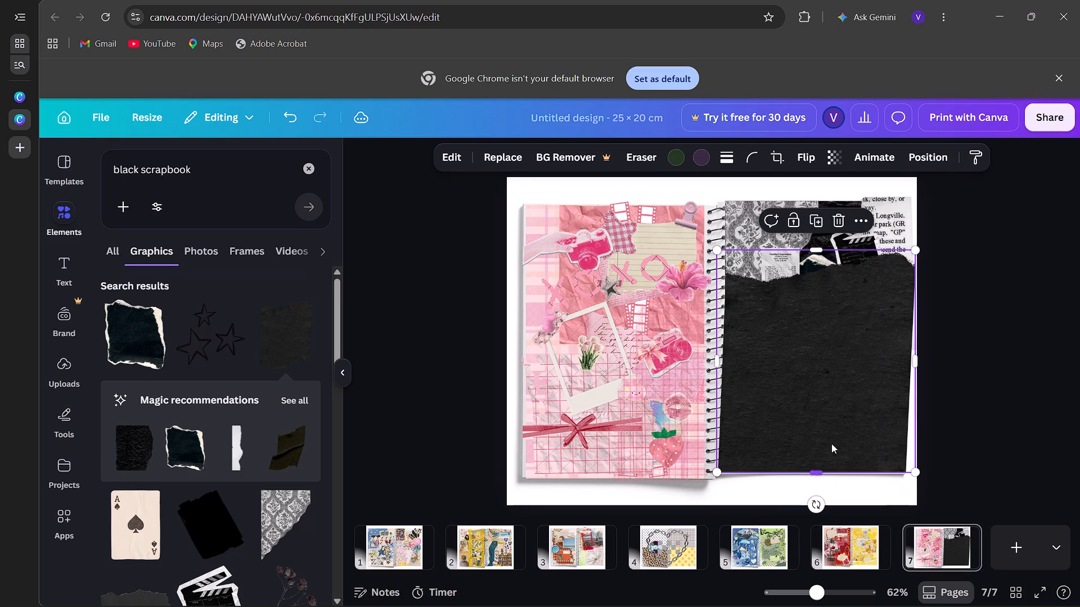
Send the black torn paper backward behind the receipt, clapperboard, damask paper and newsprint strip.
left_click(924, 152)
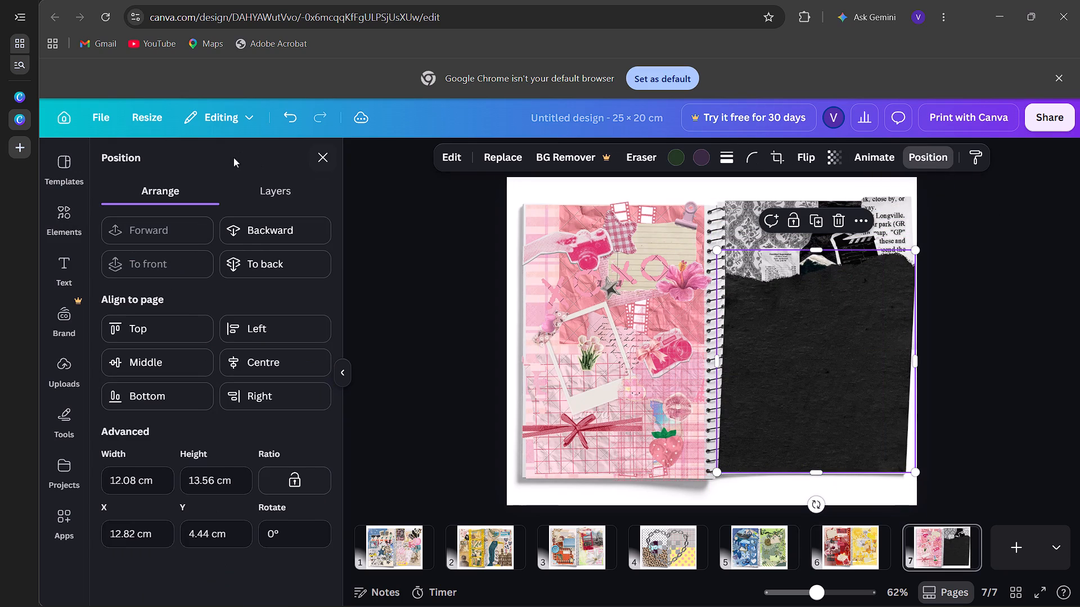
left_click(255, 237)
left_click(255, 237)
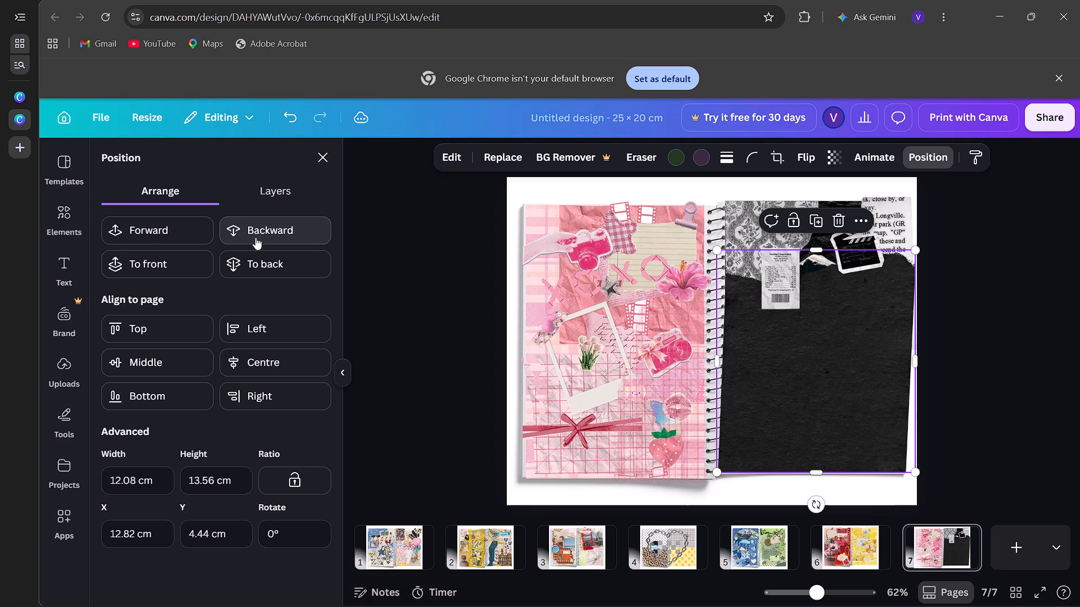
left_click(255, 237)
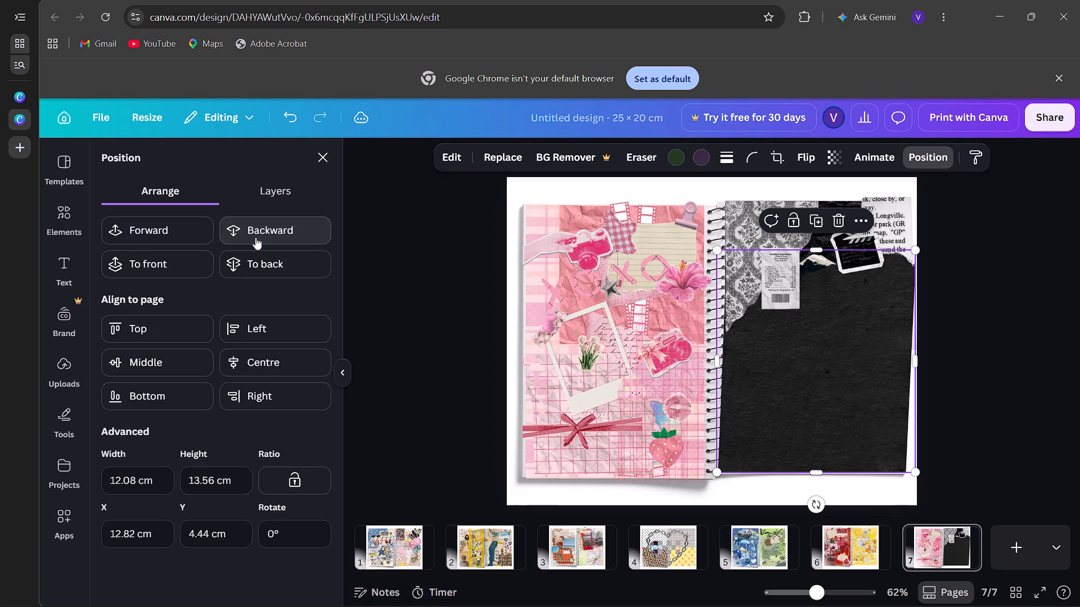
left_click(255, 237)
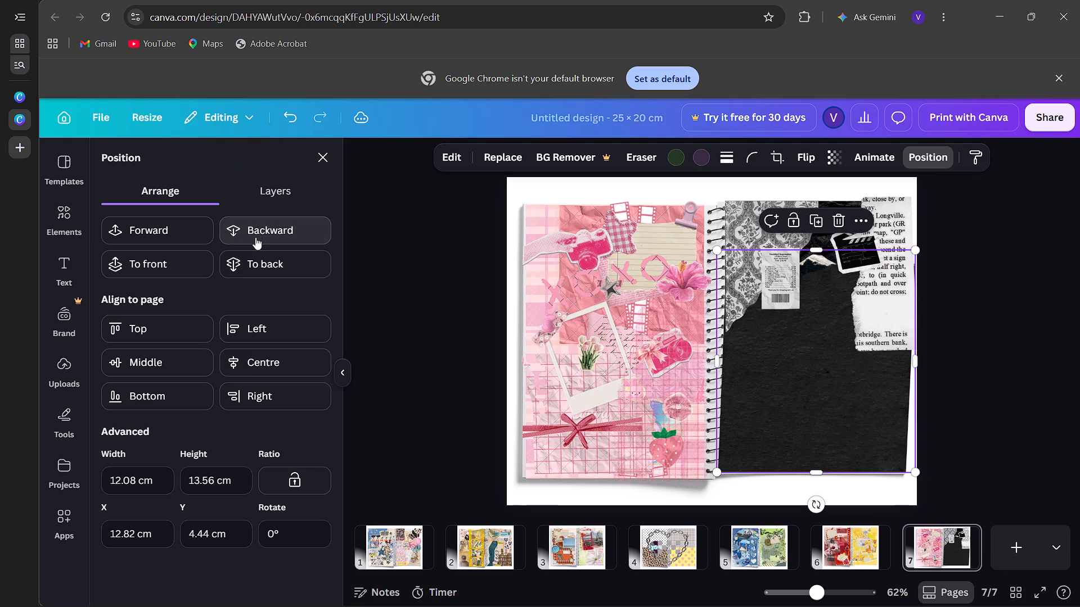
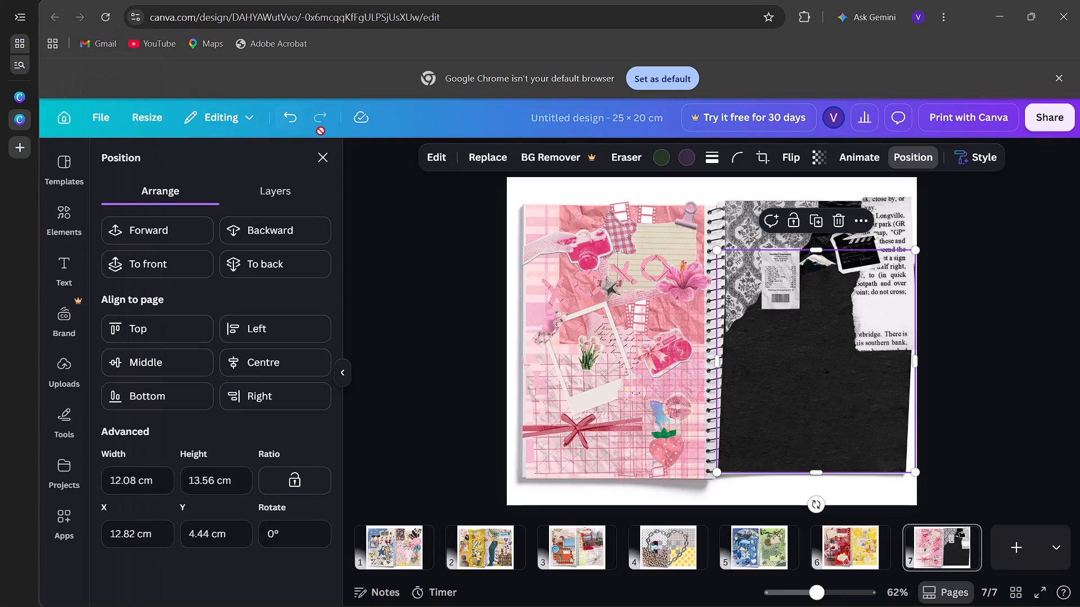
Add the black eight-pointed star sticker with the beige torn outline, shrink it, and place it over the receipt on the right page.
left_click(325, 157)
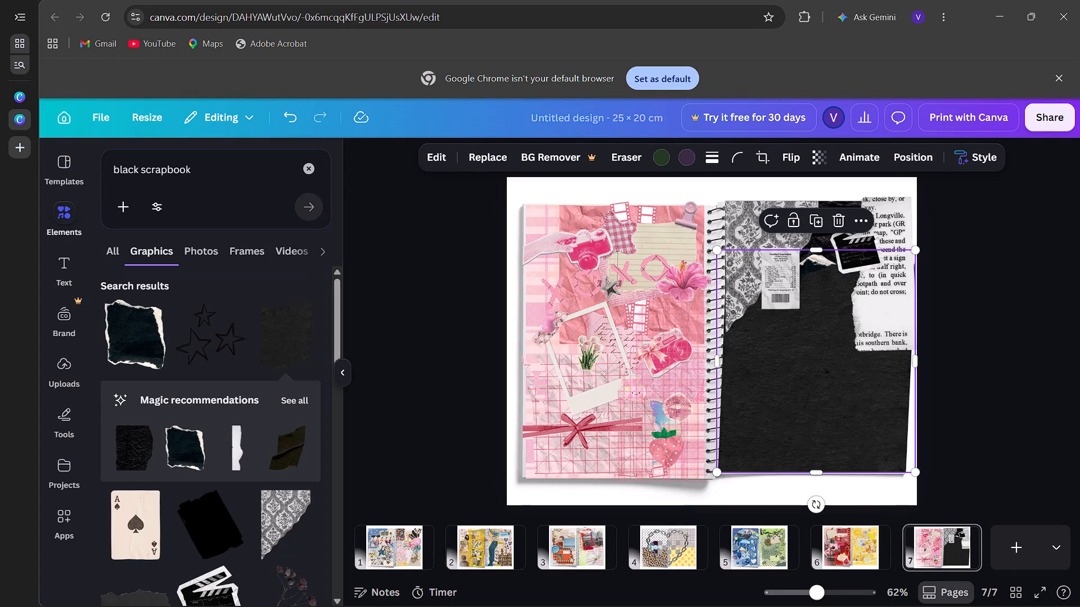
scroll(224, 484, "down", 4)
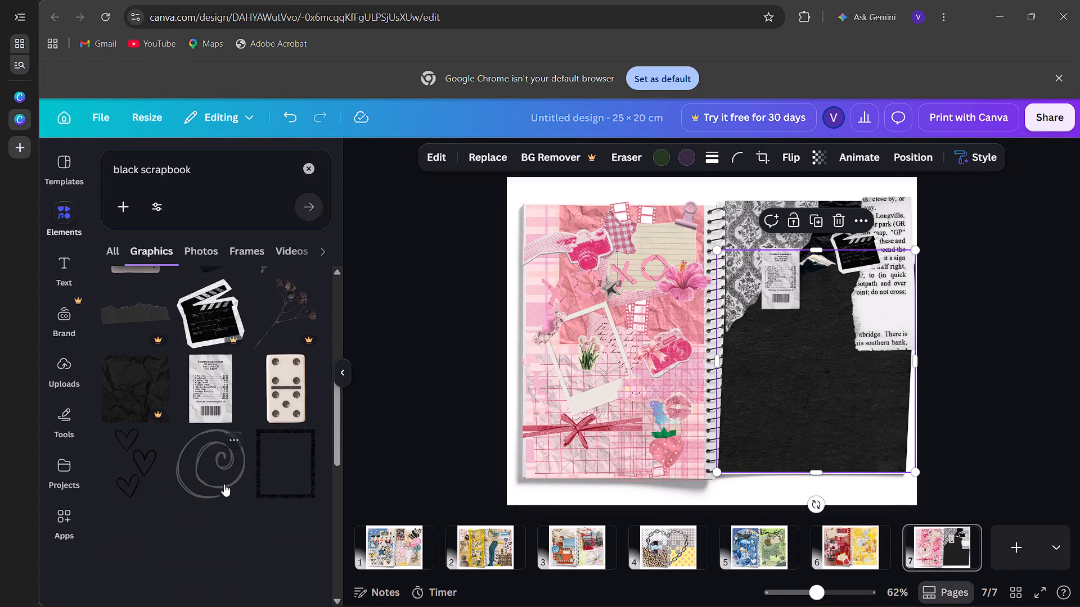
scroll(224, 484, "down", 3)
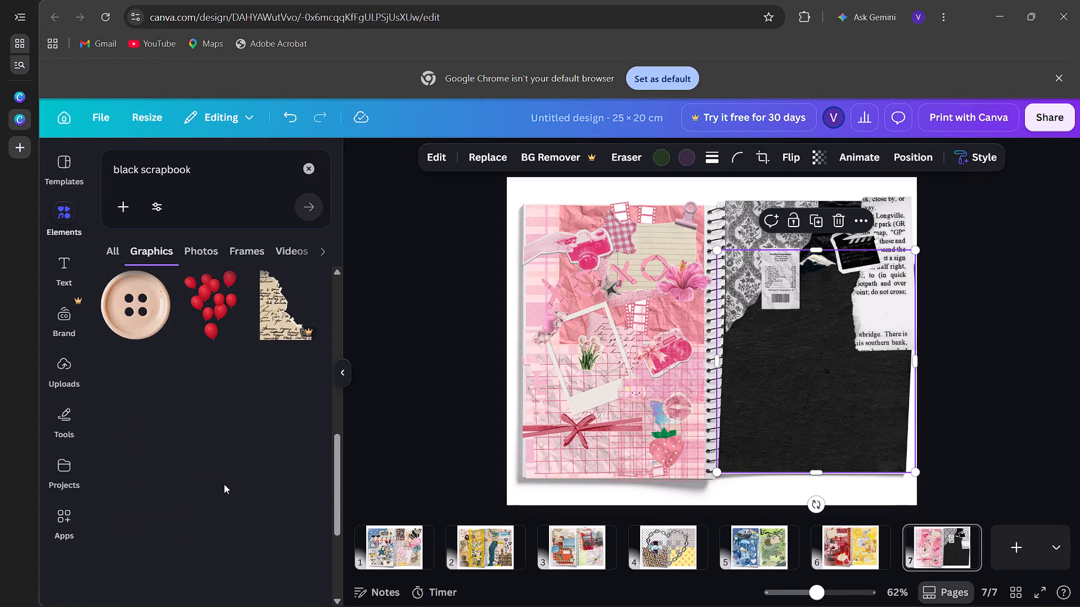
scroll(224, 484, "up", 1)
scroll(224, 484, "down", 1)
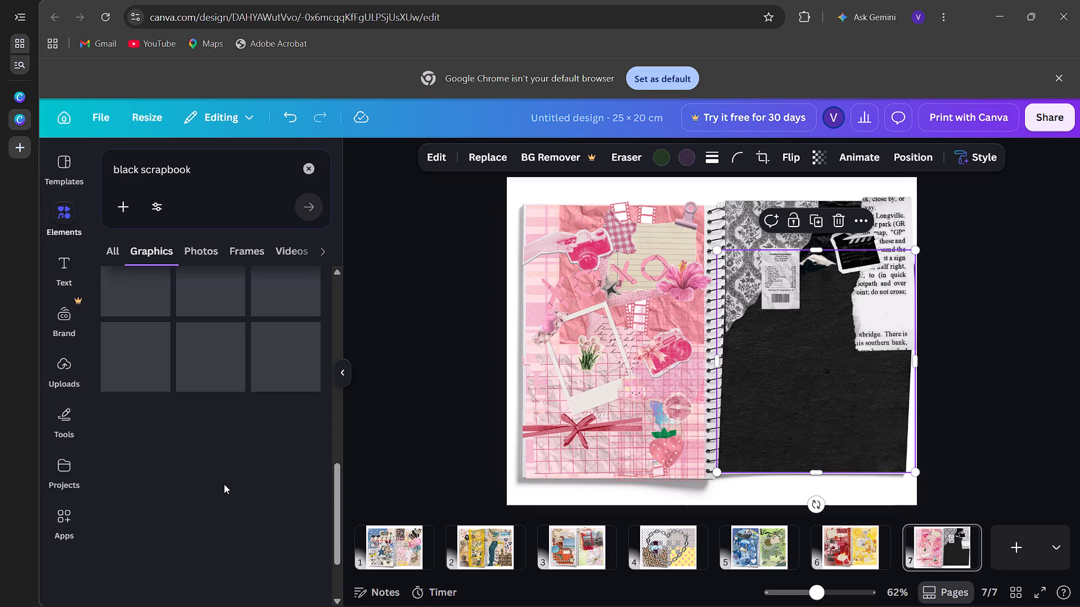
scroll(224, 484, "down", 1)
scroll(224, 484, "up", 1)
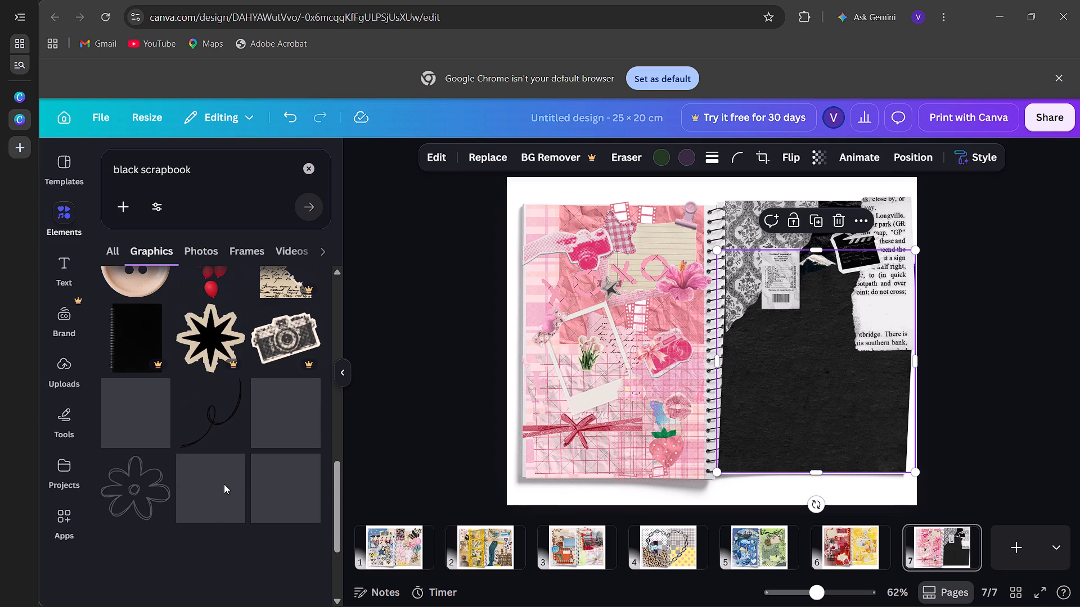
left_click(195, 337)
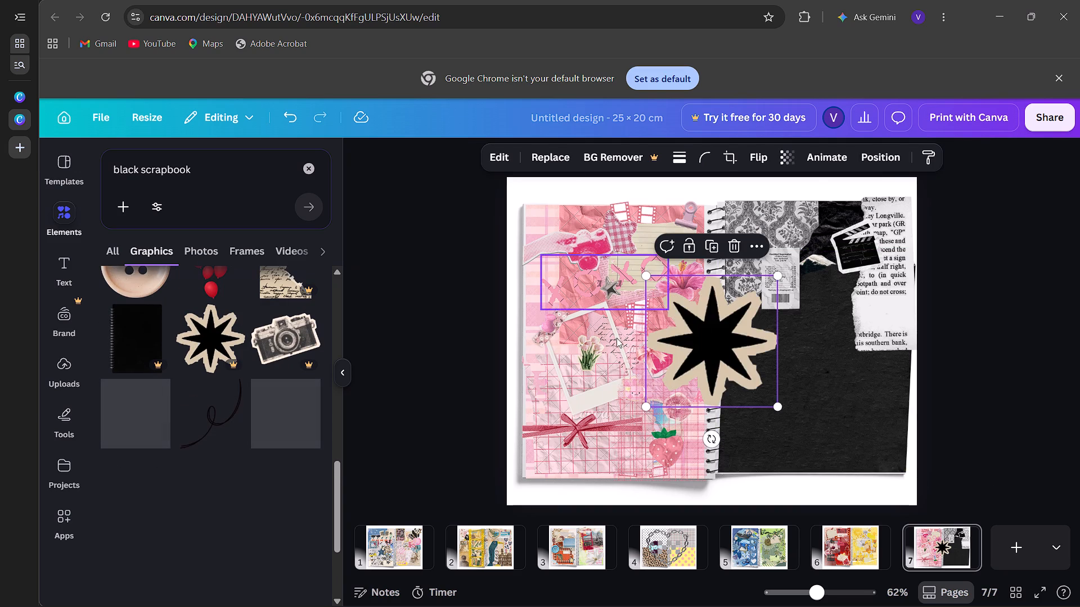
left_click_drag(642, 404, 694, 354)
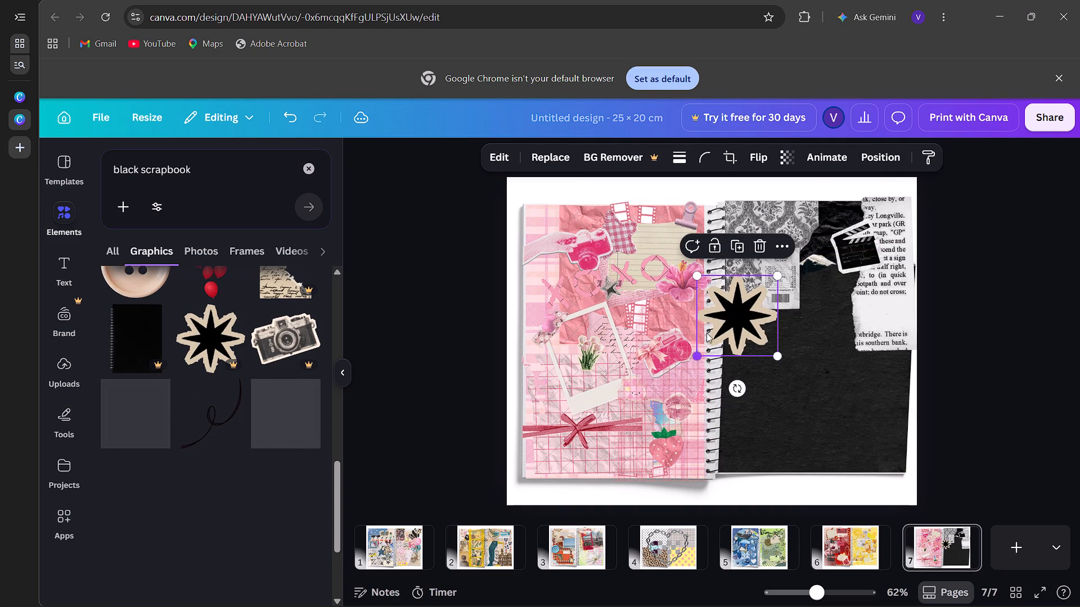
left_click_drag(753, 317, 790, 293)
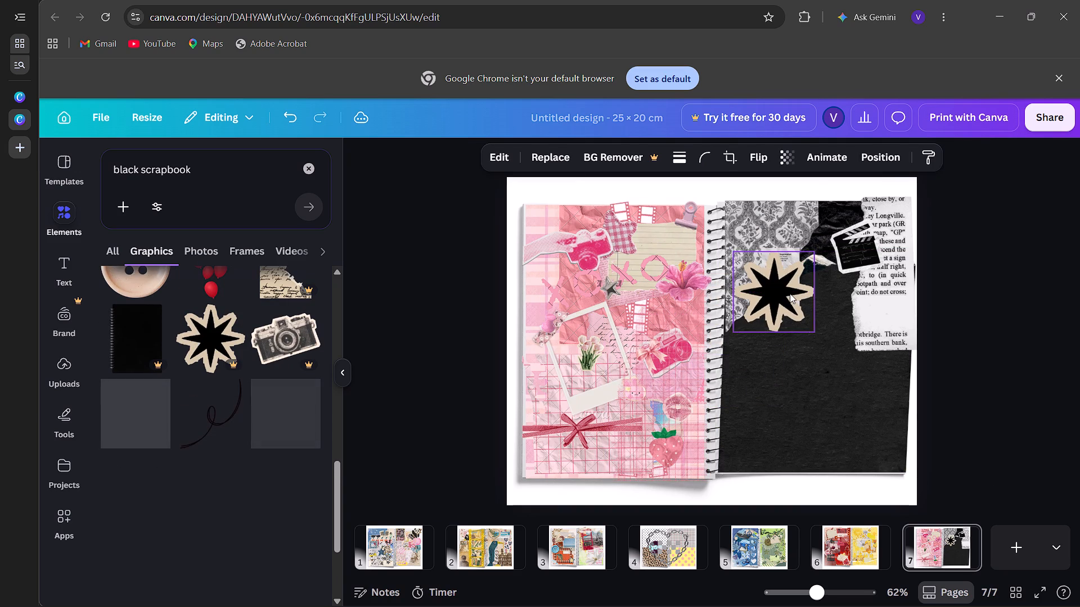
Browse the black scrapbook graphics for another element to add to the right page's collage.
scroll(277, 433, "up", 1)
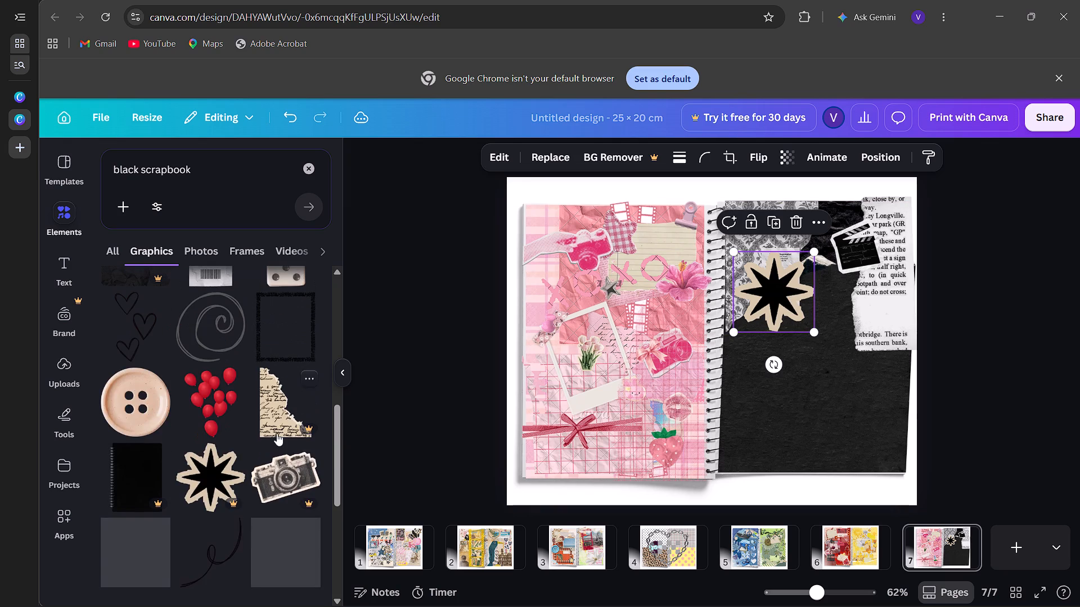
scroll(268, 357, "down", 1)
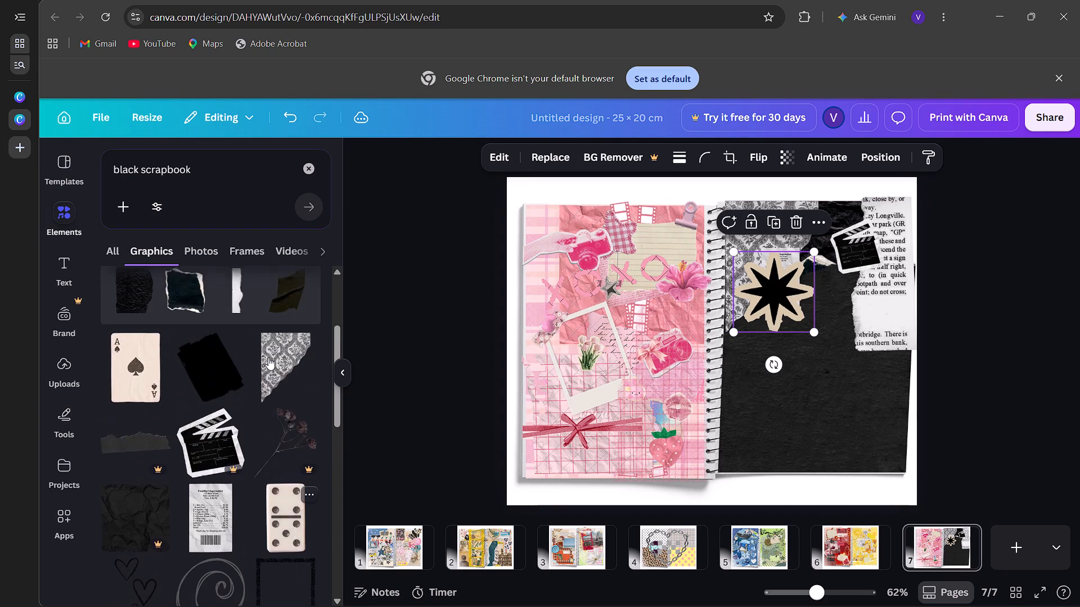
scroll(268, 357, "down", 1)
scroll(268, 357, "up", 3)
scroll(268, 357, "down", 1)
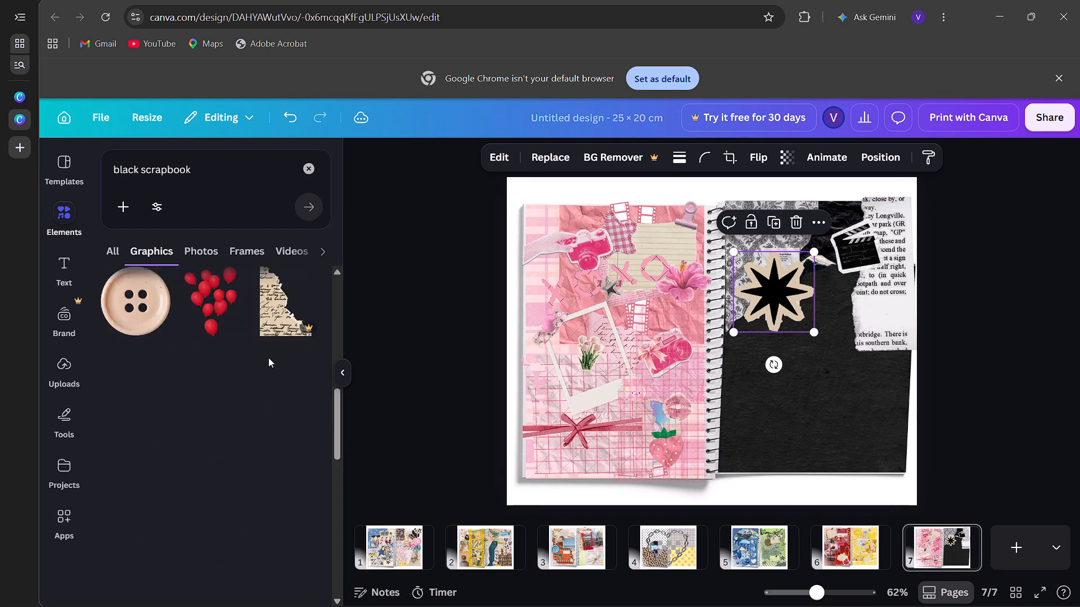
scroll(268, 357, "down", 2)
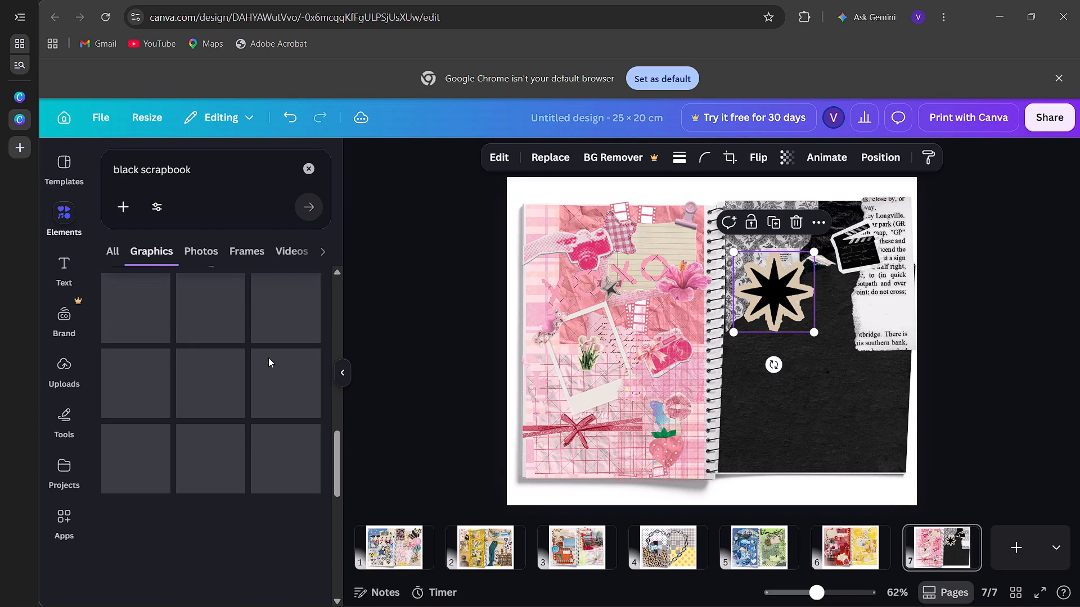
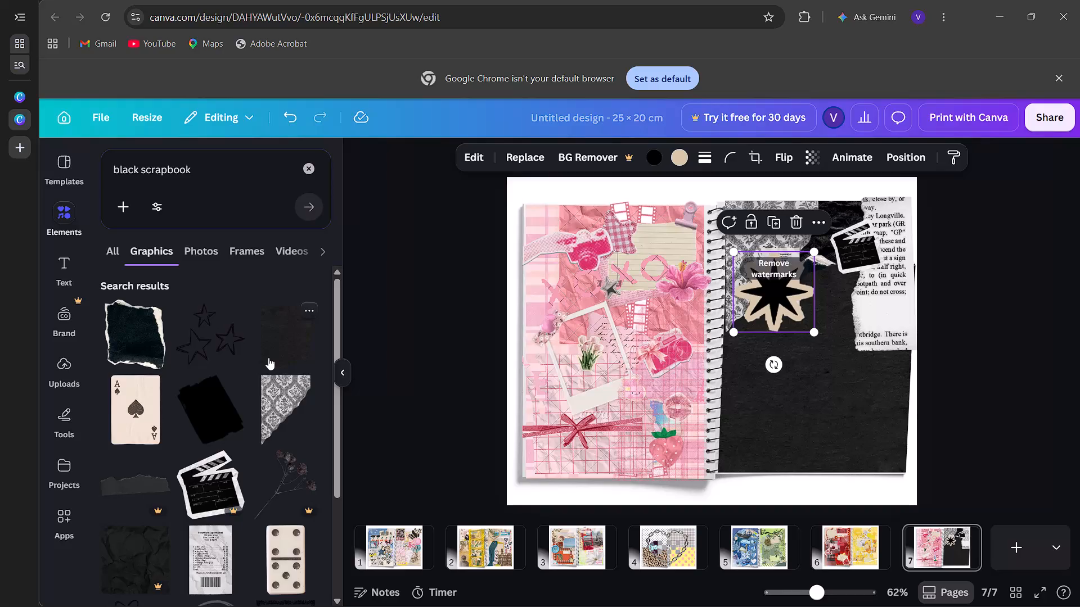
Add the ornate black floral frame from the black scrapbook graphics, shrink it, and place it over the upper part of the right page.
scroll(264, 497, "down", 4)
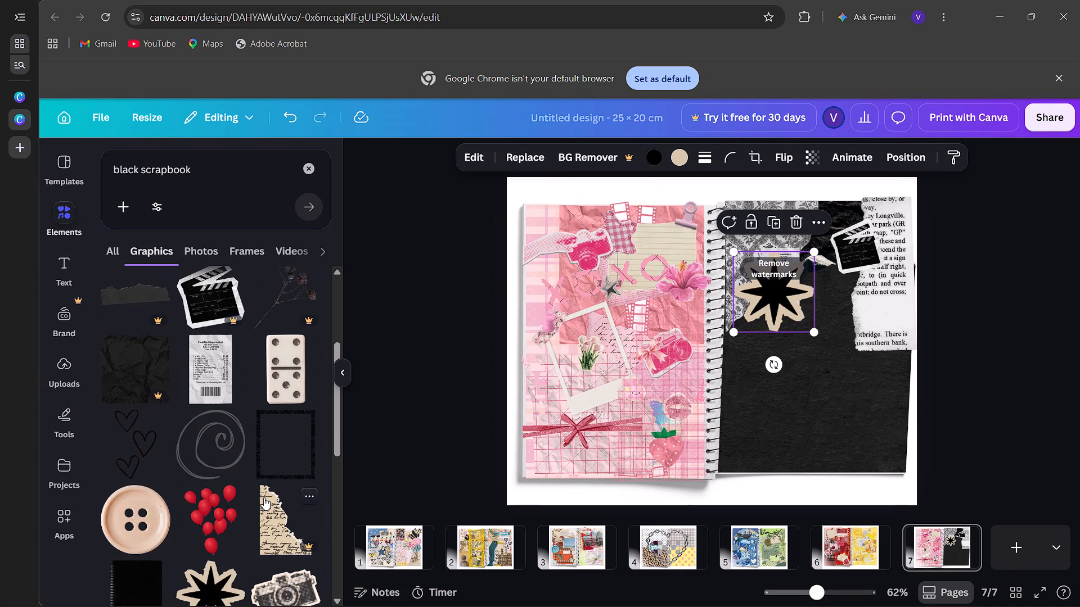
scroll(264, 497, "down", 4)
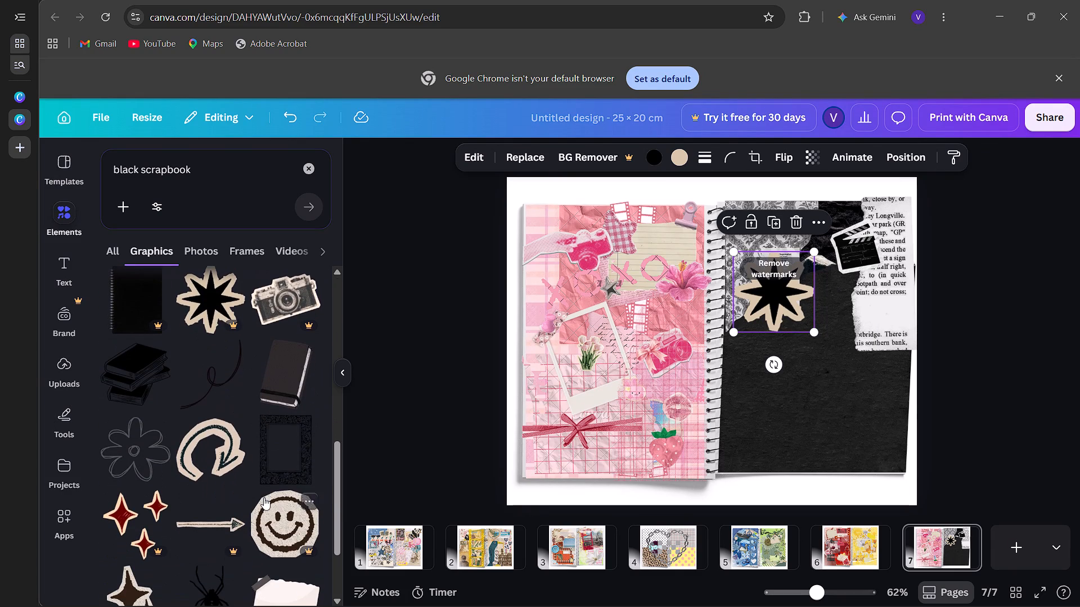
left_click(299, 454)
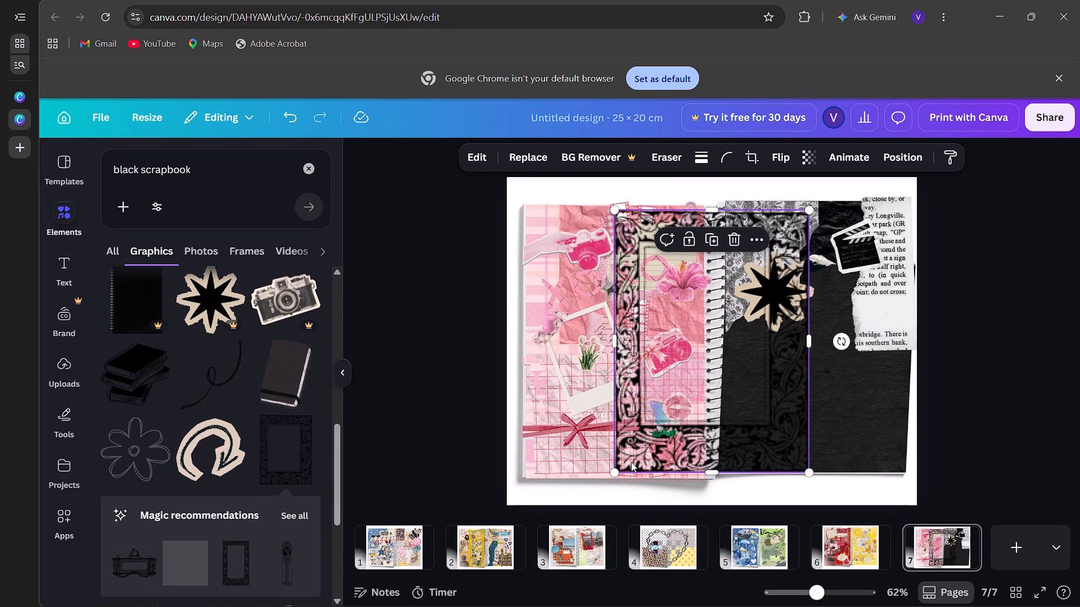
left_click_drag(615, 475, 683, 411)
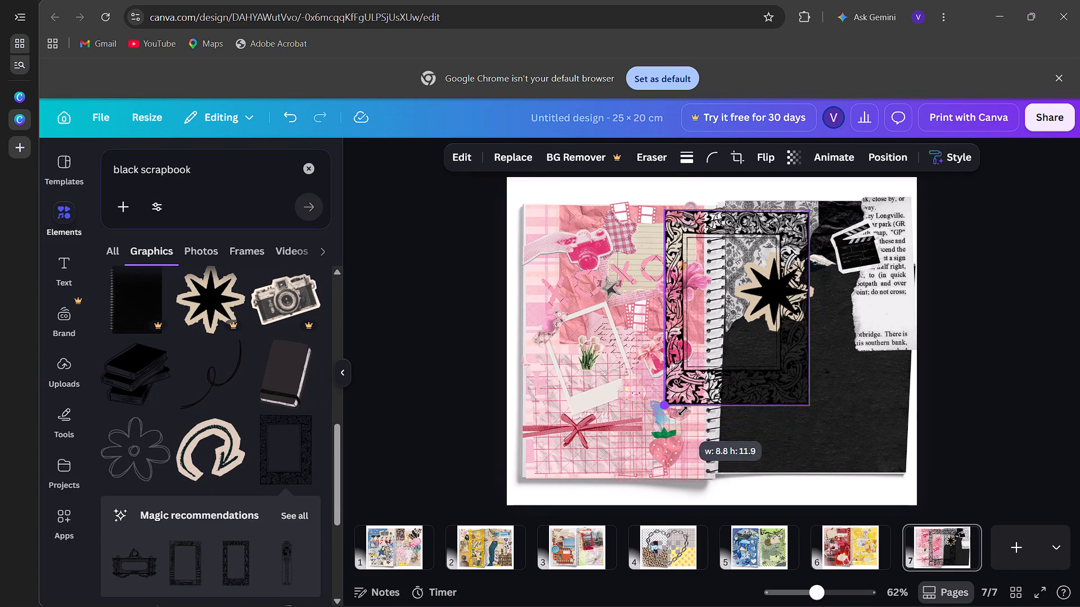
left_click_drag(683, 411, 684, 410)
left_click_drag(742, 369, 814, 359)
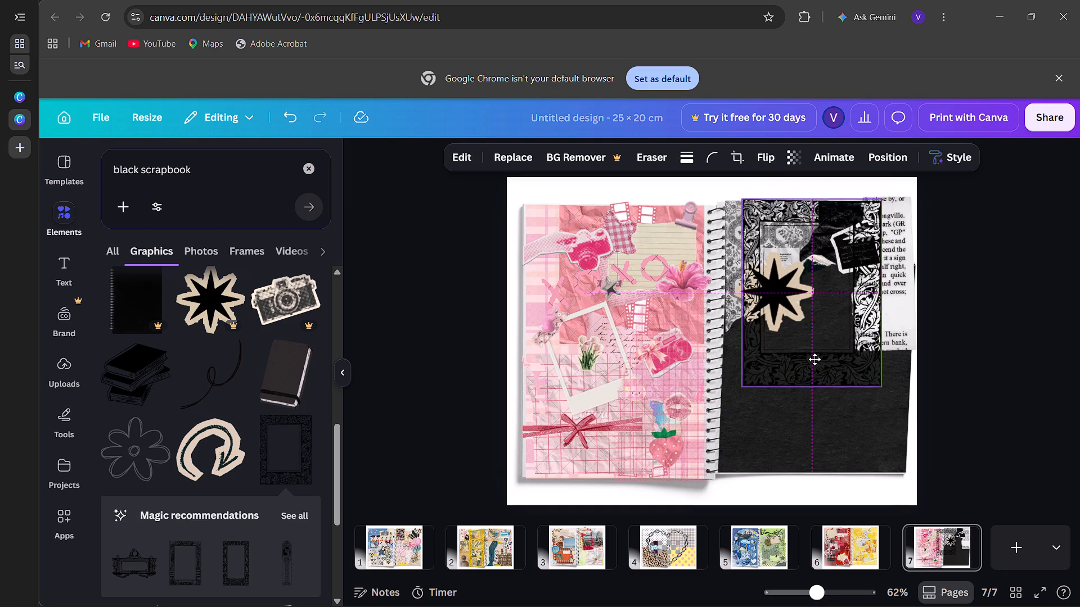
left_click_drag(814, 359, 805, 368)
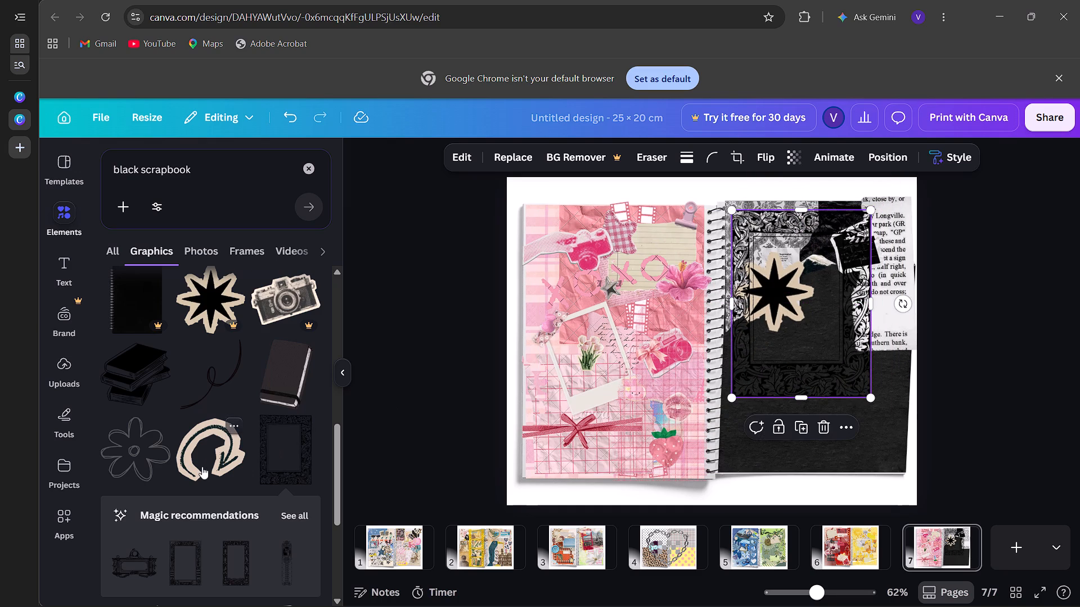
Add the black polaroid graphic with the white border from the black scrapbook results.
scroll(202, 466, "down", 4)
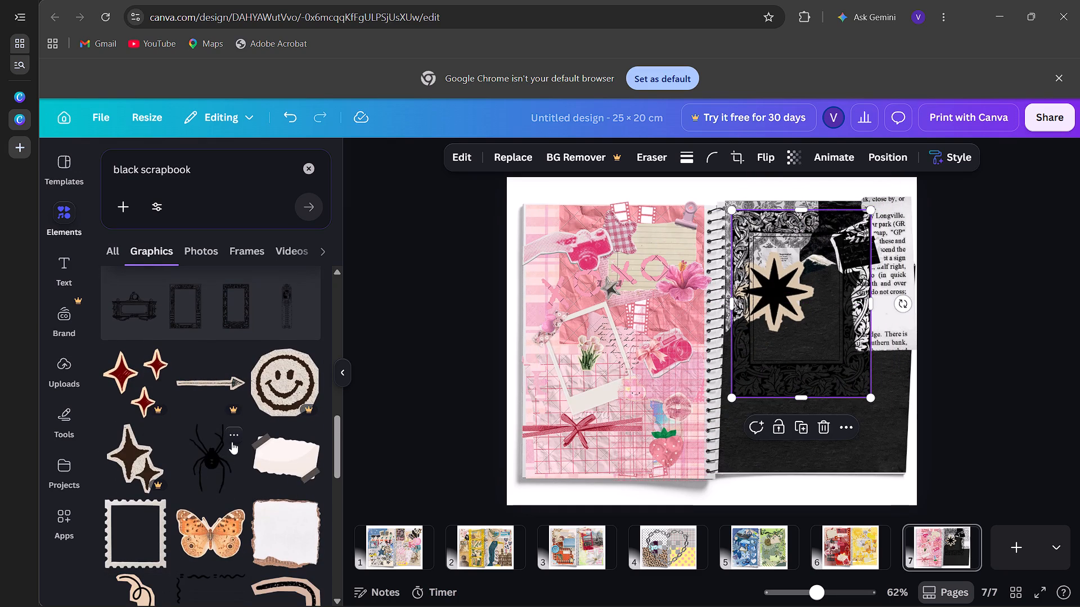
scroll(232, 442, "down", 2)
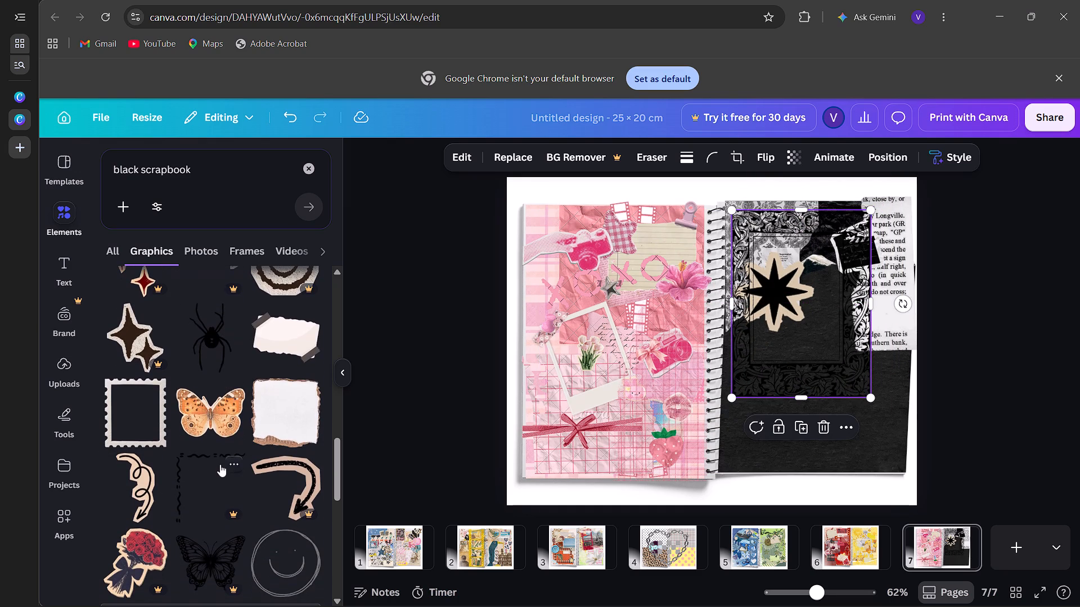
scroll(220, 464, "down", 6)
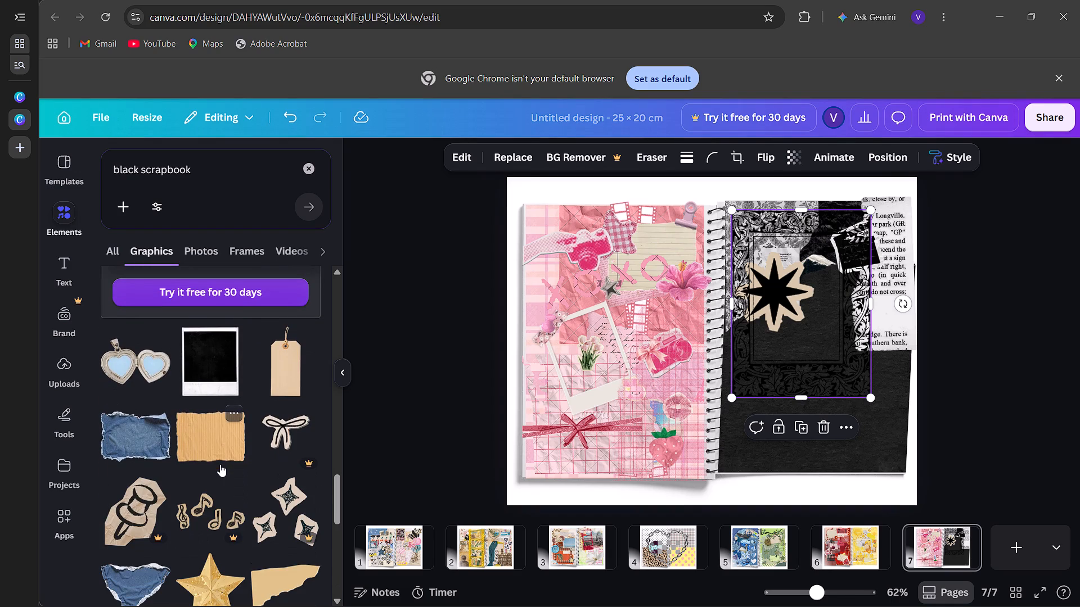
left_click(208, 378)
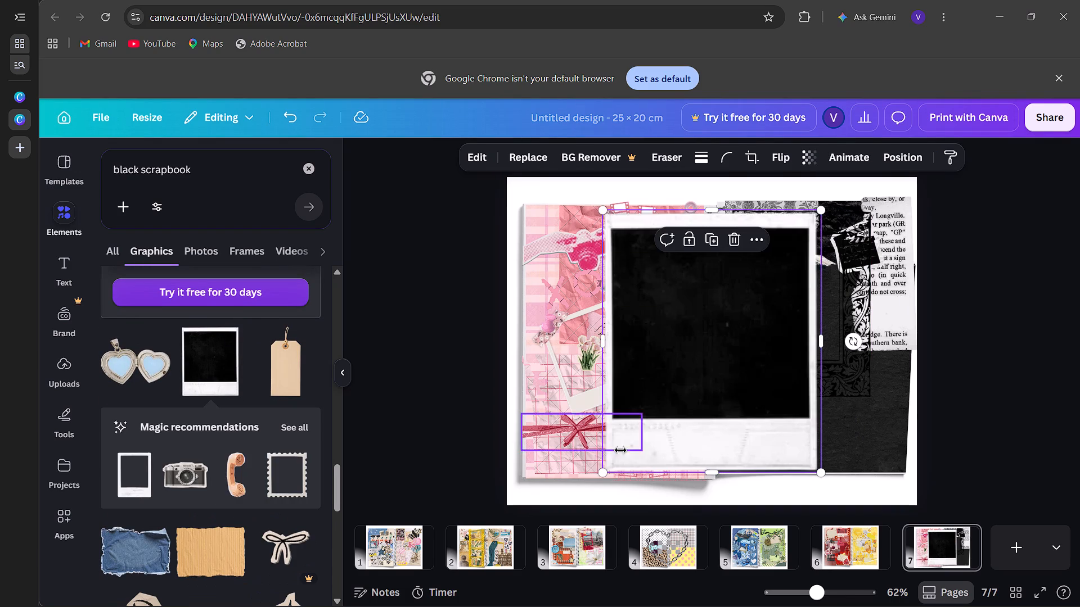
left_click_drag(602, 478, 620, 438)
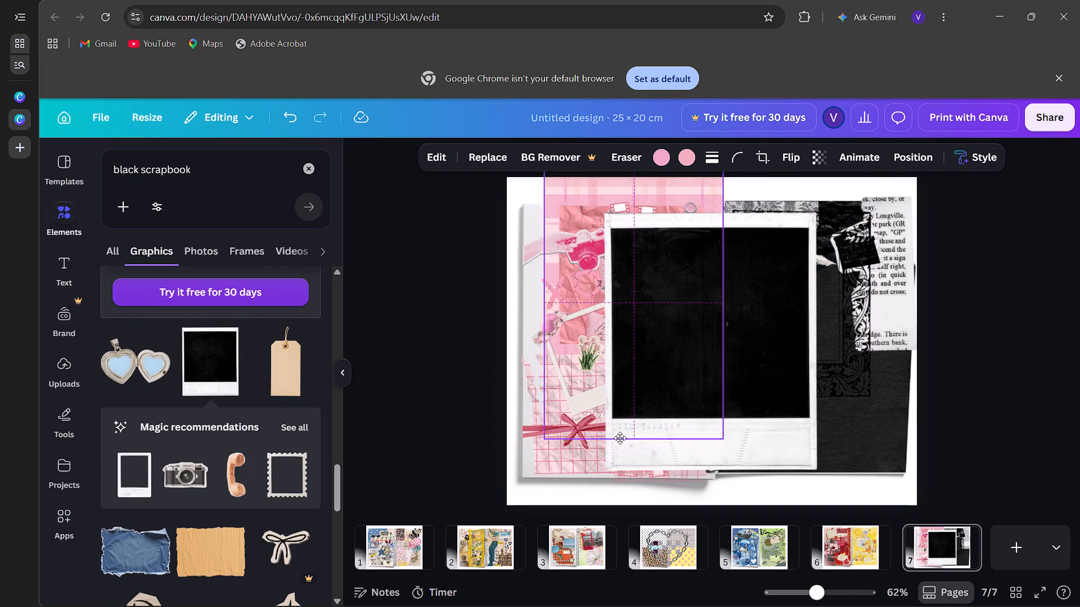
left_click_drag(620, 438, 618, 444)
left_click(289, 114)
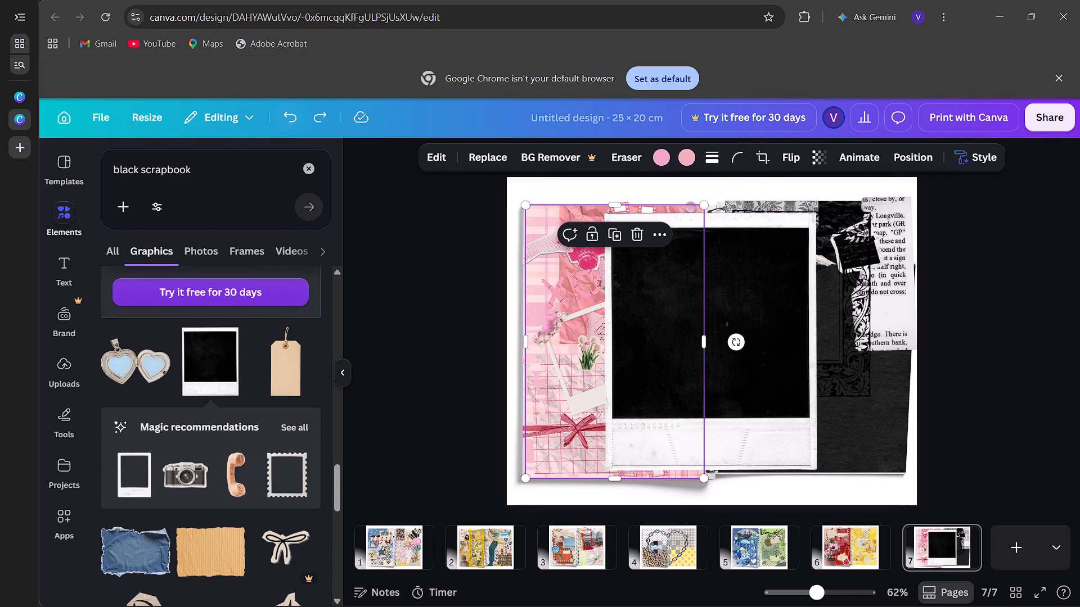
Shrink the black polaroid, place it over the lower edge of the newspaper scrap on the right page, and tilt it slightly clockwise.
left_click(777, 355)
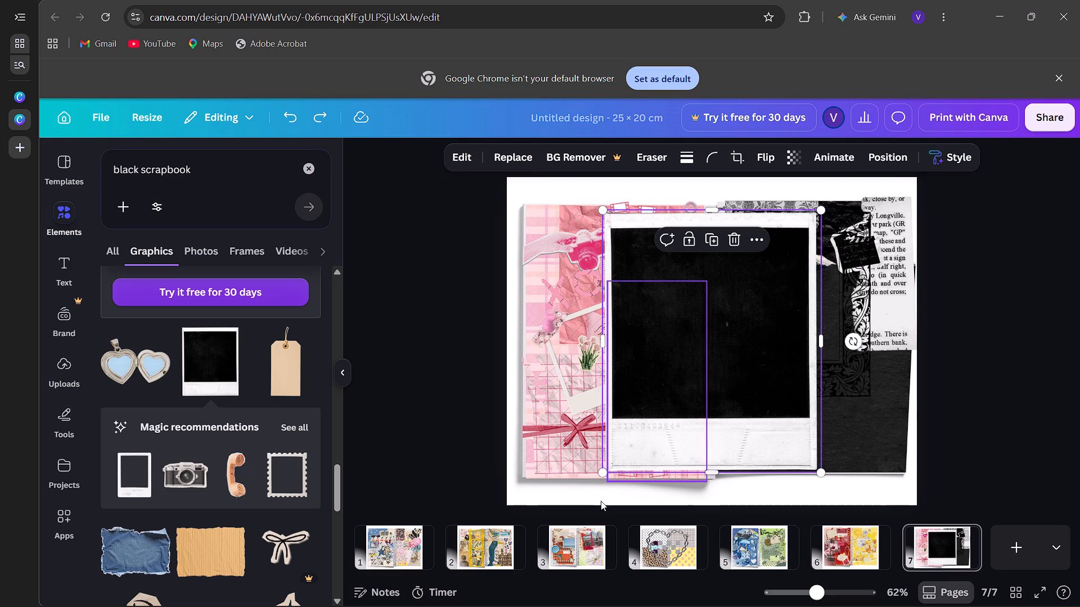
left_click_drag(602, 474, 752, 281)
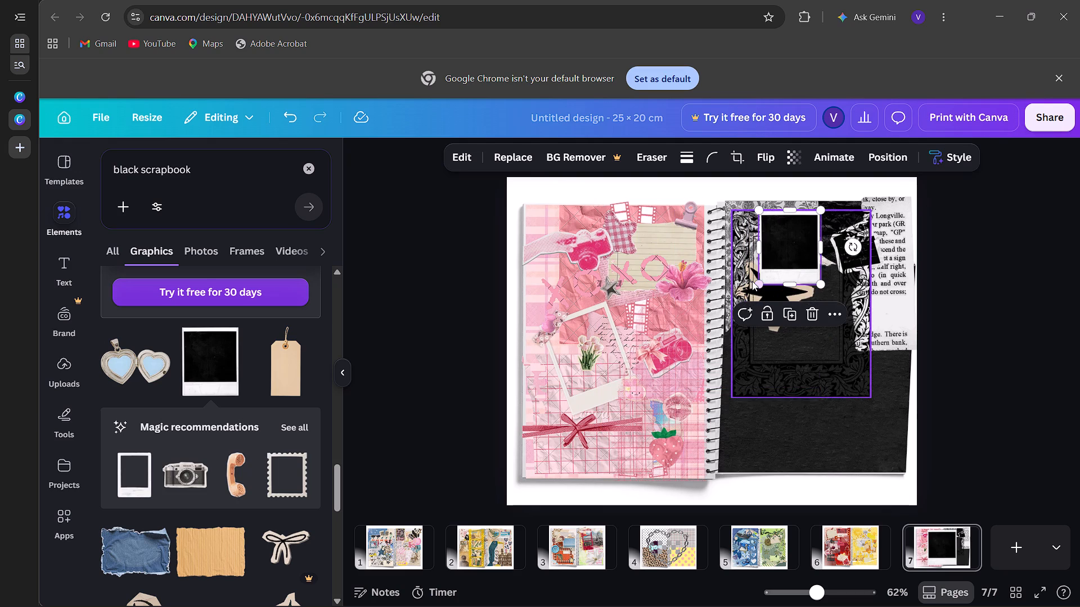
left_click_drag(777, 262, 848, 371)
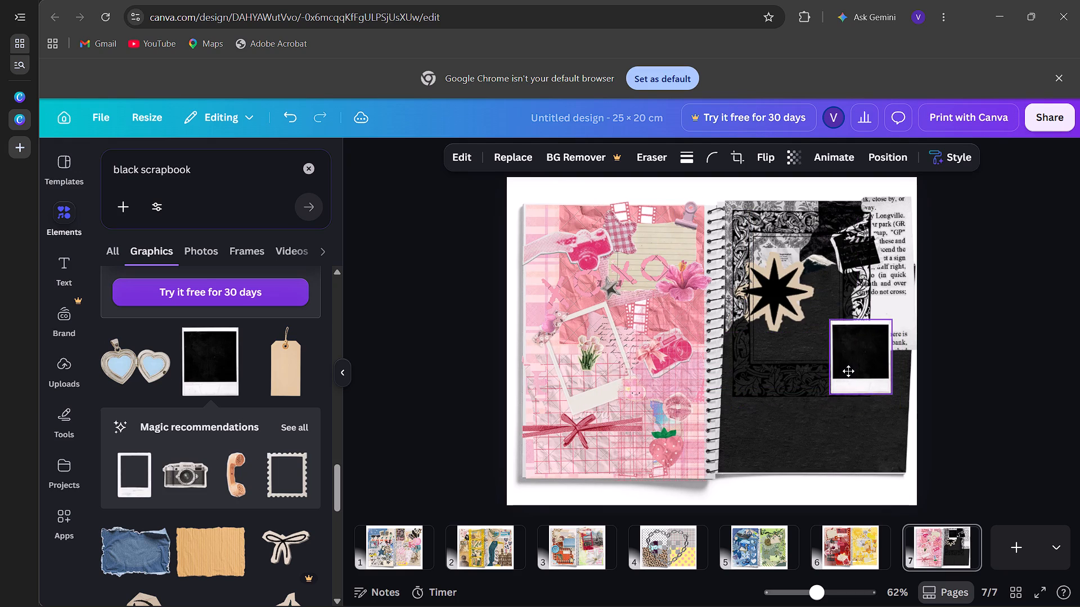
left_click_drag(848, 371, 848, 371)
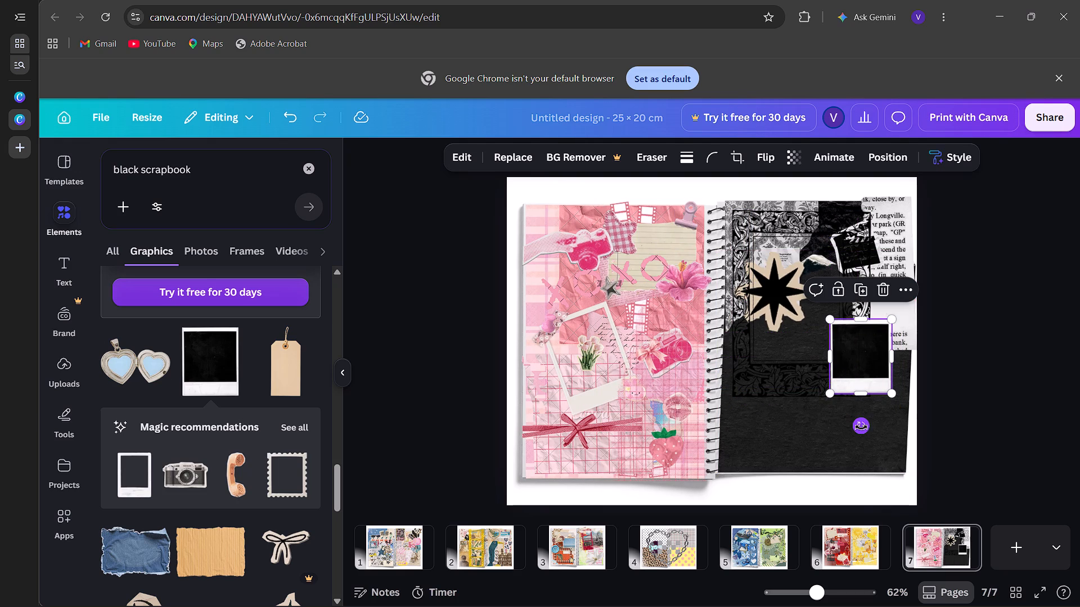
left_click_drag(861, 427, 840, 458)
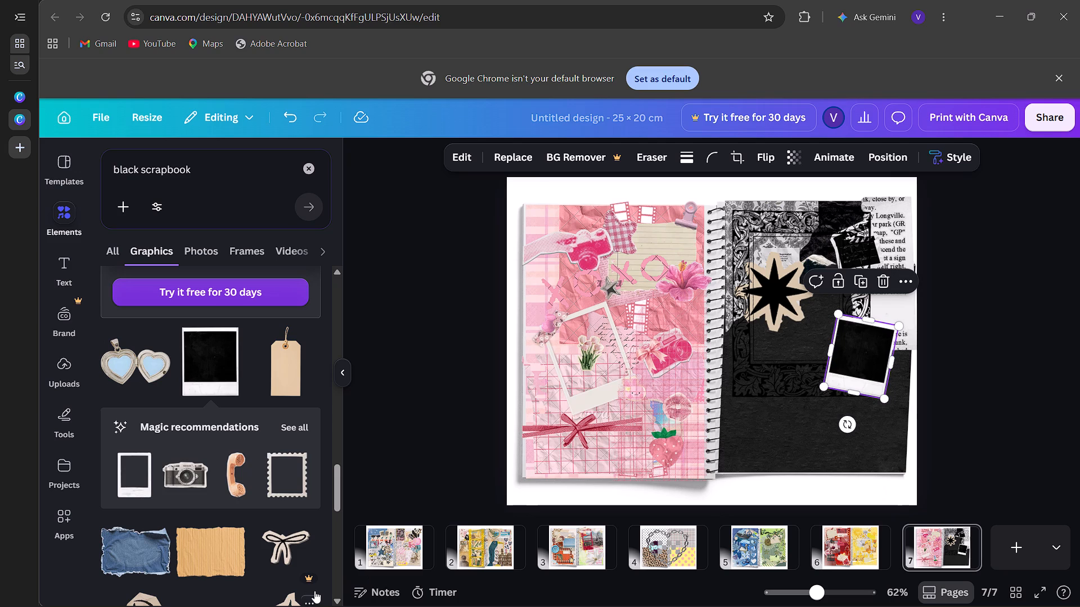
Add the black bow sticker with the beige outline, shrink it, and place it on the polaroid's top edge.
left_click(287, 542)
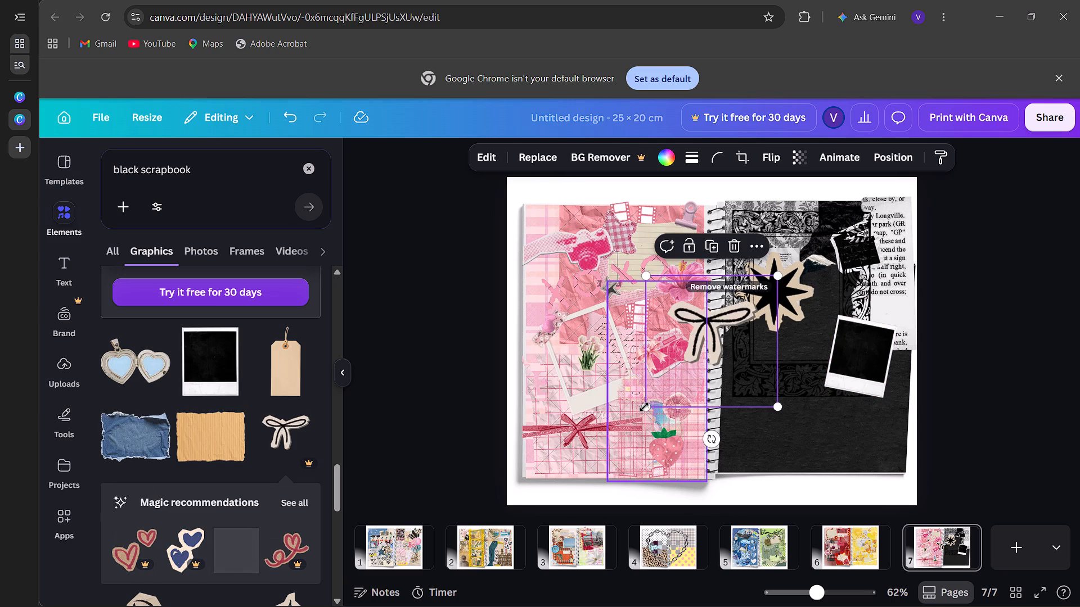
left_click_drag(645, 406, 701, 317)
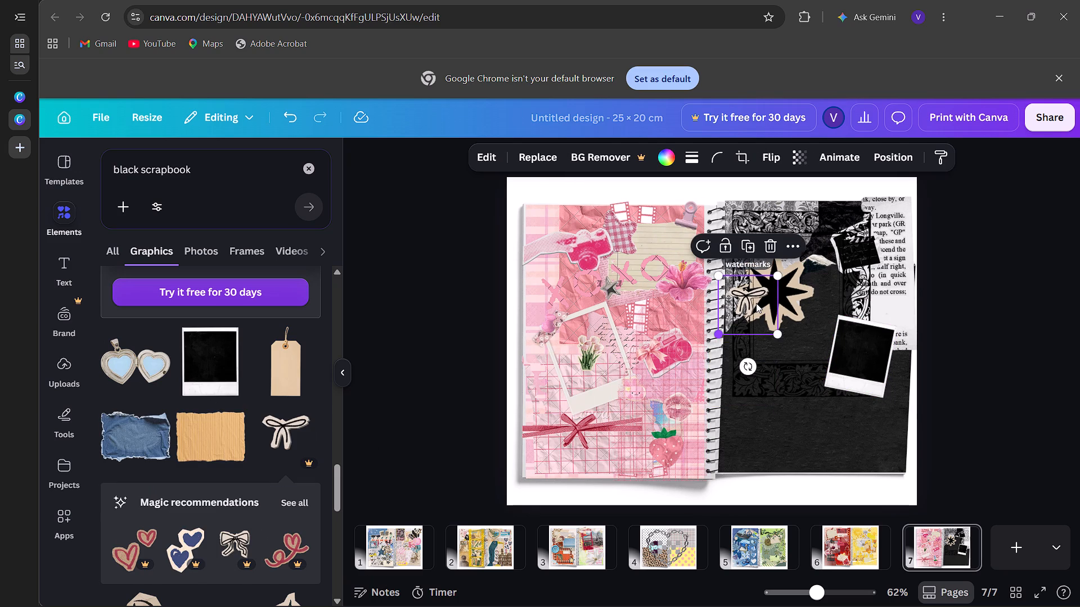
left_click_drag(756, 303, 853, 326)
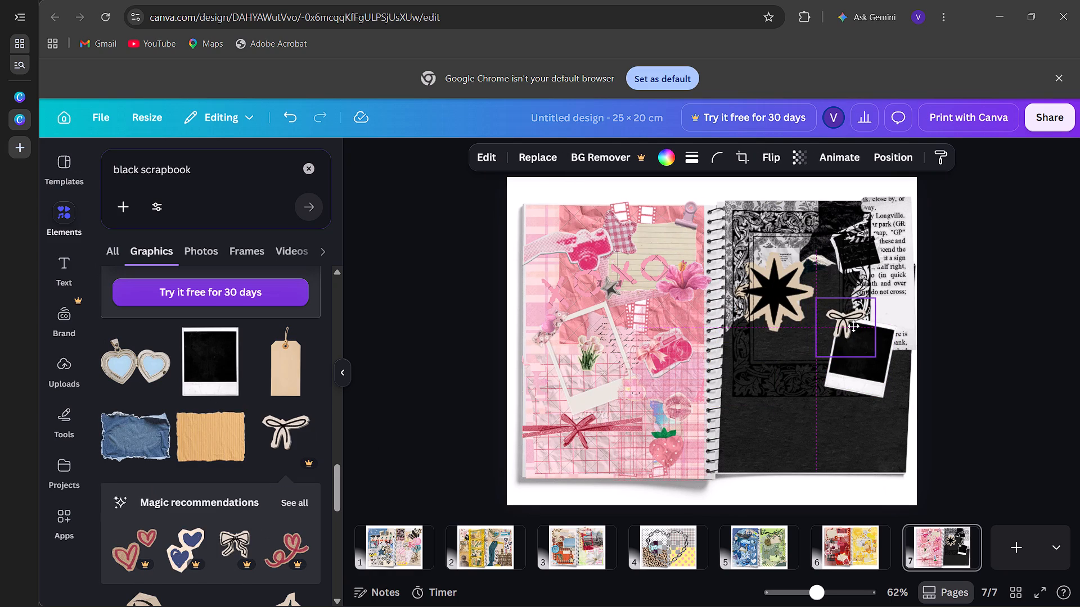
left_click_drag(853, 326, 875, 329)
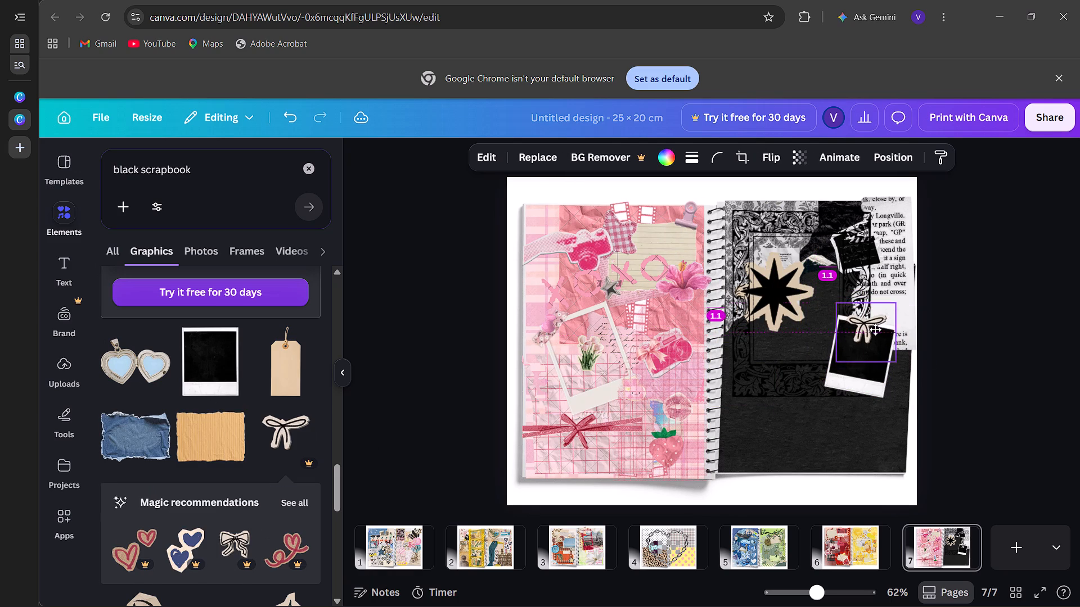
left_click_drag(875, 329, 876, 329)
Browse the black scrapbook graphics for another element to add to the right page's collage.
scroll(253, 437, "down", 3)
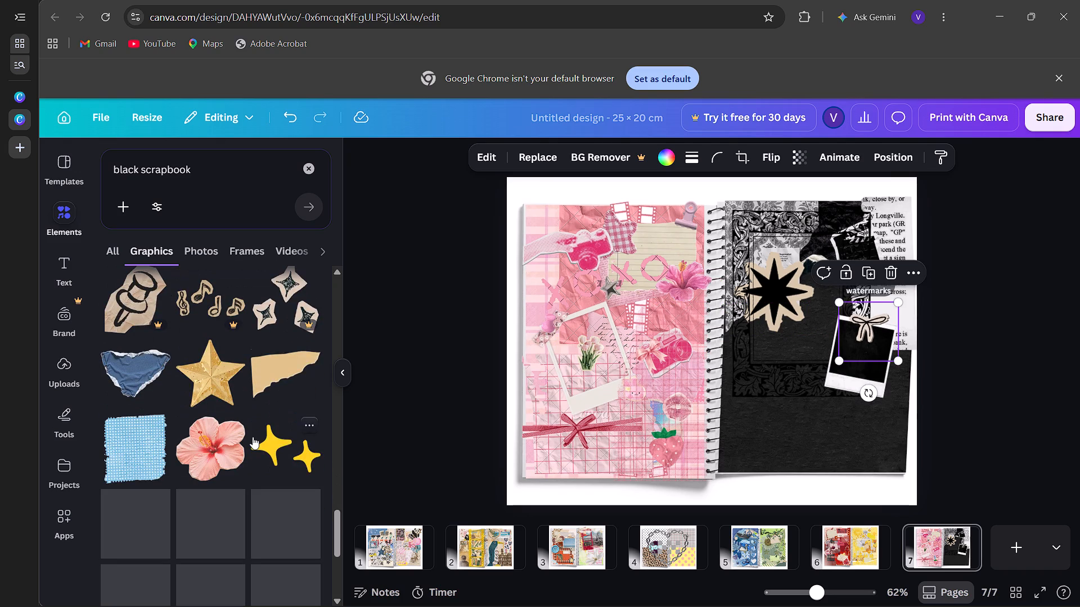
scroll(253, 437, "down", 2)
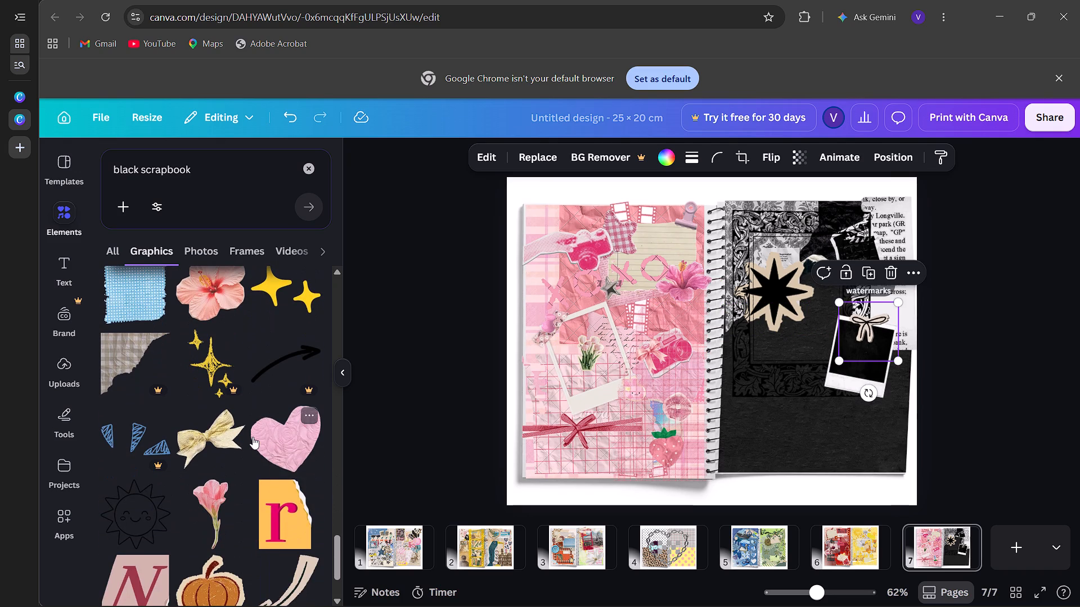
scroll(253, 437, "down", 3)
scroll(253, 437, "up", 4)
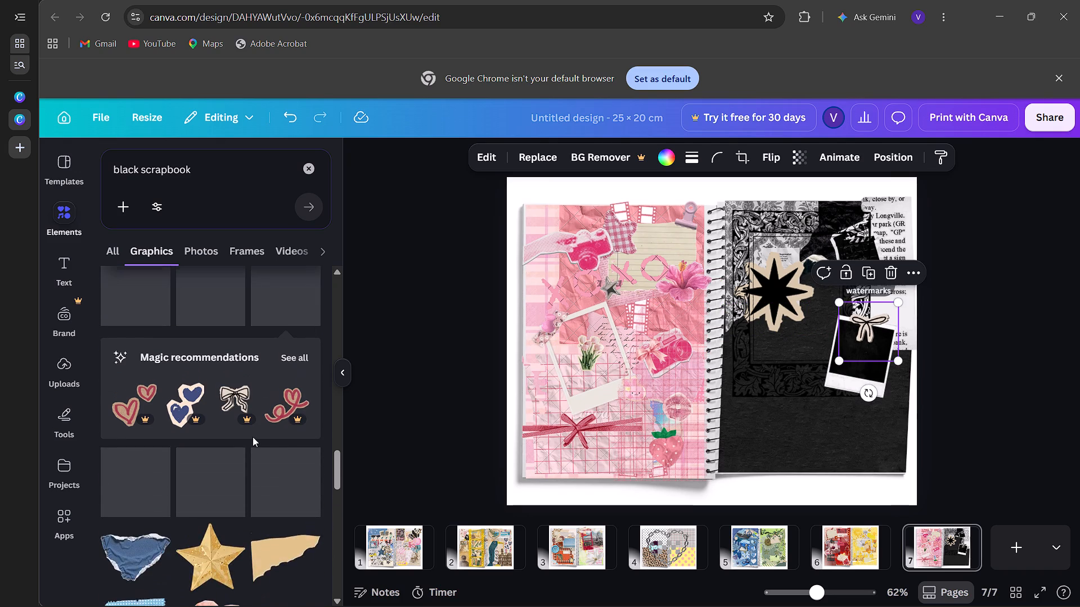
scroll(253, 437, "up", 6)
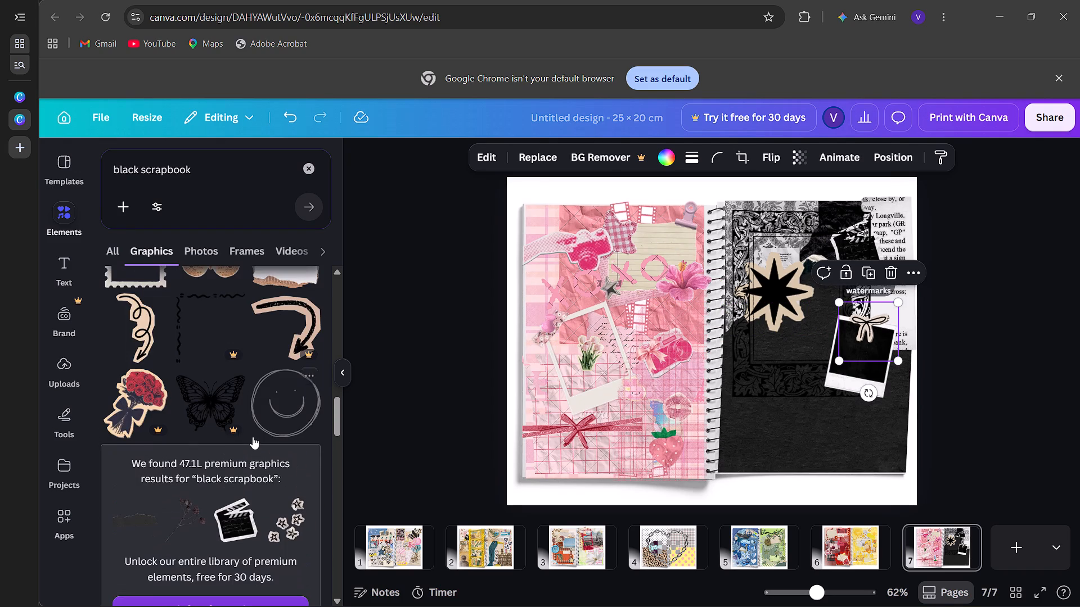
scroll(253, 437, "up", 2)
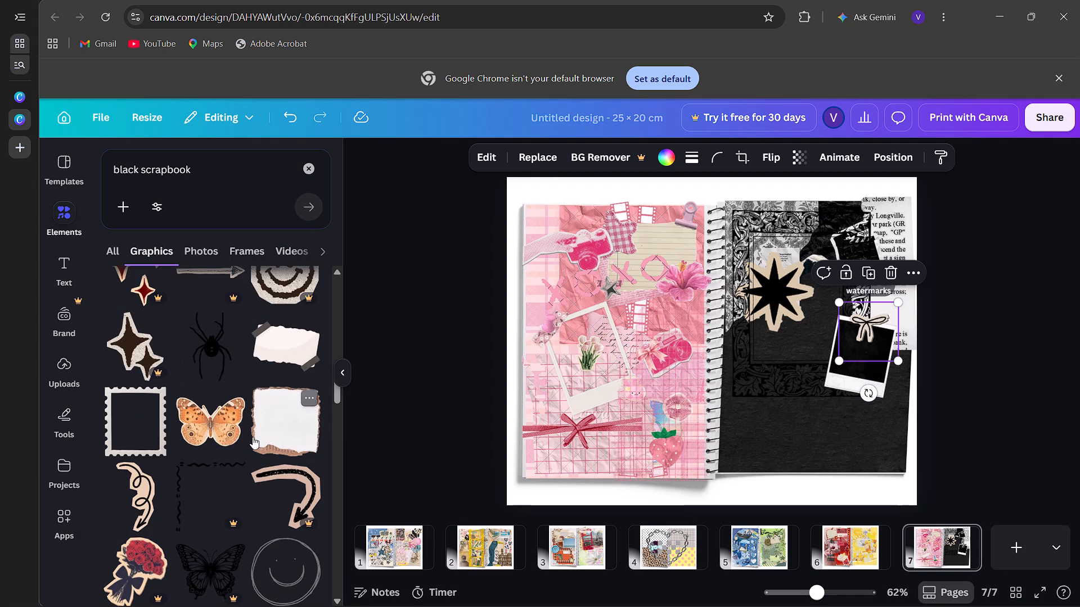
scroll(253, 437, "up", 1)
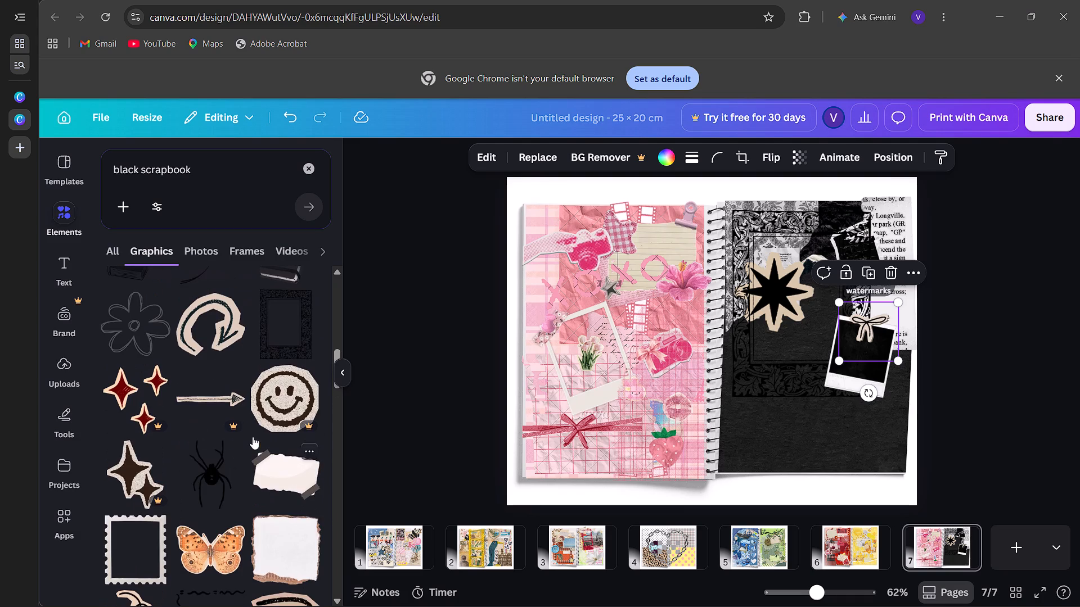
scroll(253, 437, "up", 3)
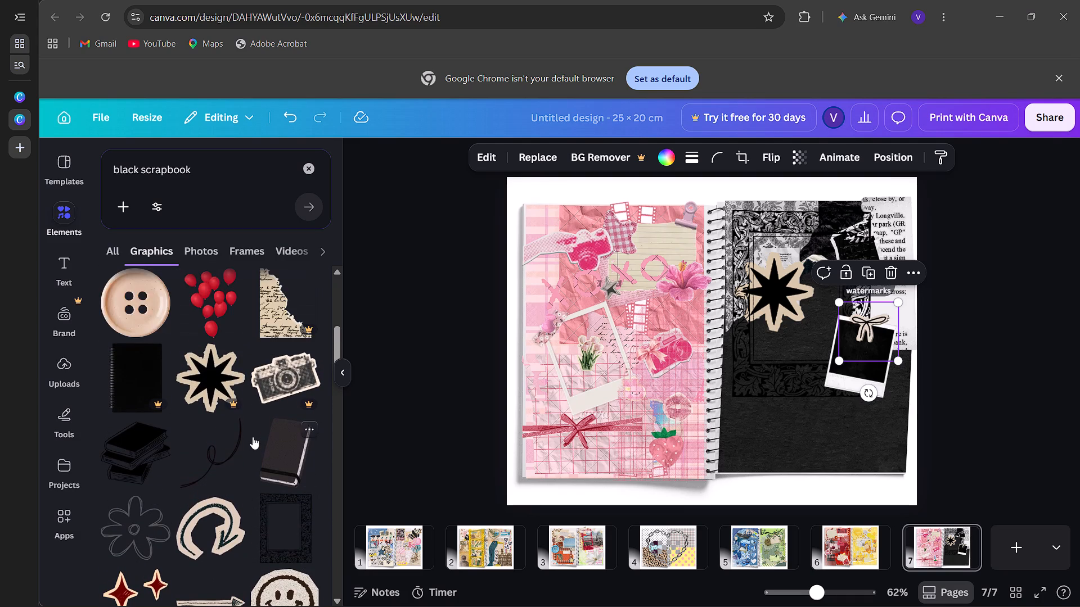
scroll(253, 437, "up", 2)
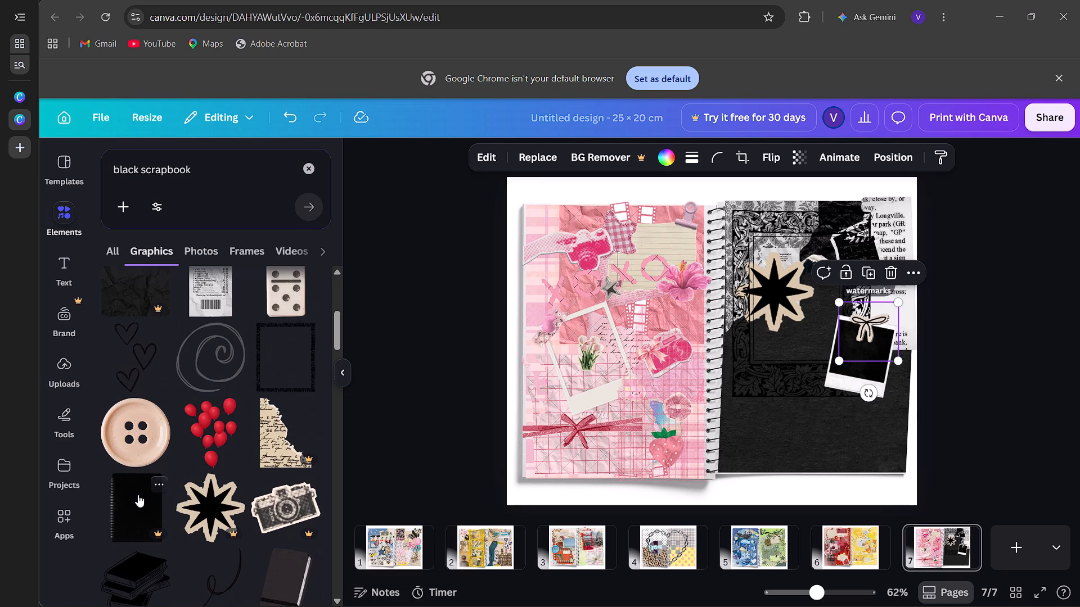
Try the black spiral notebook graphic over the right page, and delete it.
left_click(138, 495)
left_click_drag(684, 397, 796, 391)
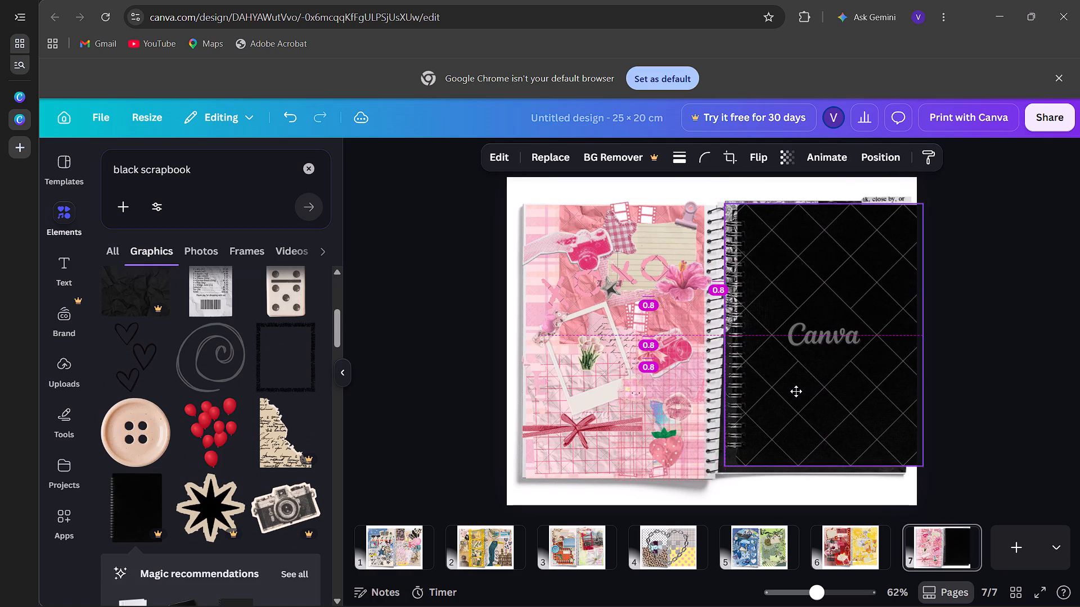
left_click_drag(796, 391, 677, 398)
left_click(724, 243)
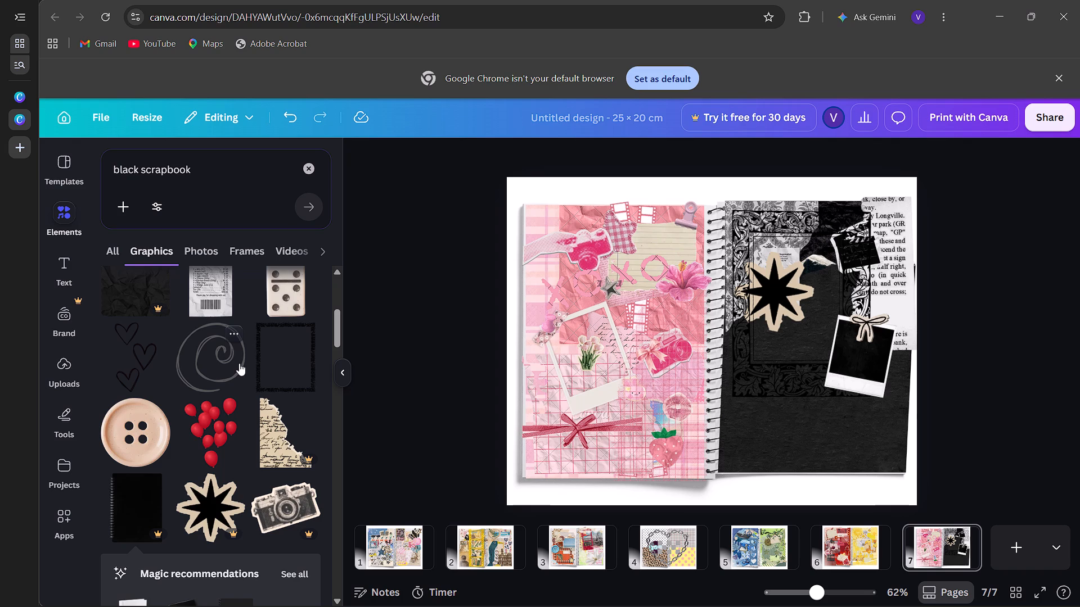
Add the torn beige handwritten paper scrap and place it in the lower-left corner of the right page.
left_click(286, 432)
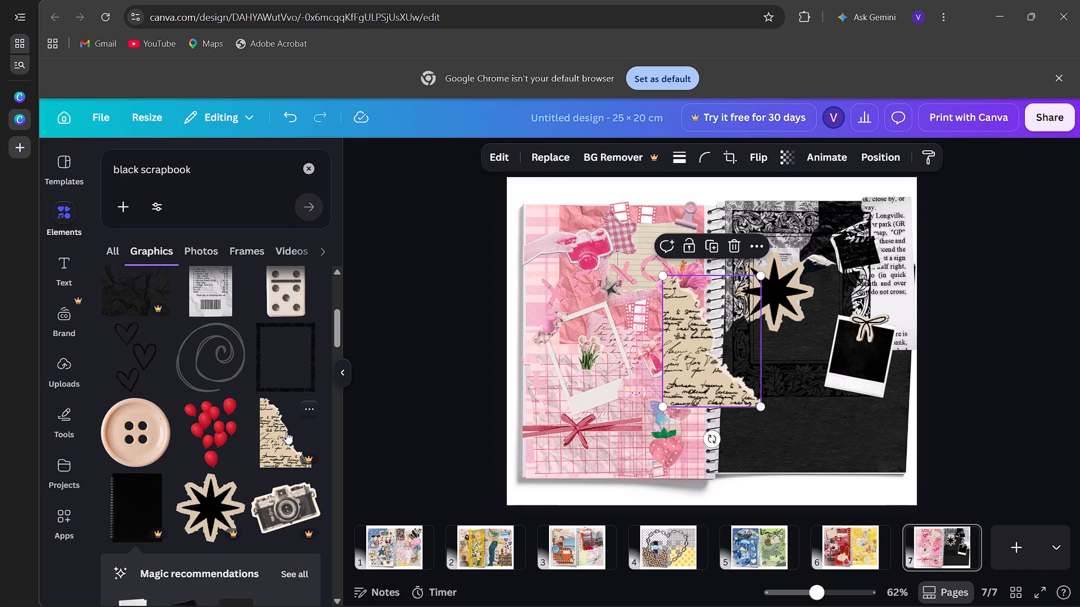
left_click_drag(683, 382, 745, 436)
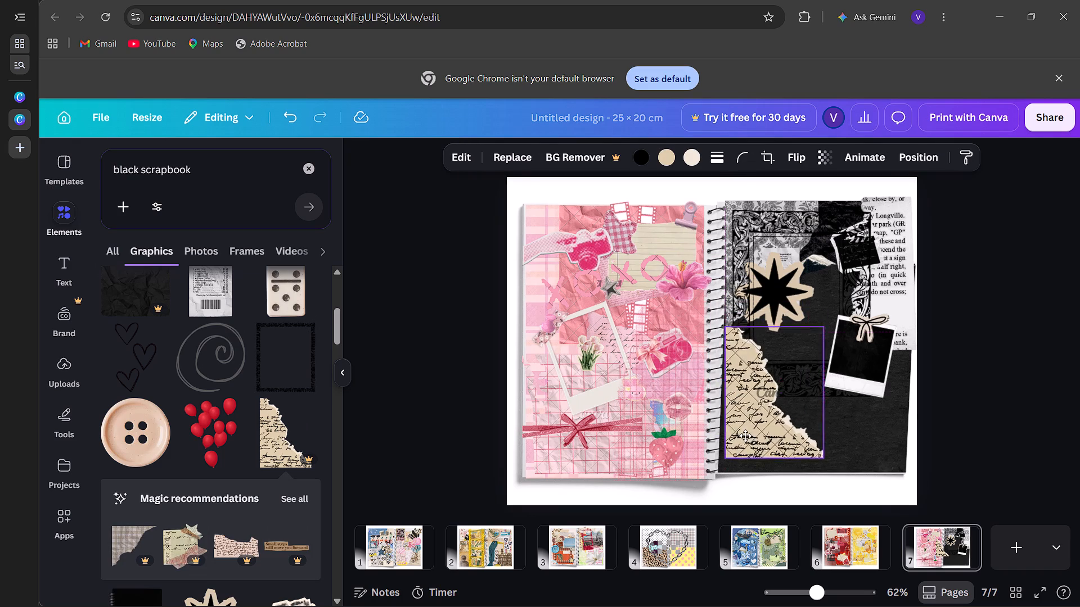
left_click_drag(745, 436, 741, 449)
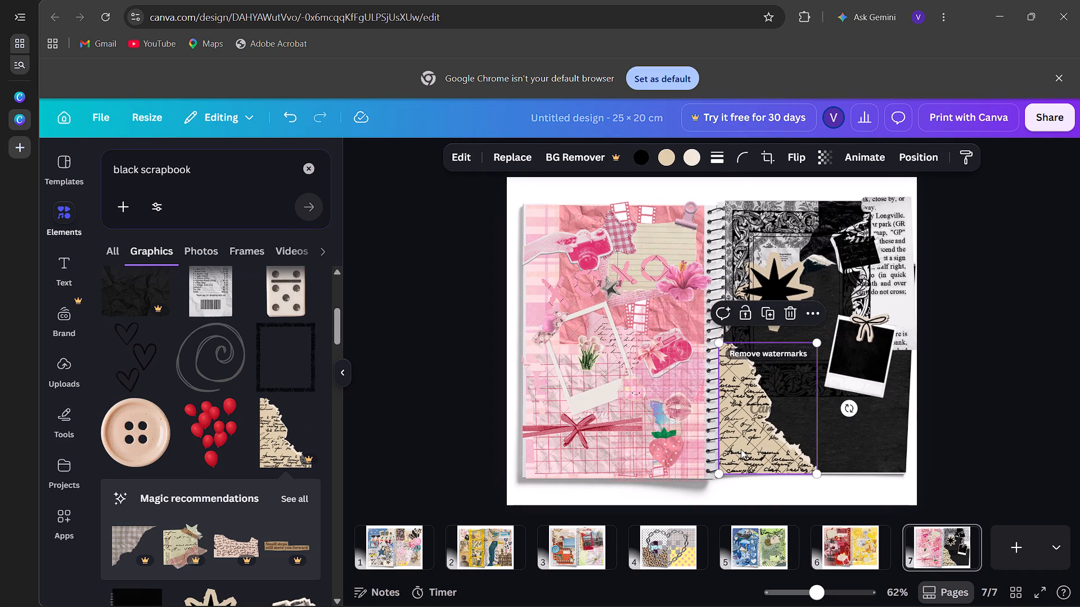
Add the ace of spades playing card and place it near the top of the right page, above the black star.
scroll(181, 457, "up", 4)
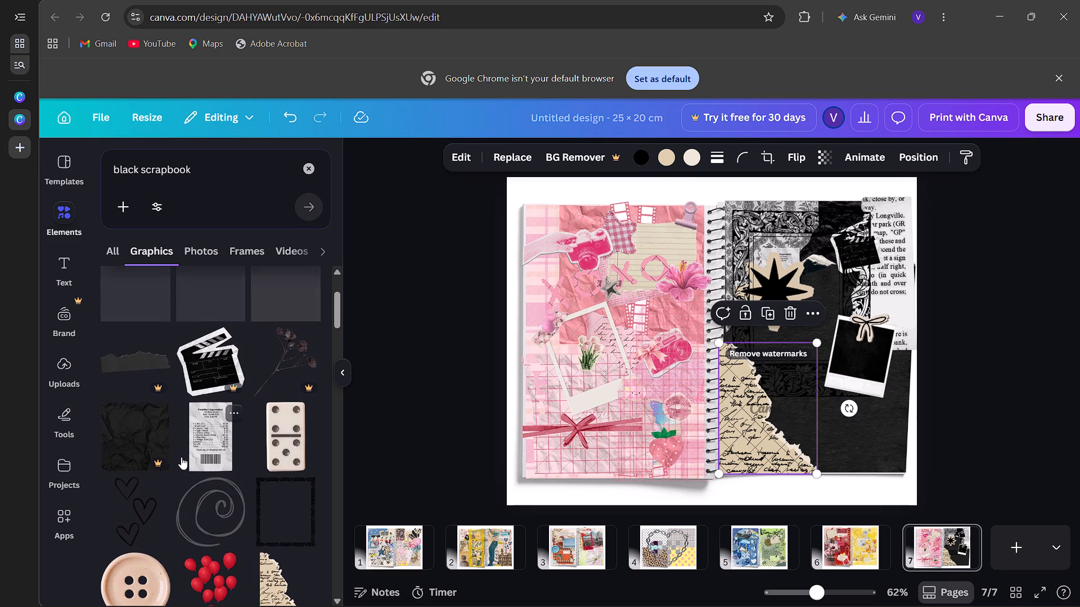
scroll(181, 457, "up", 1)
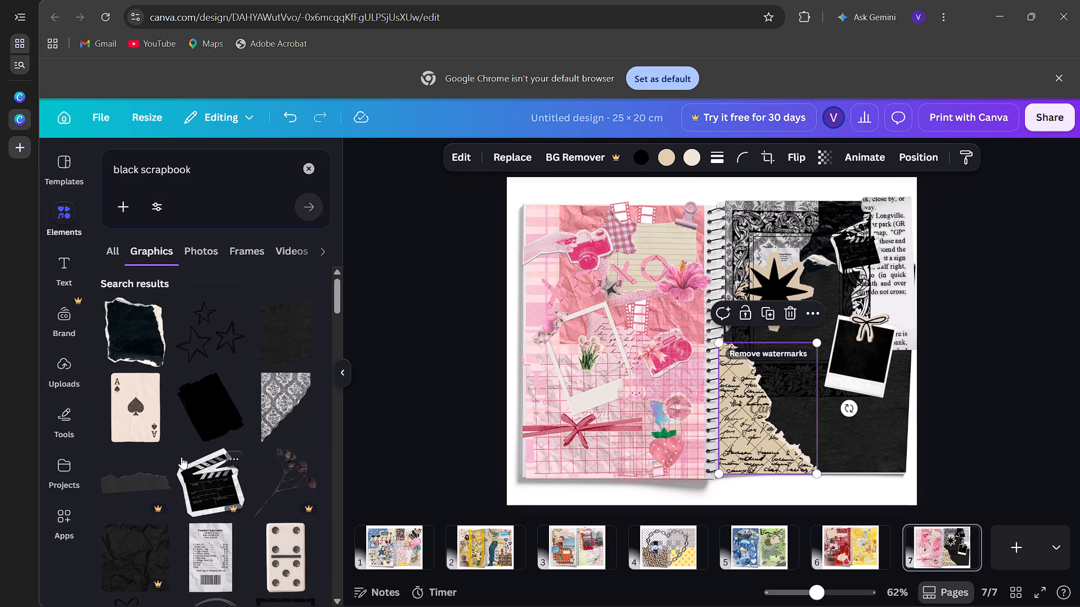
left_click(148, 423)
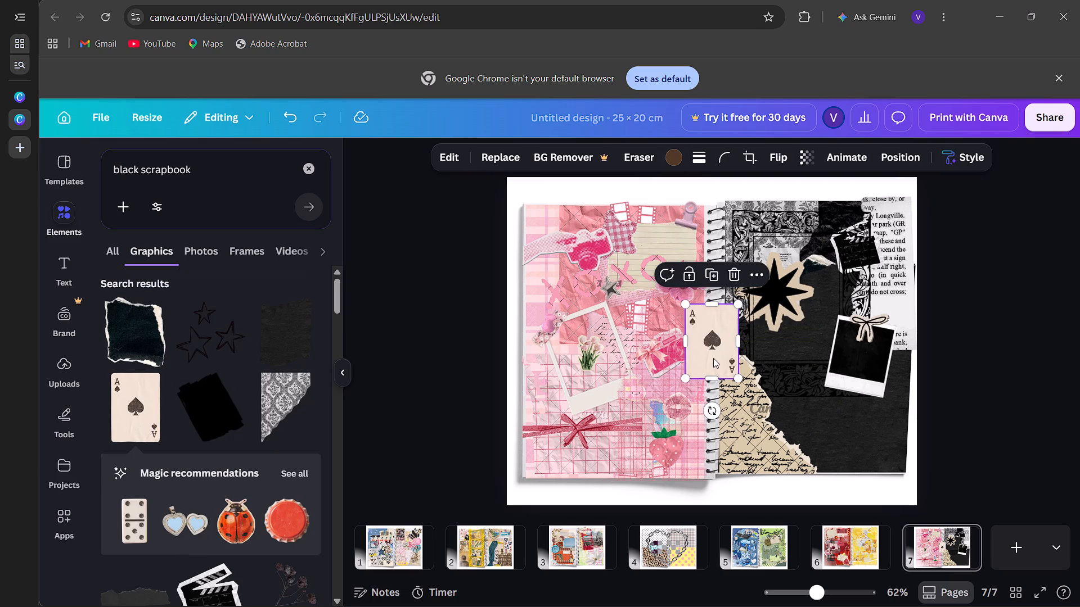
left_click_drag(713, 358, 754, 354)
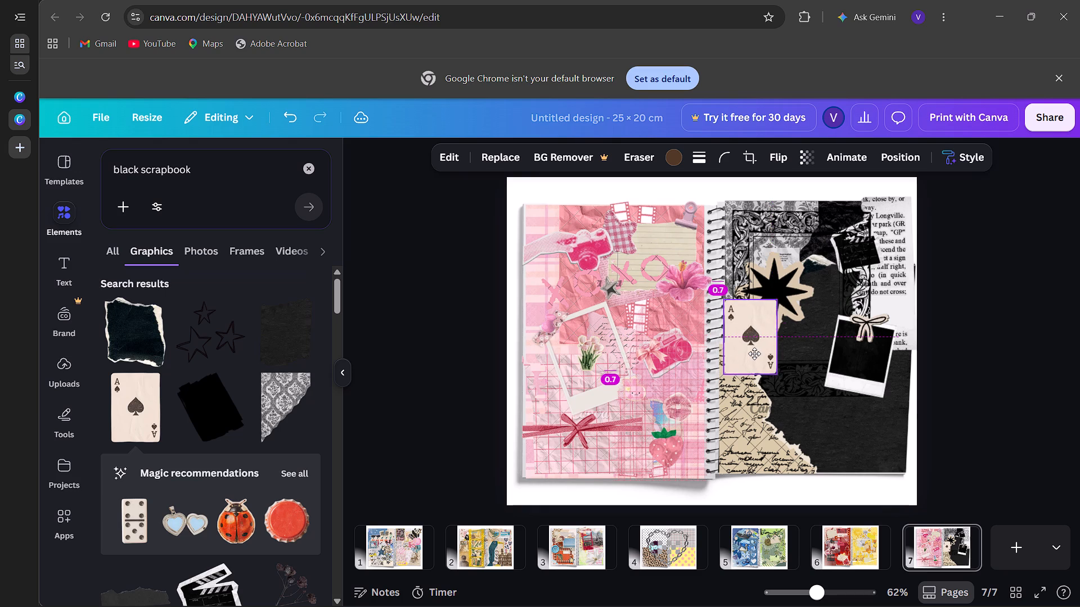
left_click_drag(754, 354, 799, 259)
Add the dark dried flower branch, shrink it to about 10.6 × 11.7 cm, and place it over the right page's lower half.
scroll(181, 459, "down", 1)
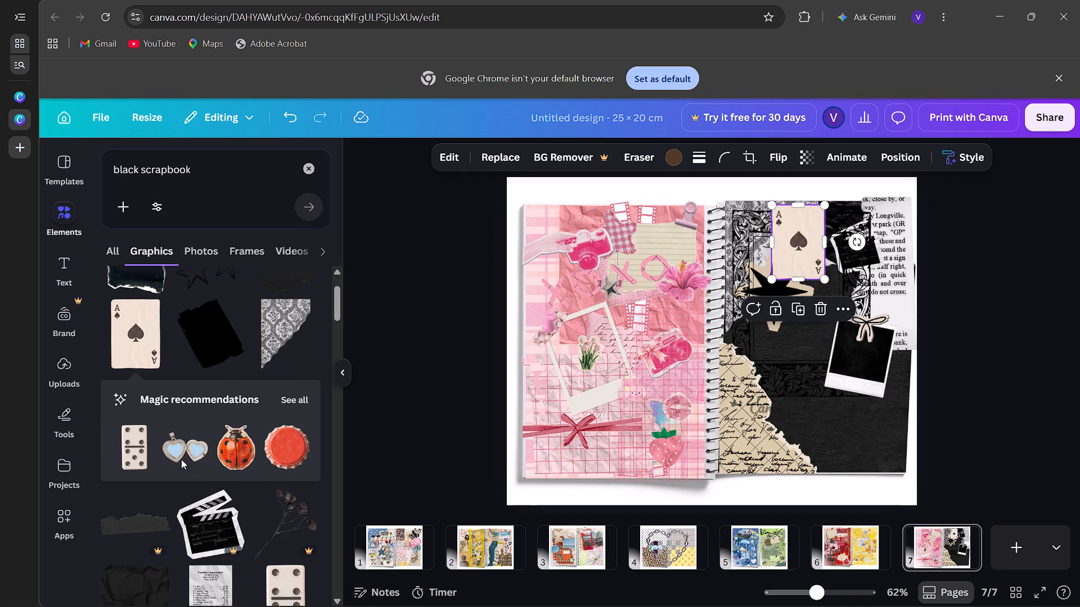
scroll(181, 459, "down", 1)
left_click(279, 435)
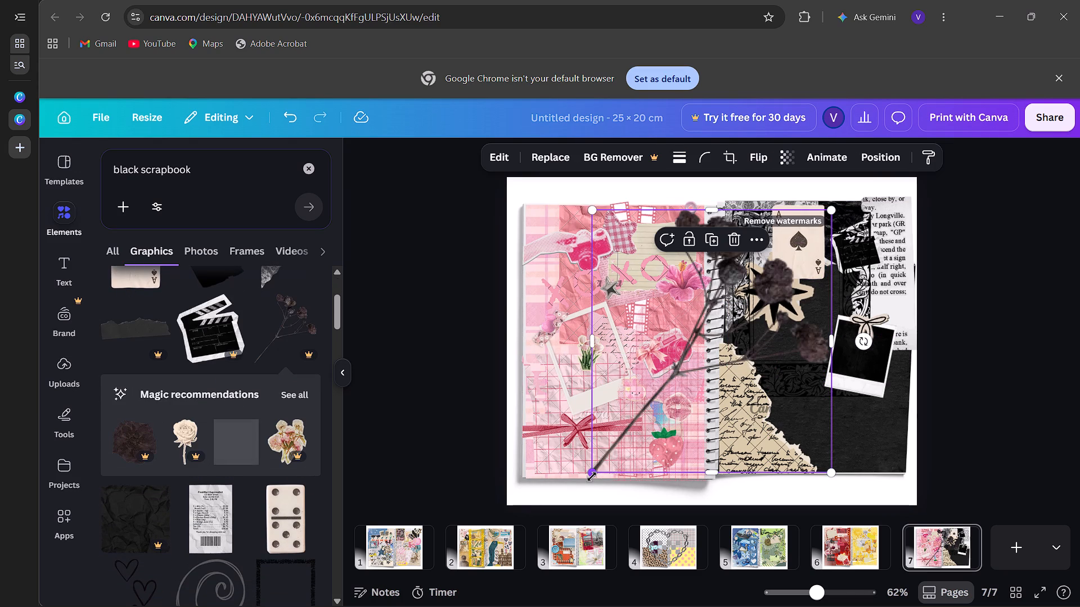
left_click_drag(592, 477, 670, 418)
left_click_drag(694, 320, 761, 392)
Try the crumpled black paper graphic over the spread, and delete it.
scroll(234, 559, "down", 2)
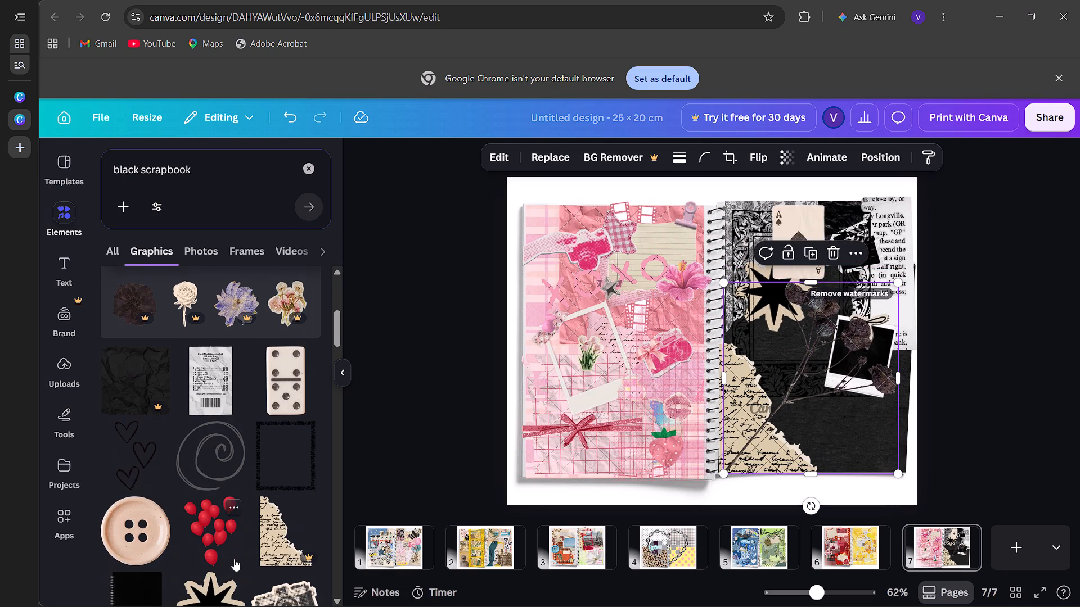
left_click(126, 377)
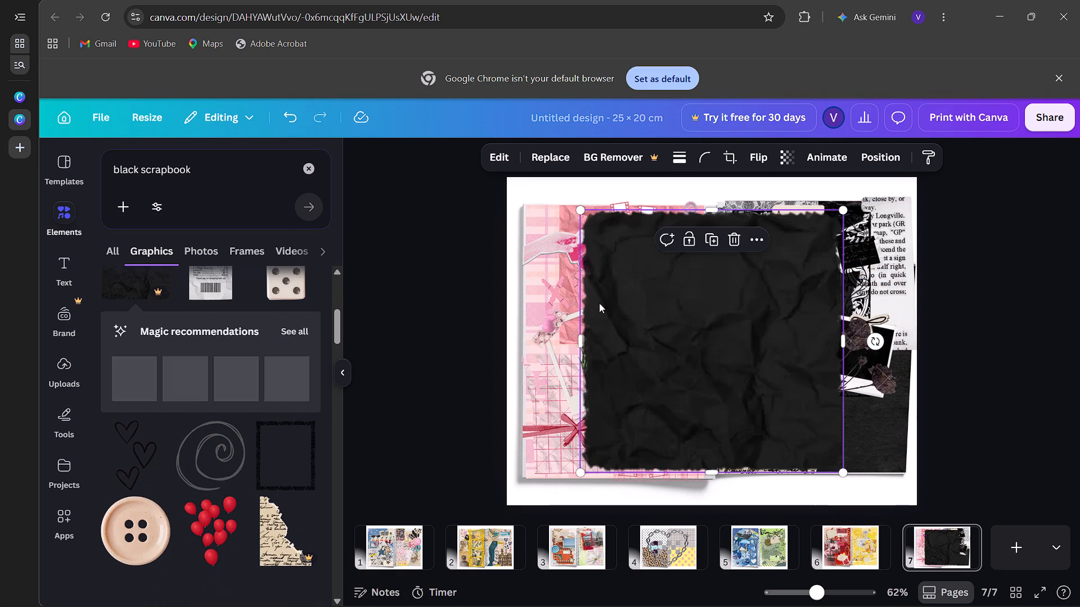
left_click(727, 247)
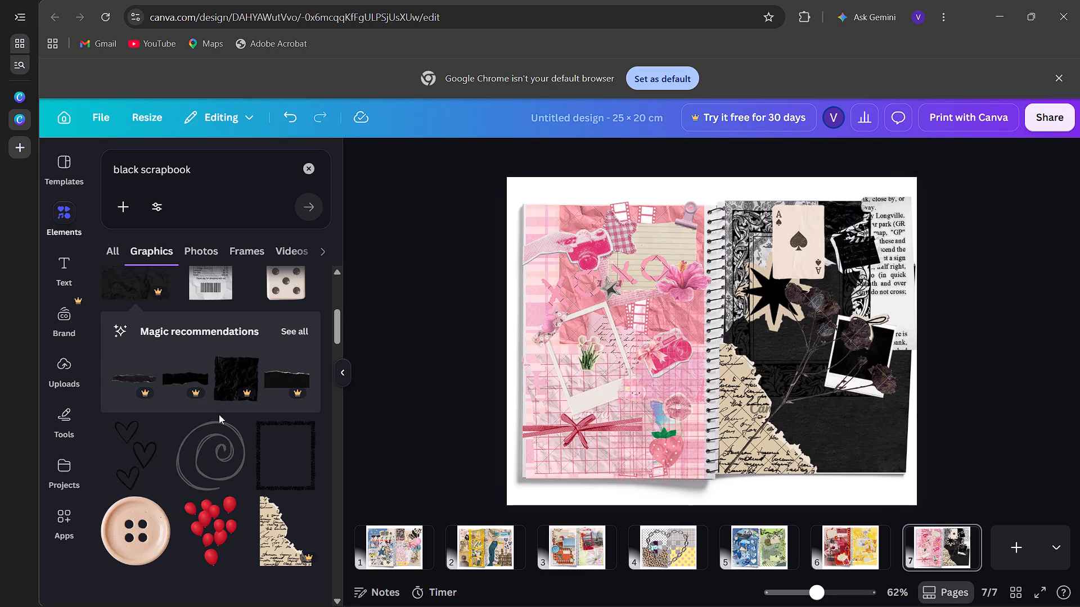
Look further through the black scrapbook graphics, and search the graphics for "only black scrapbook".
scroll(158, 461, "down", 2)
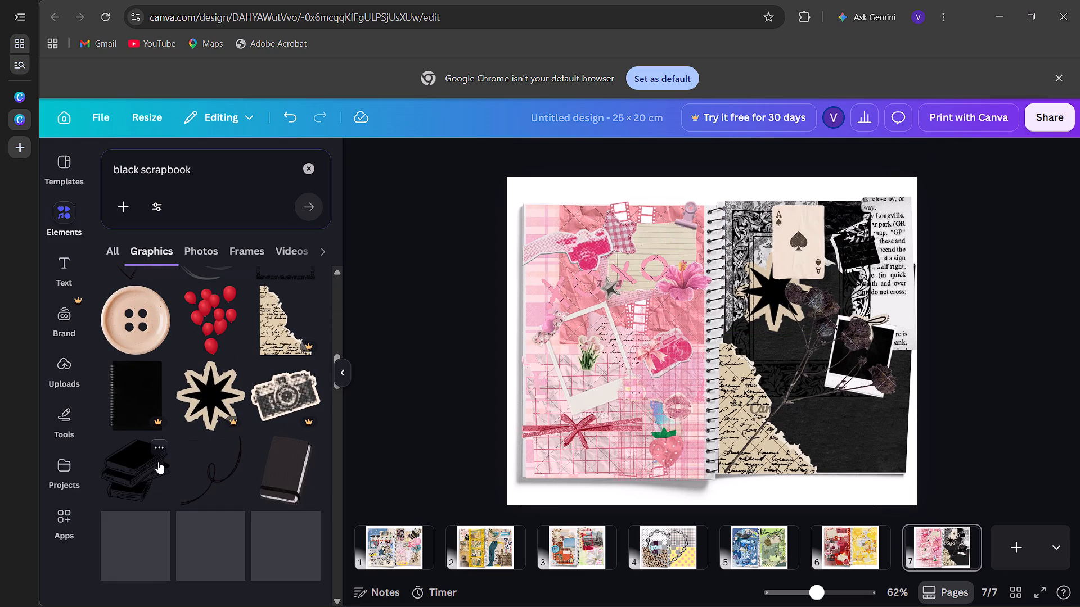
scroll(158, 461, "down", 5)
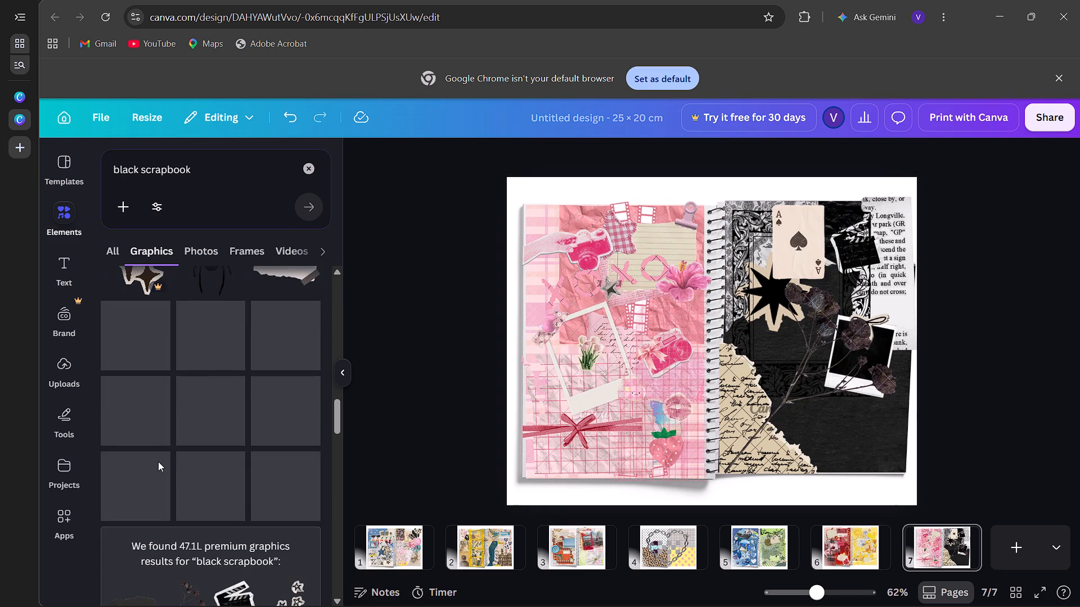
left_click(118, 169)
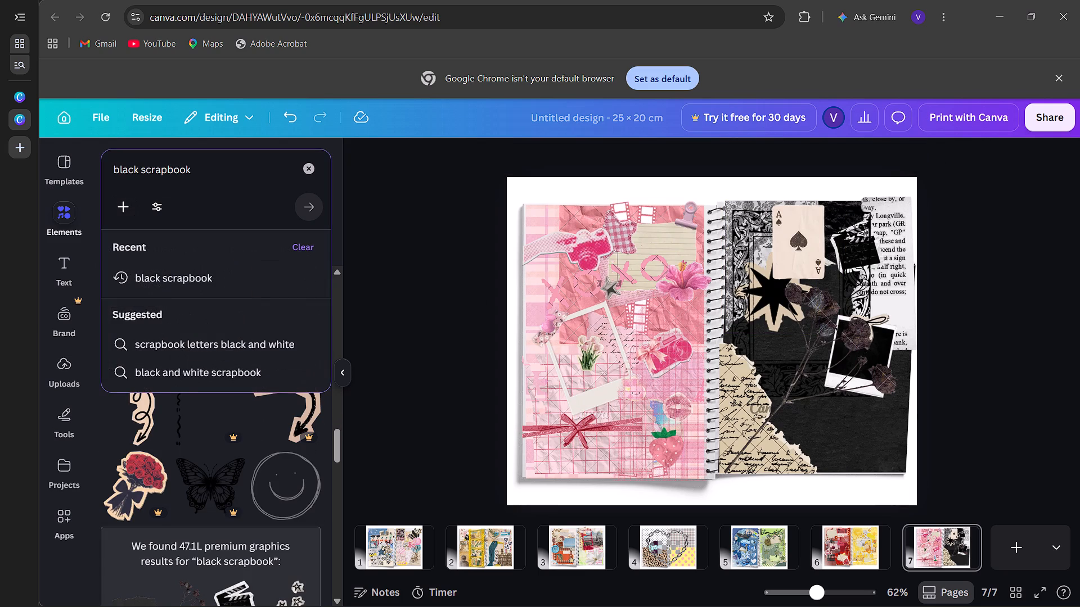
left_click(112, 168)
type("only")
key("space")
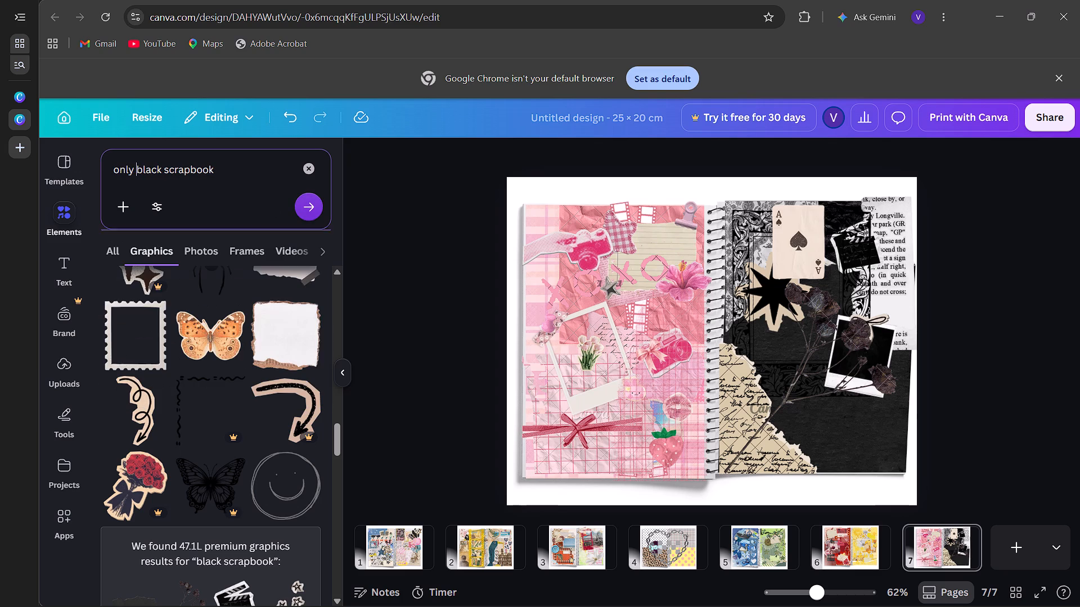
key("Return")
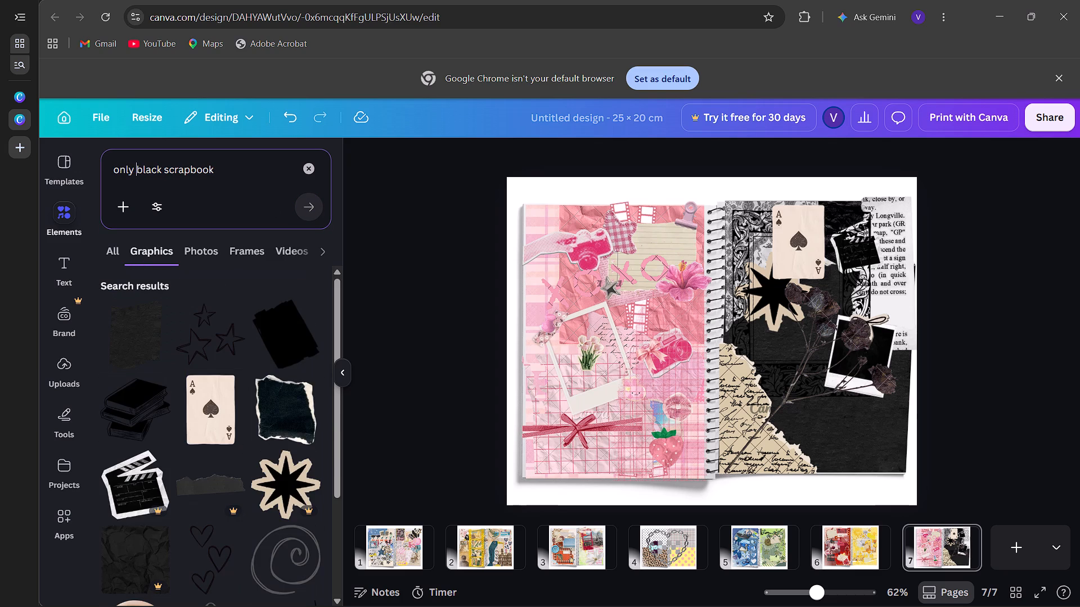
Add the black-and-white vintage camera sticker and place it on the right page at the top of the beige handwritten scrap.
scroll(155, 311, "down", 1)
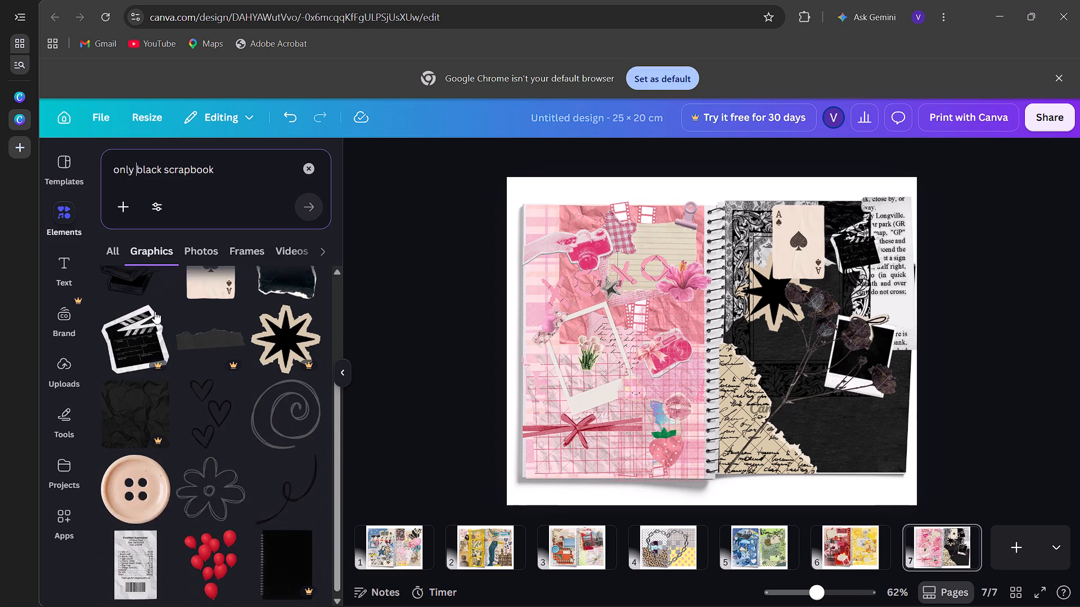
scroll(155, 311, "down", 6)
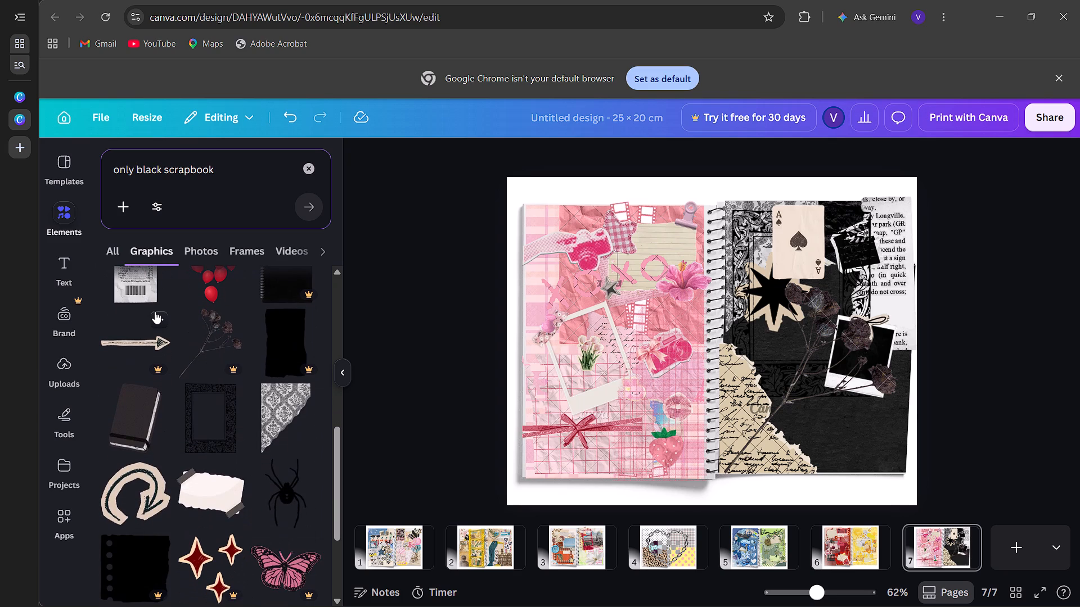
scroll(155, 311, "down", 1)
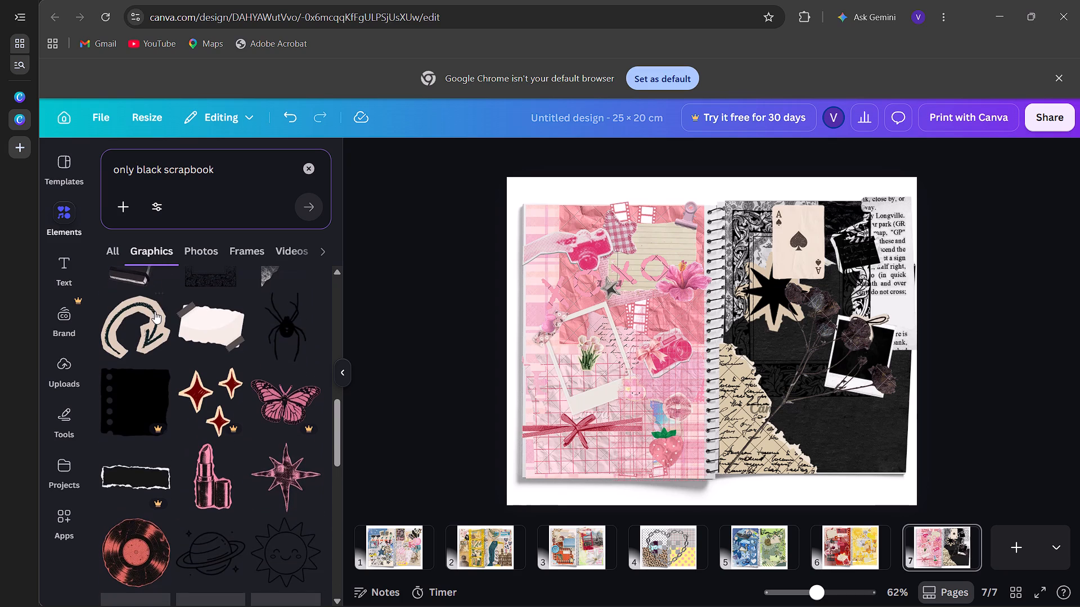
scroll(155, 311, "down", 4)
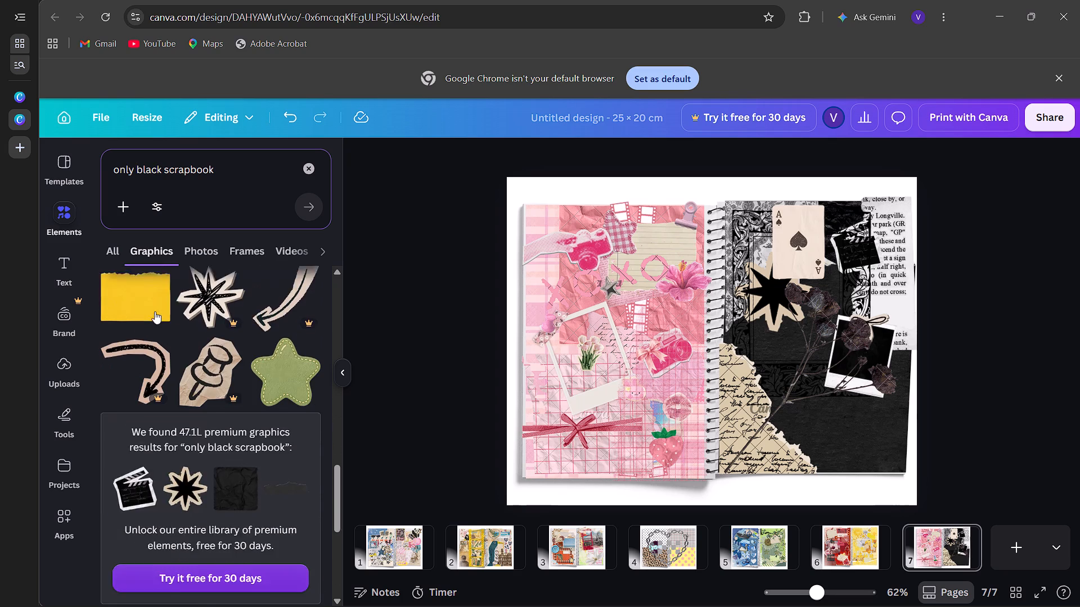
scroll(155, 311, "down", 3)
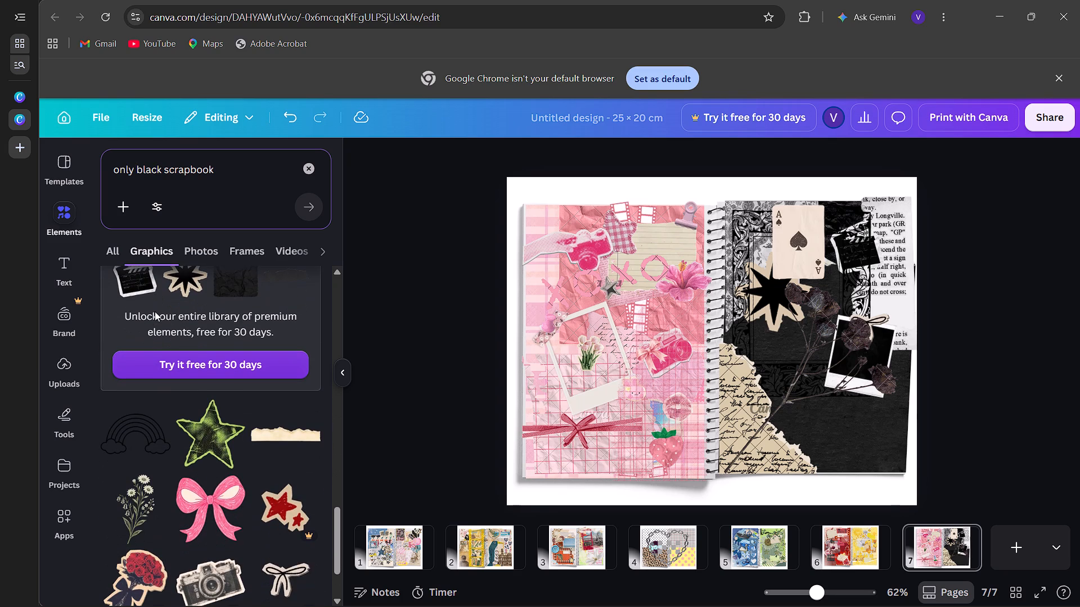
scroll(143, 464, "down", 3)
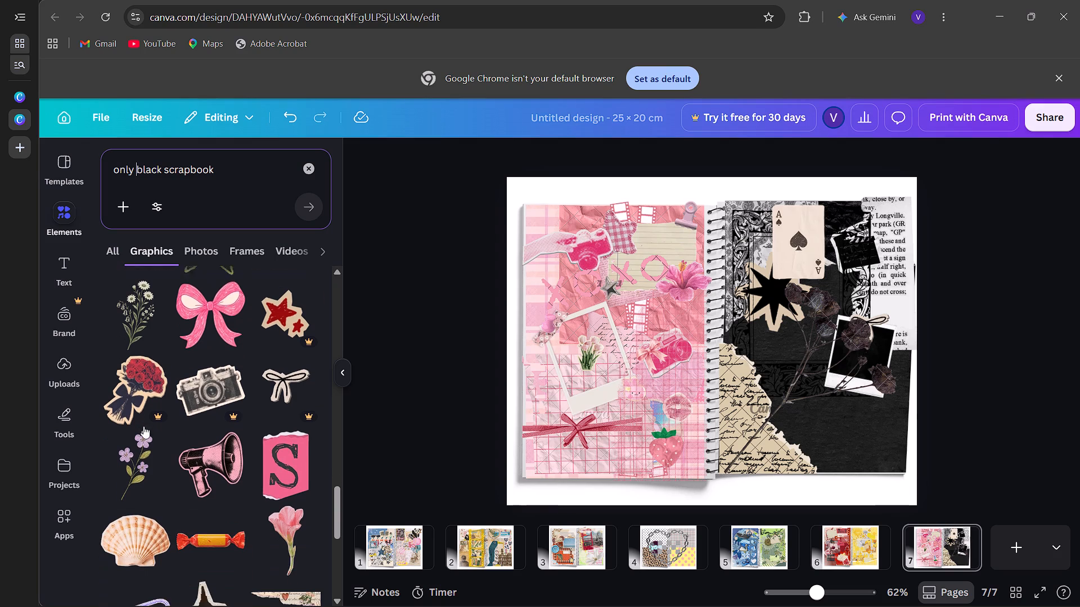
scroll(143, 426, "down", 1)
left_click(201, 362)
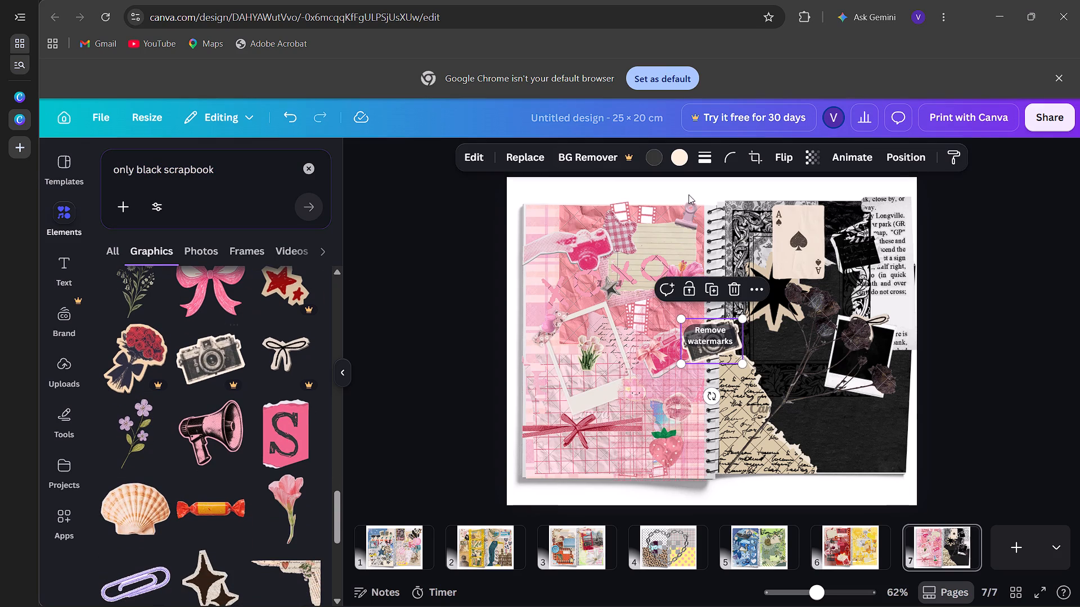
left_click_drag(703, 352, 741, 348)
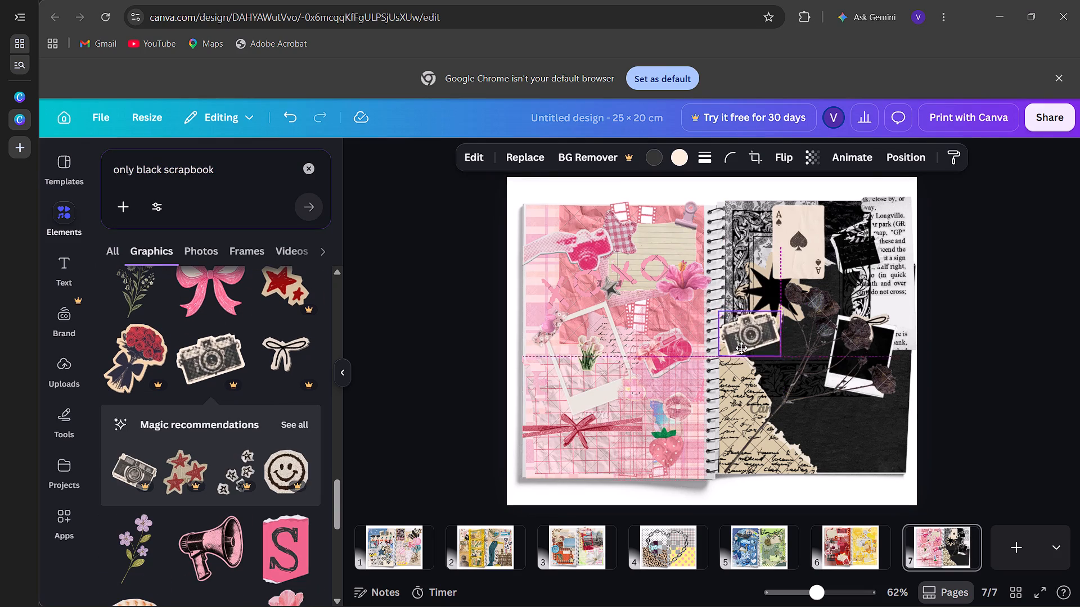
left_click_drag(741, 348, 742, 366)
Send the dried flower branch backward through the layers so it sits behind the polaroid and the newspaper scrap.
left_click(835, 397)
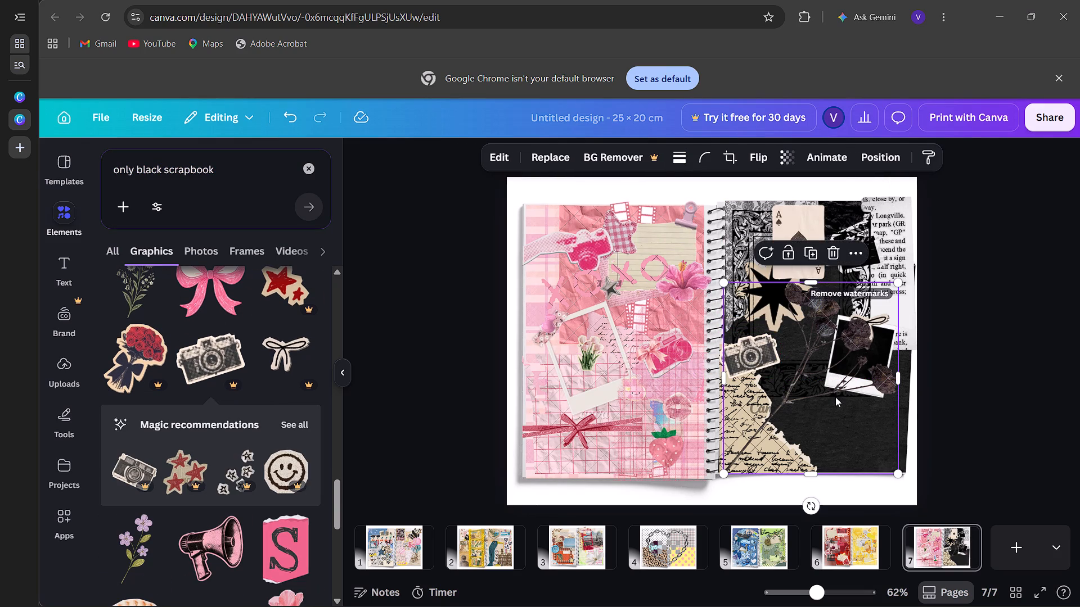
left_click(874, 158)
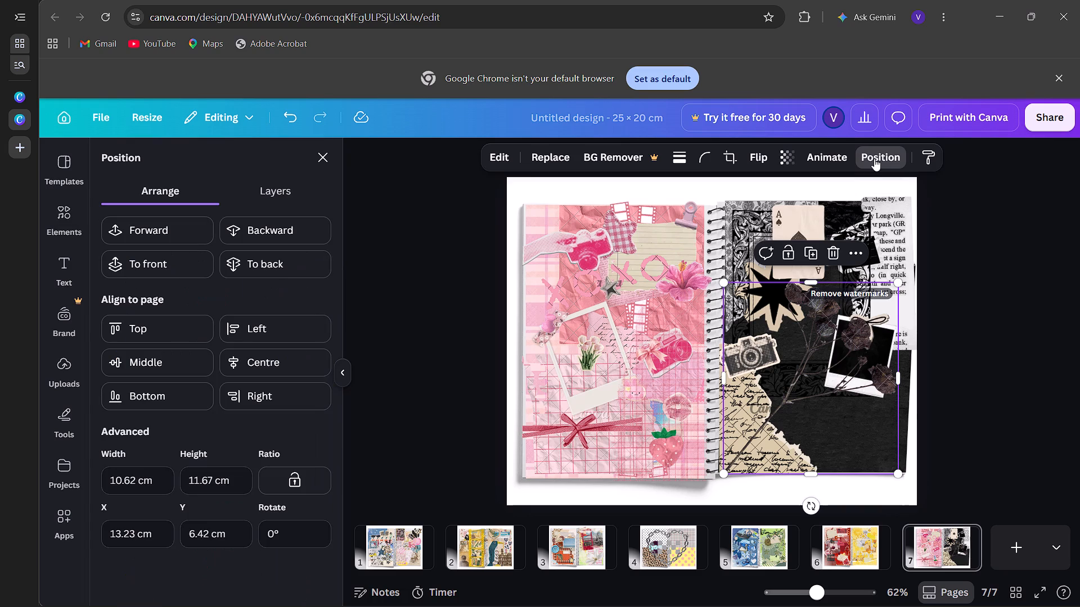
left_click(260, 226)
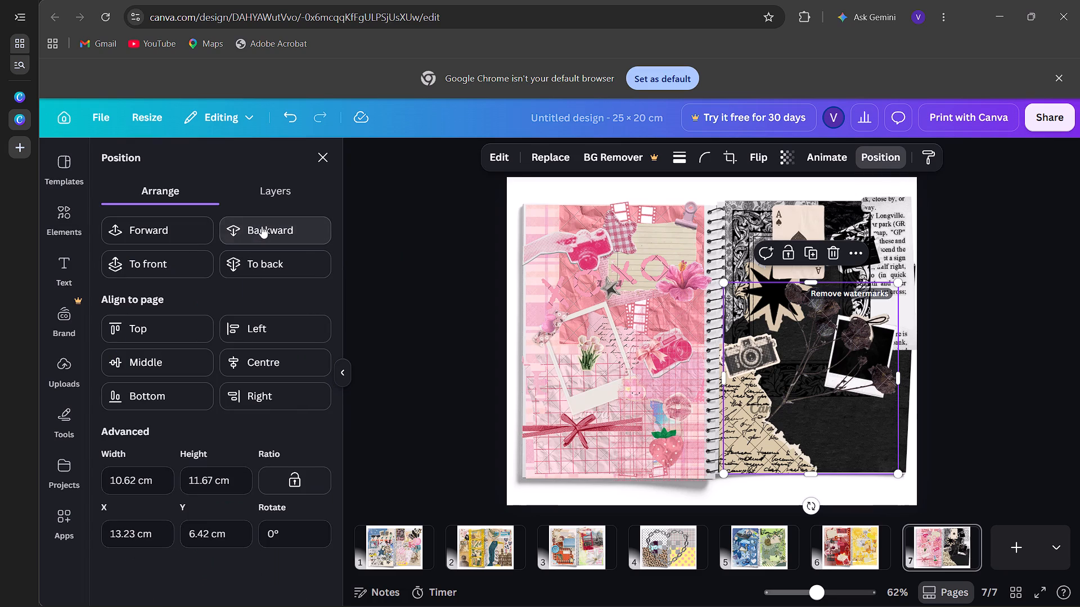
left_click(262, 226)
left_click(262, 226)
double_click(262, 226)
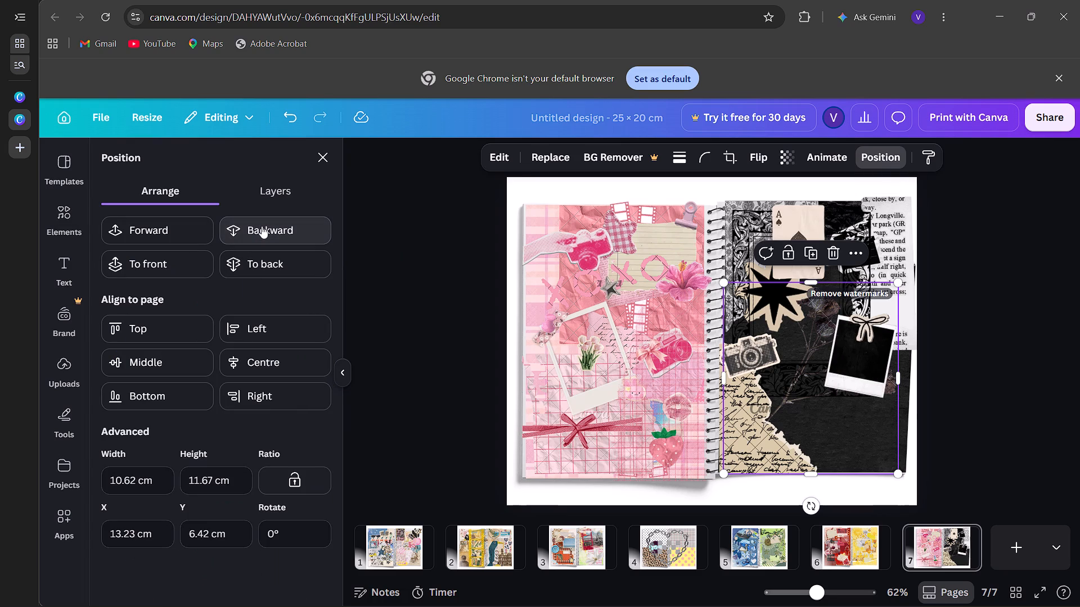
left_click(262, 226)
left_click(262, 226)
left_click(262, 226)
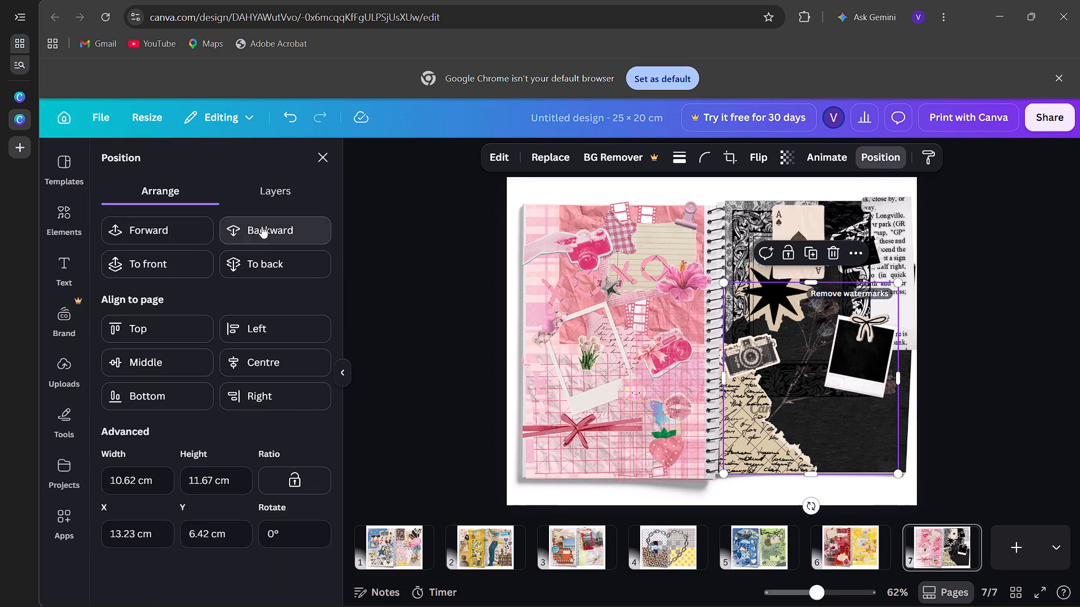
left_click(262, 226)
left_click(185, 229)
Move the receipt's layer down to just below the damask paper piece in the layer order.
left_click(294, 190)
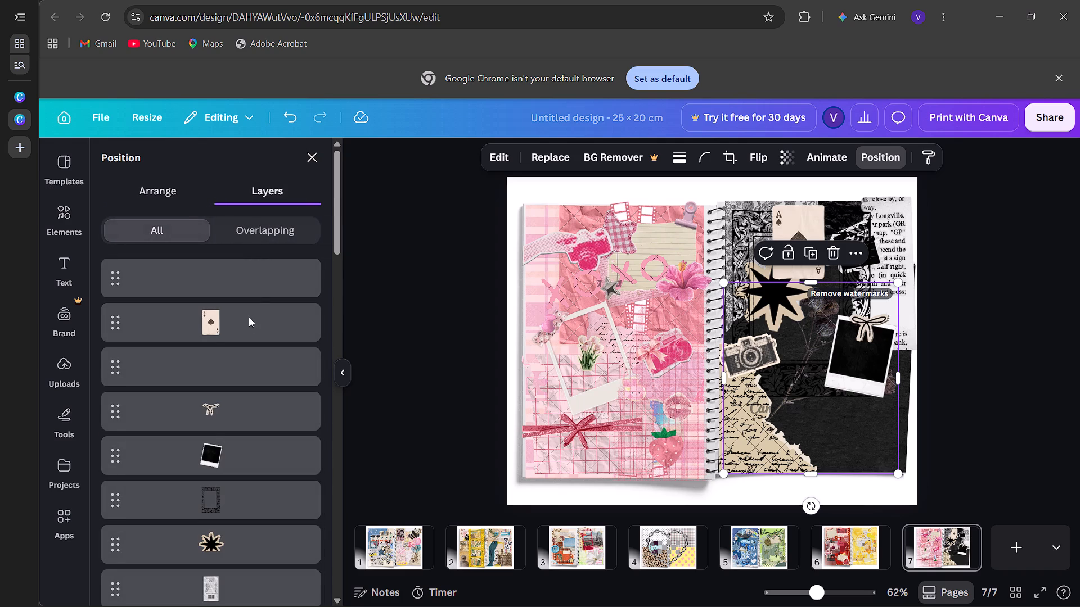
left_click(248, 321)
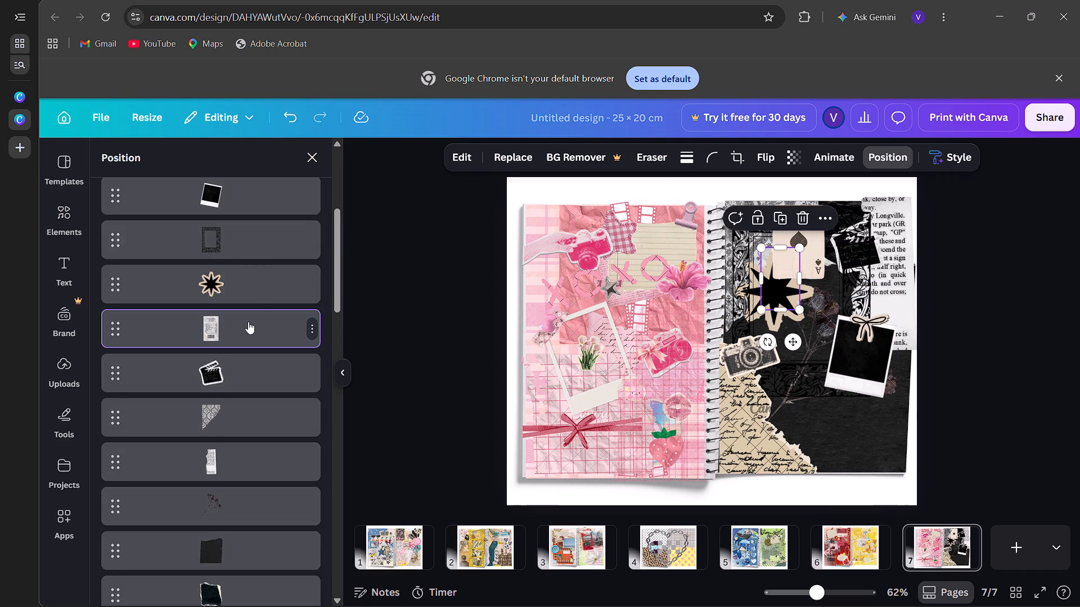
left_click_drag(248, 321, 256, 420)
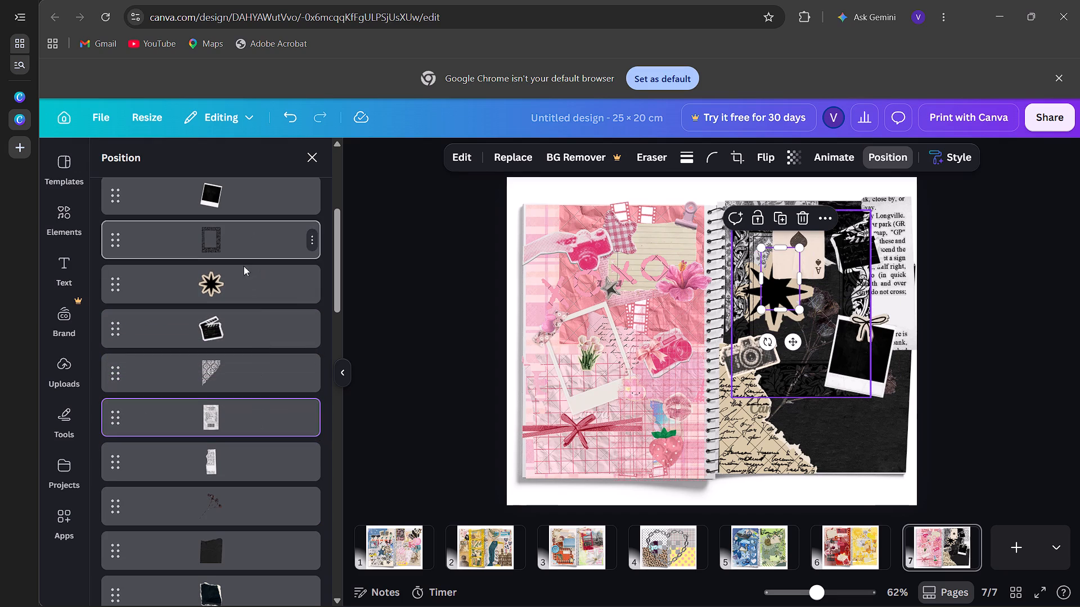
Move the ace of spades card's layer down to just below the receipt in the layer order.
scroll(246, 355, "up", 4)
left_click_drag(250, 325, 267, 583)
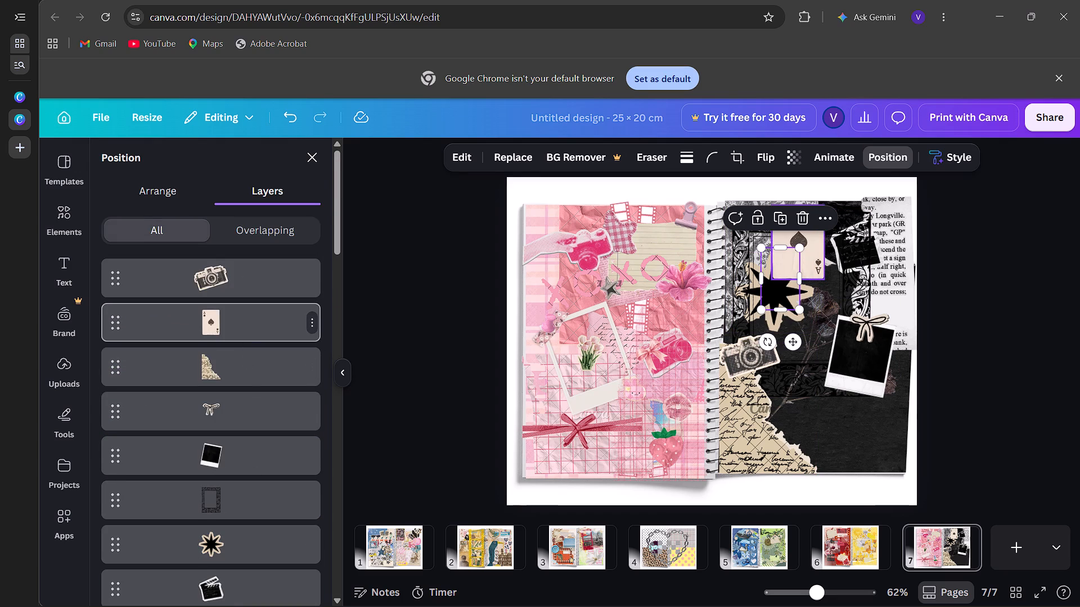
left_click_drag(267, 583, 262, 474)
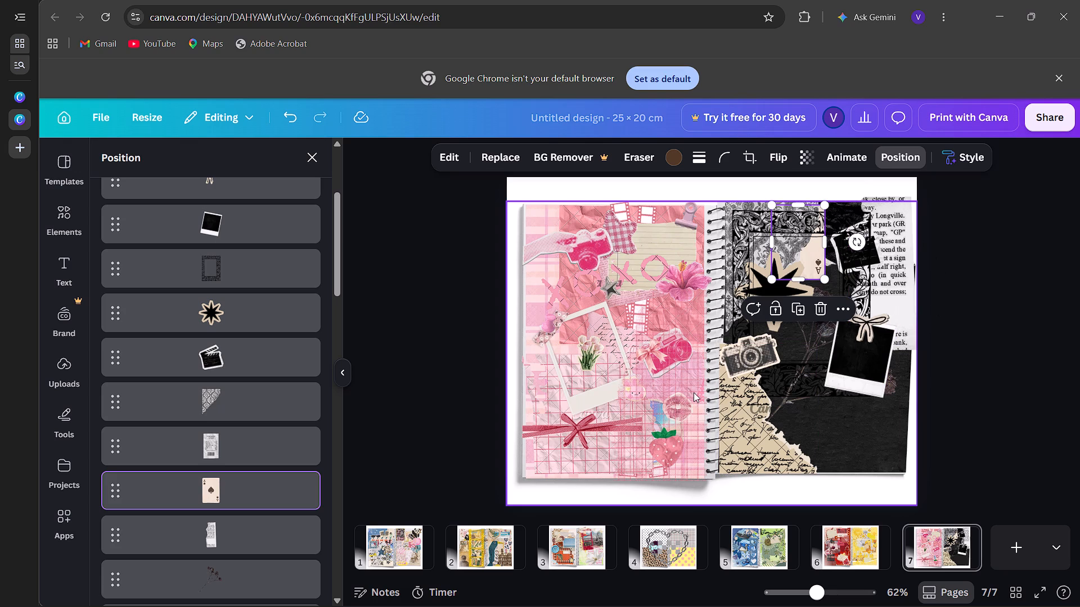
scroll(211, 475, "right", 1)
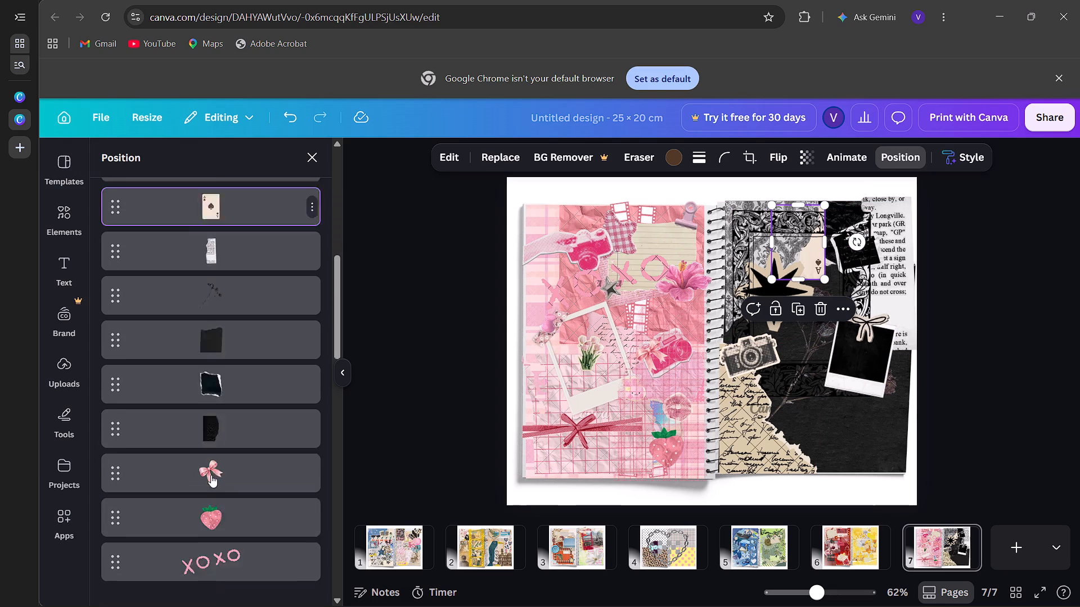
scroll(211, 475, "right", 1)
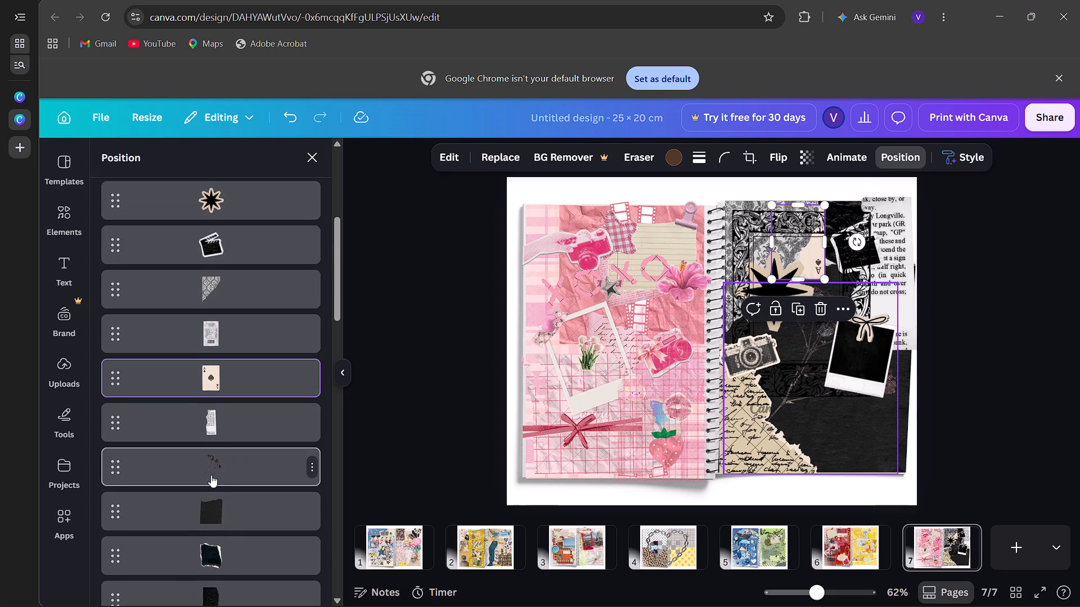
Shrink the black-and-beige starburst sticker and tuck it behind the top of the vintage camera on the right page.
scroll(211, 475, "up", 2)
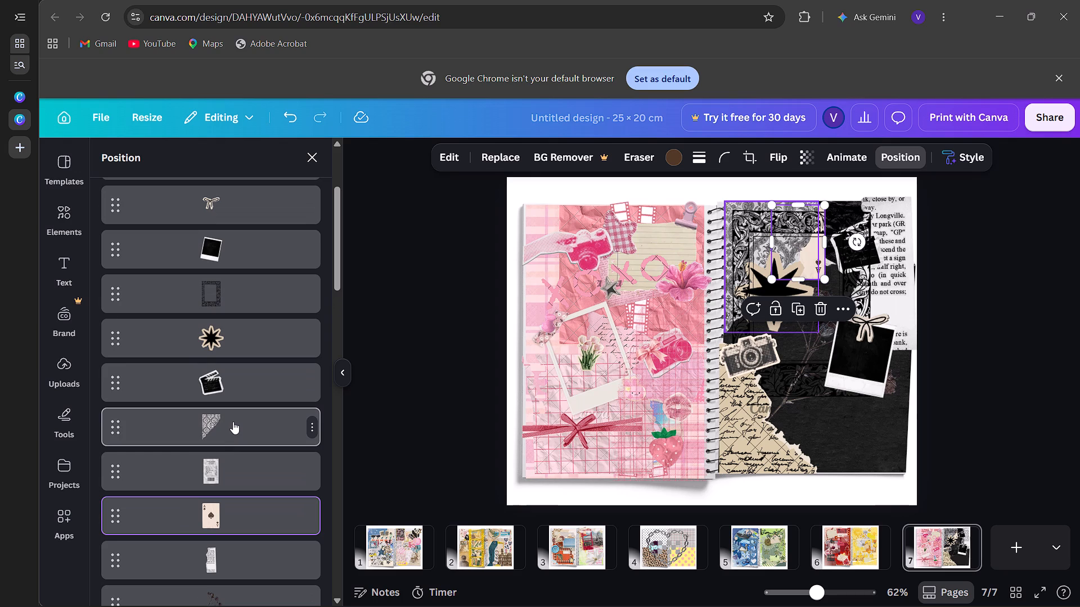
left_click(883, 437)
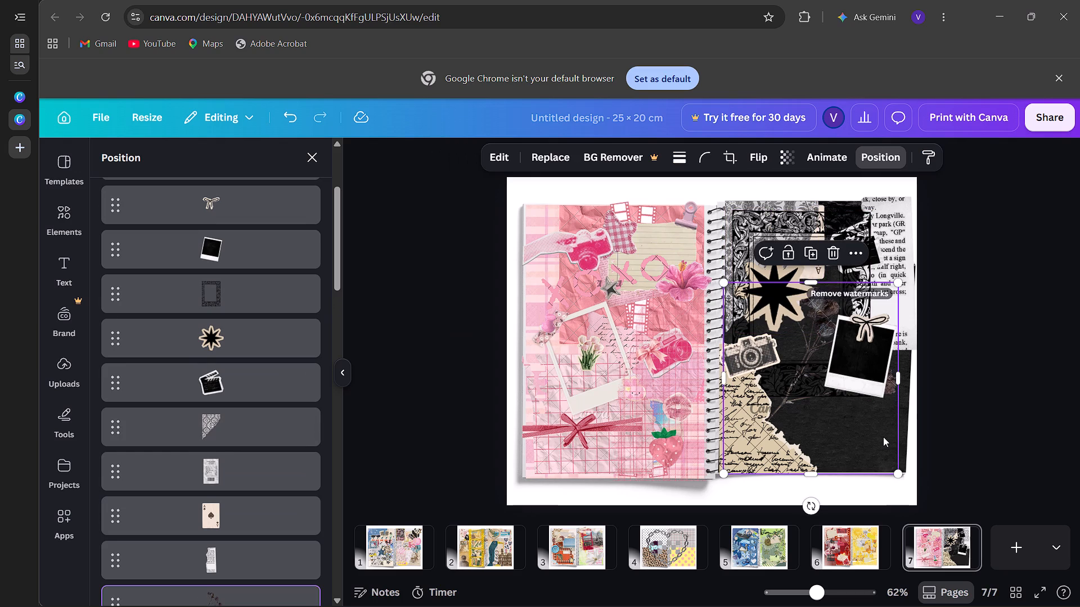
left_click(785, 309)
left_click(793, 271)
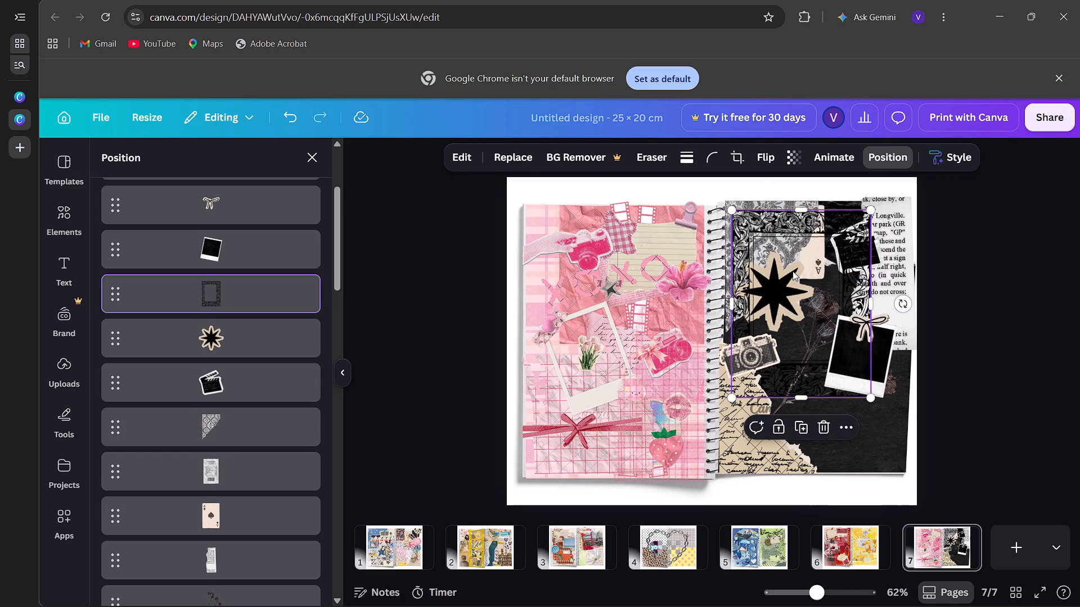
left_click(245, 337)
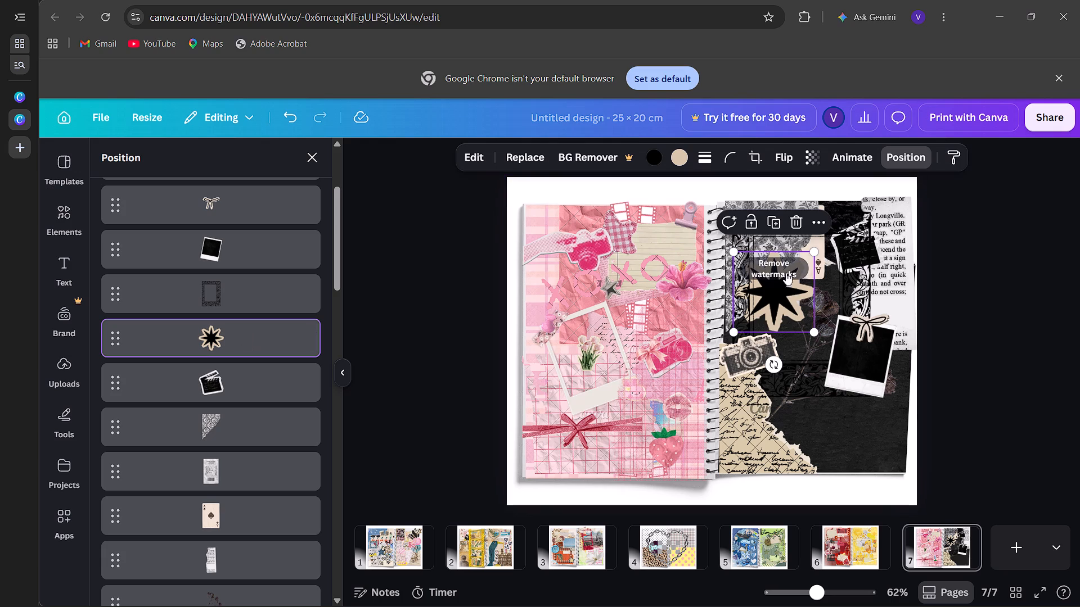
left_click_drag(736, 331, 764, 301)
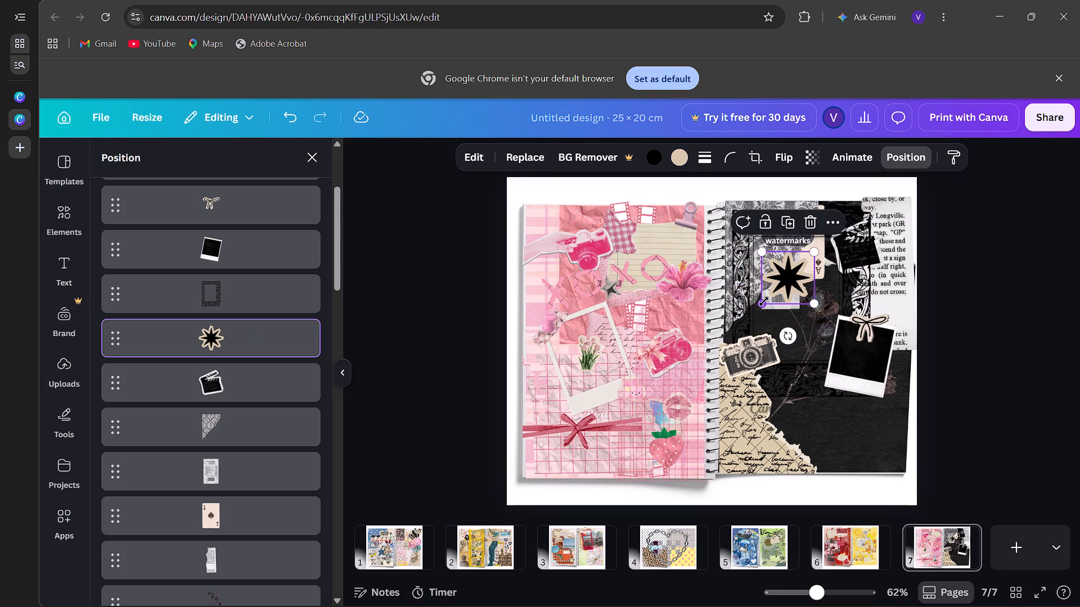
left_click_drag(796, 270, 901, 285)
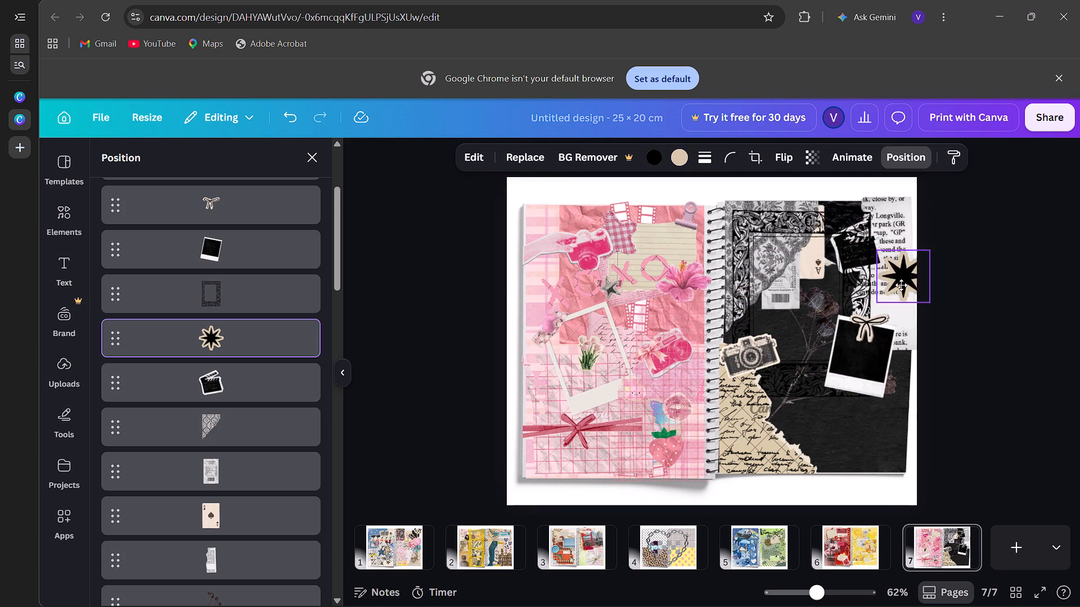
left_click_drag(901, 285, 781, 369)
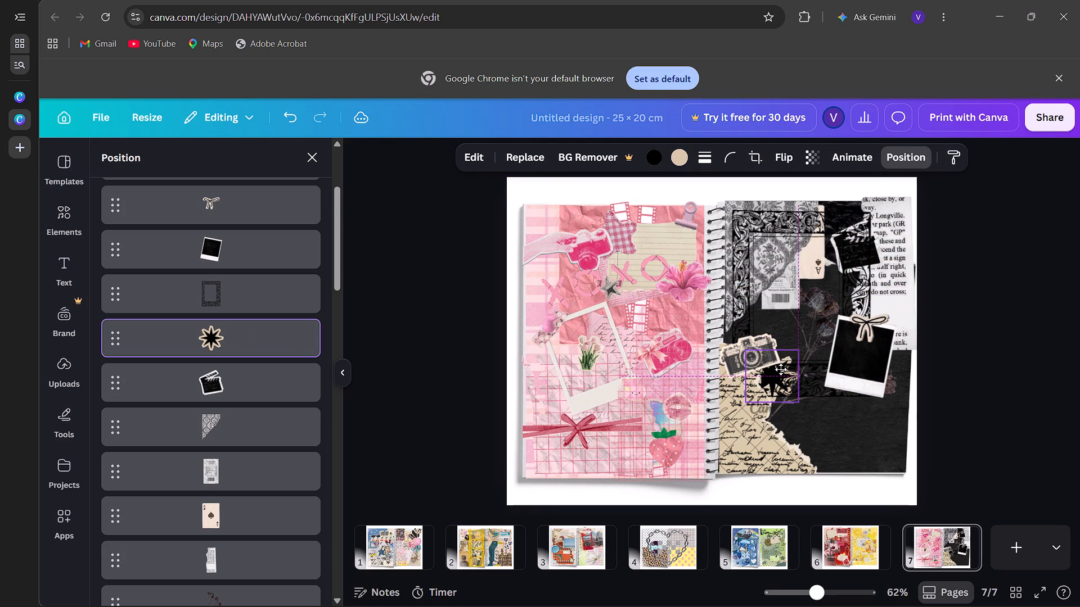
left_click_drag(781, 369, 773, 334)
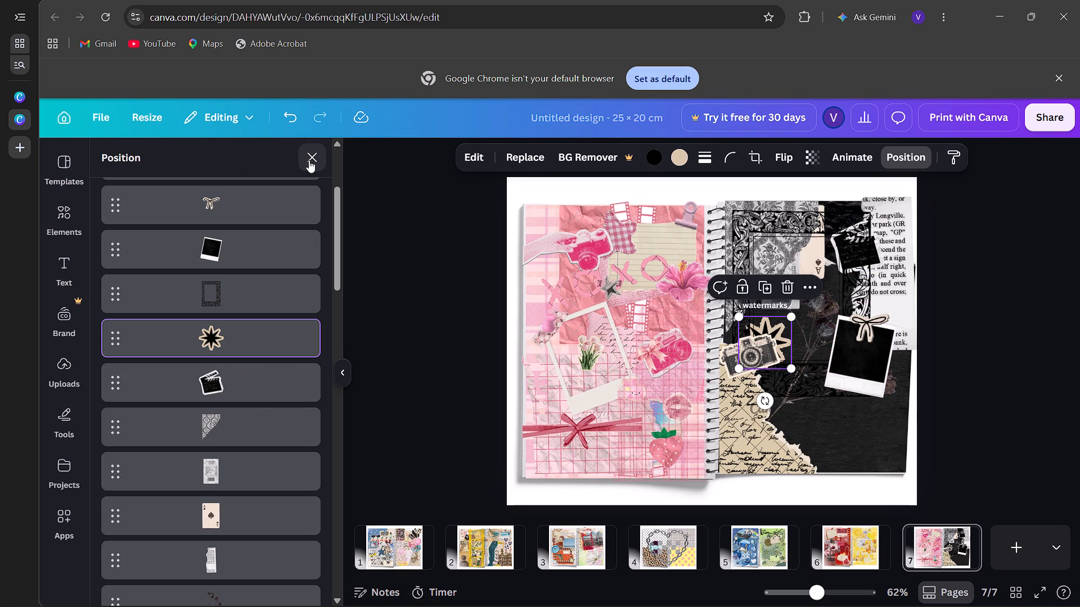
left_click(307, 161)
Add the pink megaphone sticker to the right page, over the lower edge of the vintage camera.
scroll(250, 271, "down", 4)
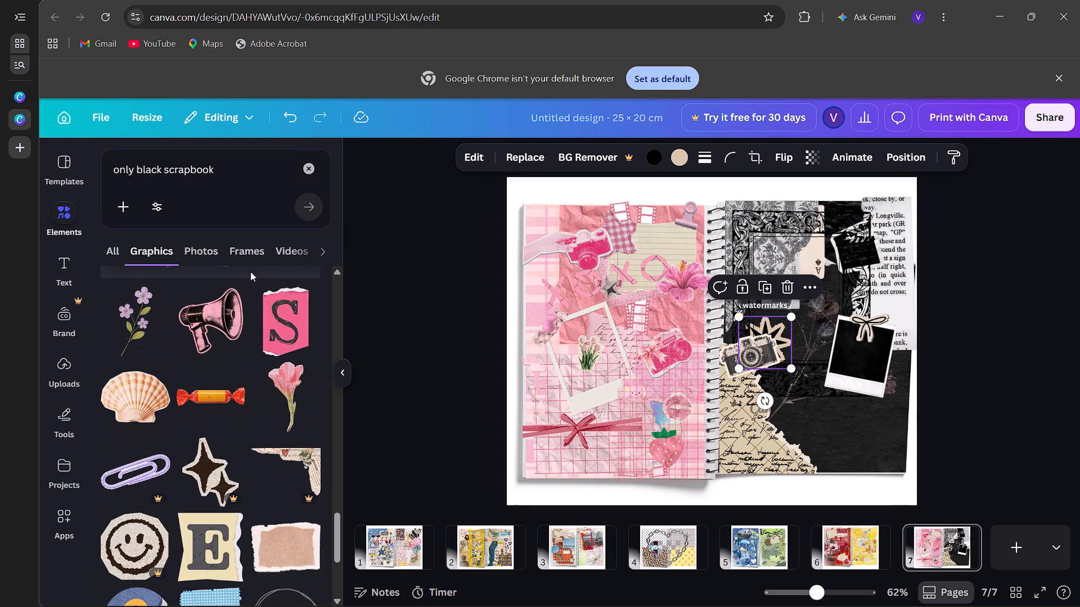
left_click(215, 312)
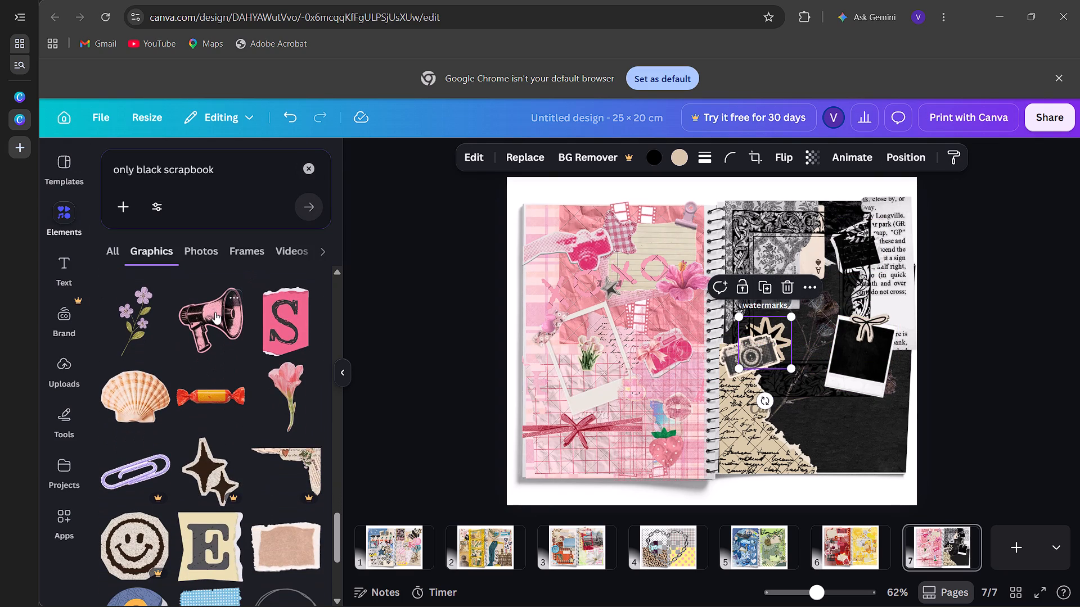
left_click_drag(712, 341, 764, 377)
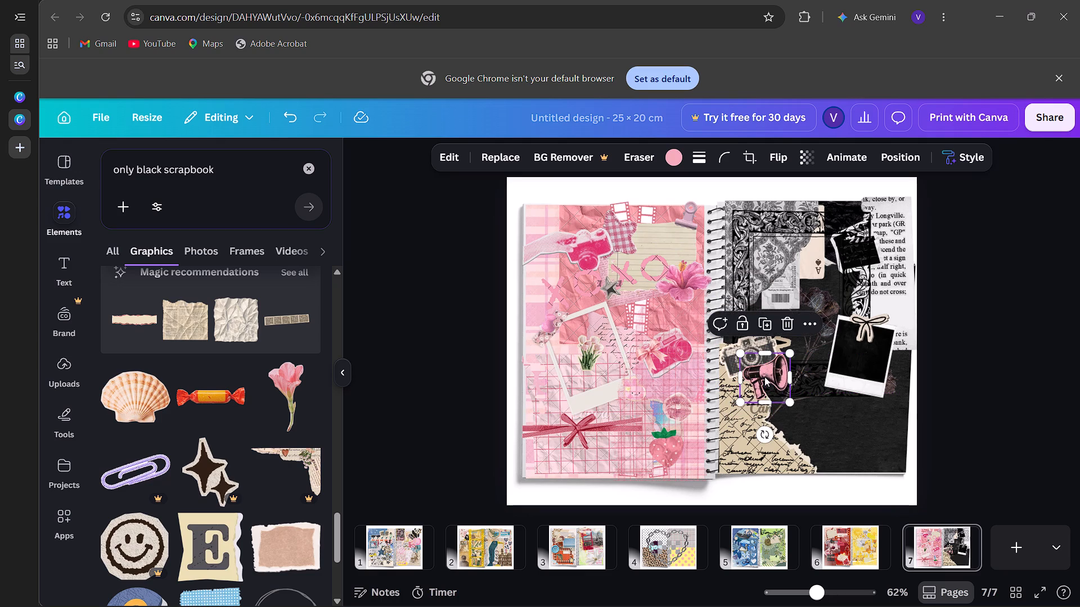
Recolour the megaphone's pink areas, trying cream, greys and black before settling on white.
left_click(673, 162)
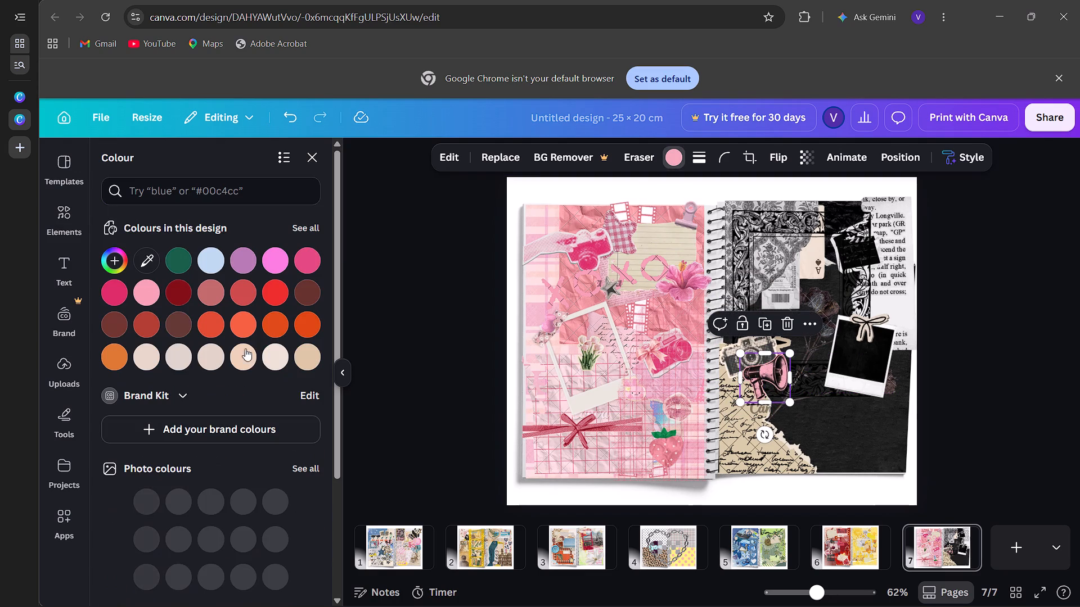
left_click(271, 355)
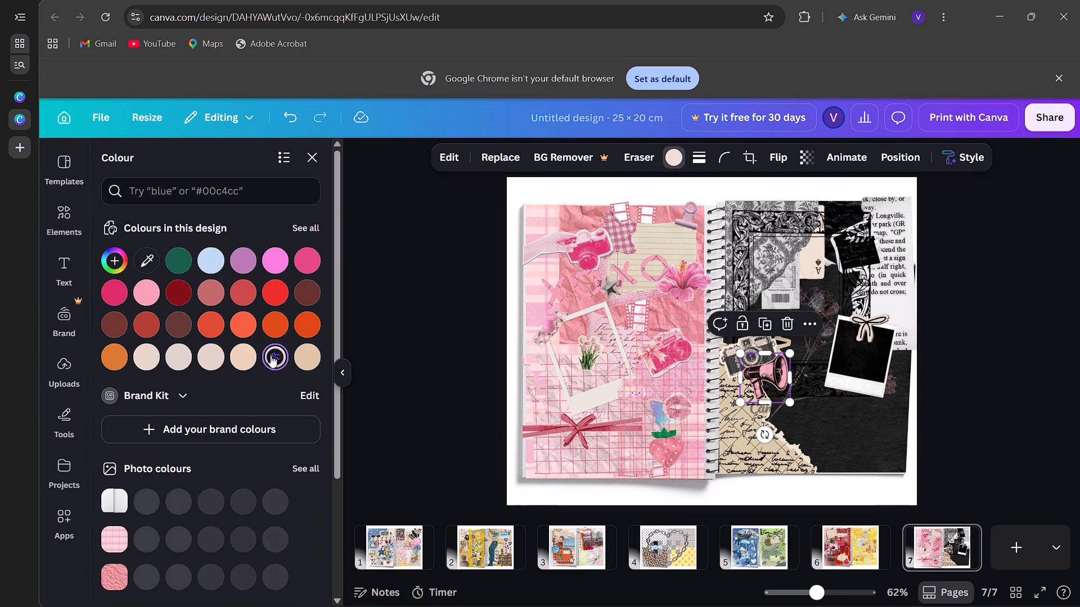
scroll(229, 496, "down", 5)
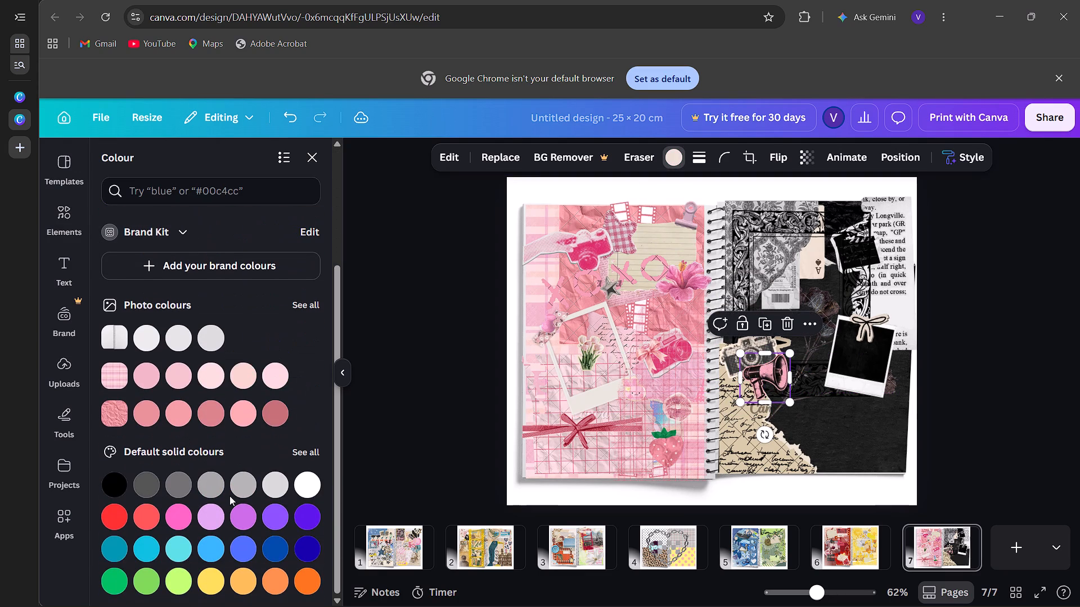
left_click(178, 488)
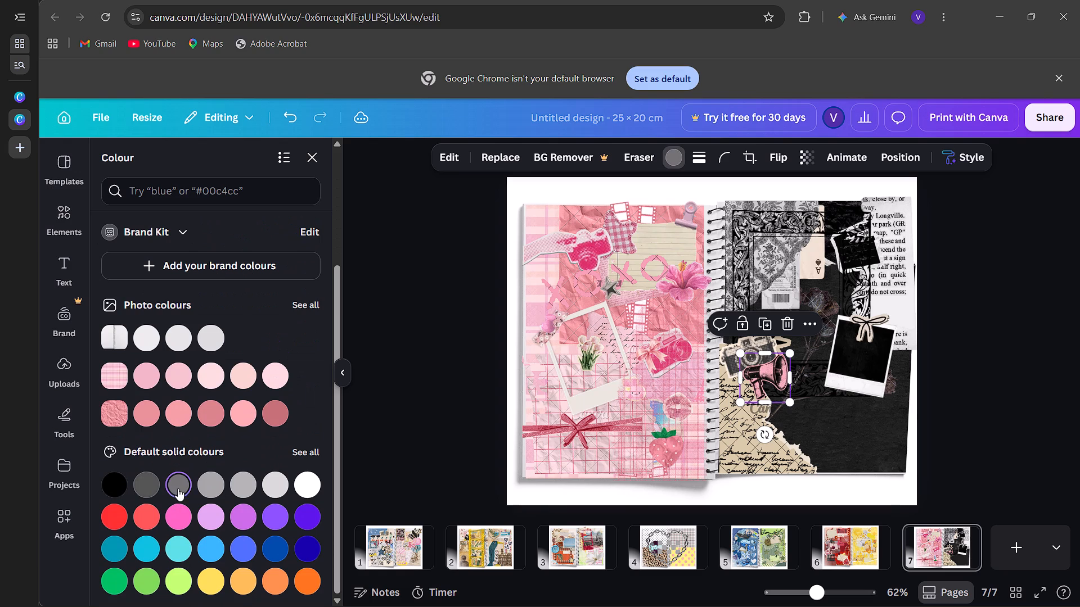
left_click(147, 484)
left_click(109, 486)
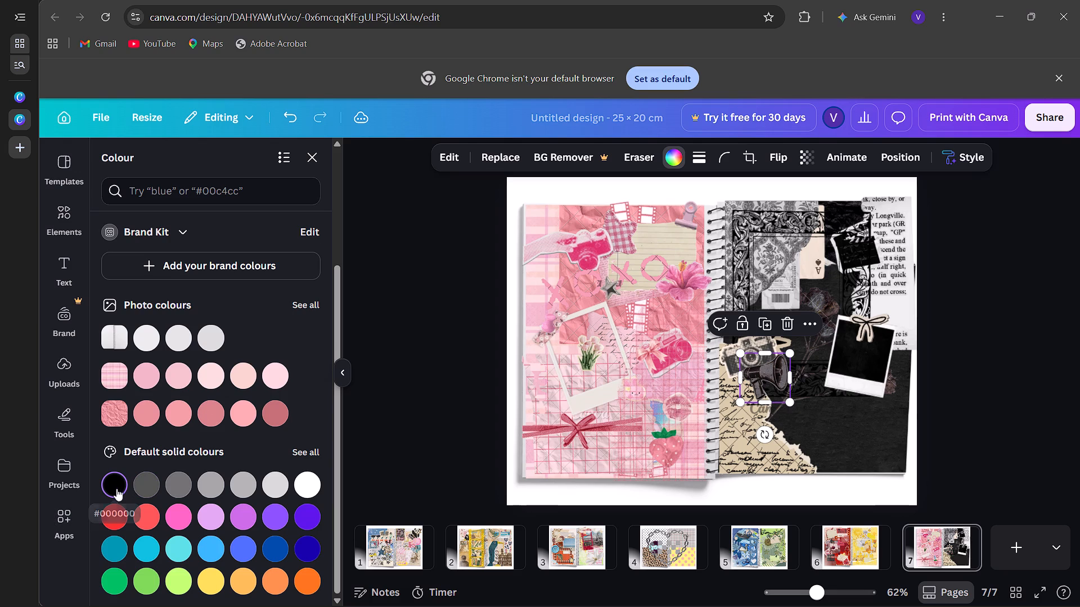
left_click(116, 488)
left_click(302, 490)
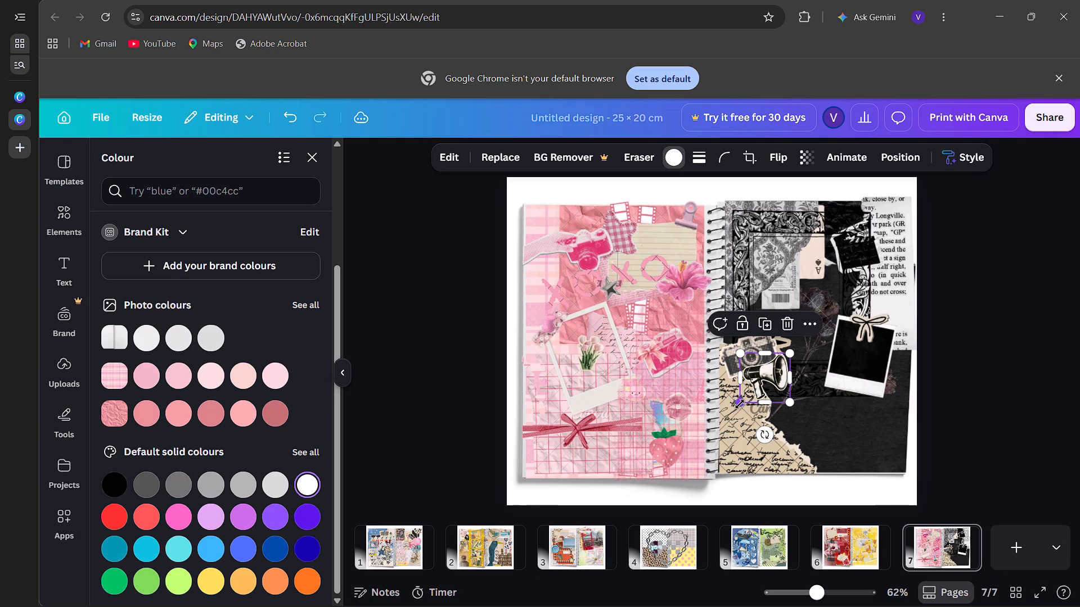
Enlarge the megaphone slightly, tilt it counterclockwise, and place it between the clapperboard and the polaroid, overlapping the newspaper scrap.
left_click_drag(740, 404, 741, 422)
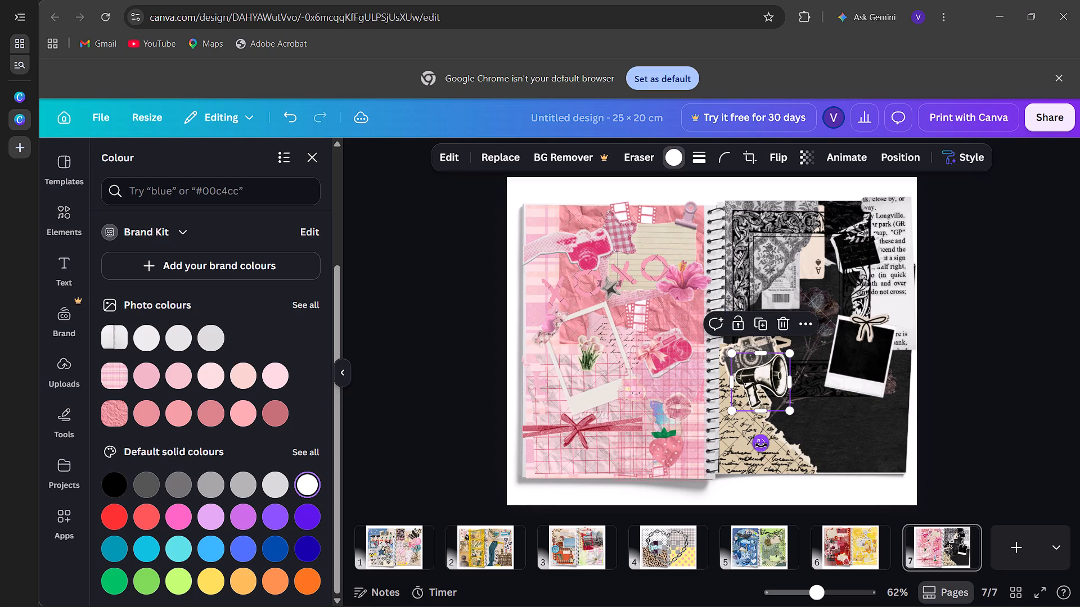
left_click_drag(761, 445, 790, 455)
left_click_drag(750, 374, 754, 380)
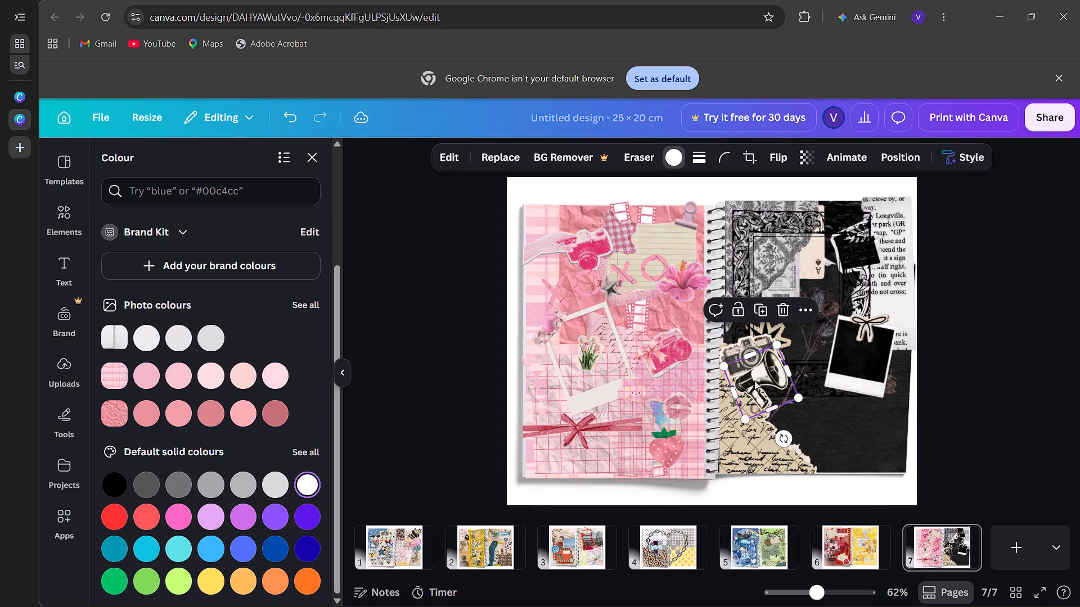
left_click_drag(754, 380, 750, 379)
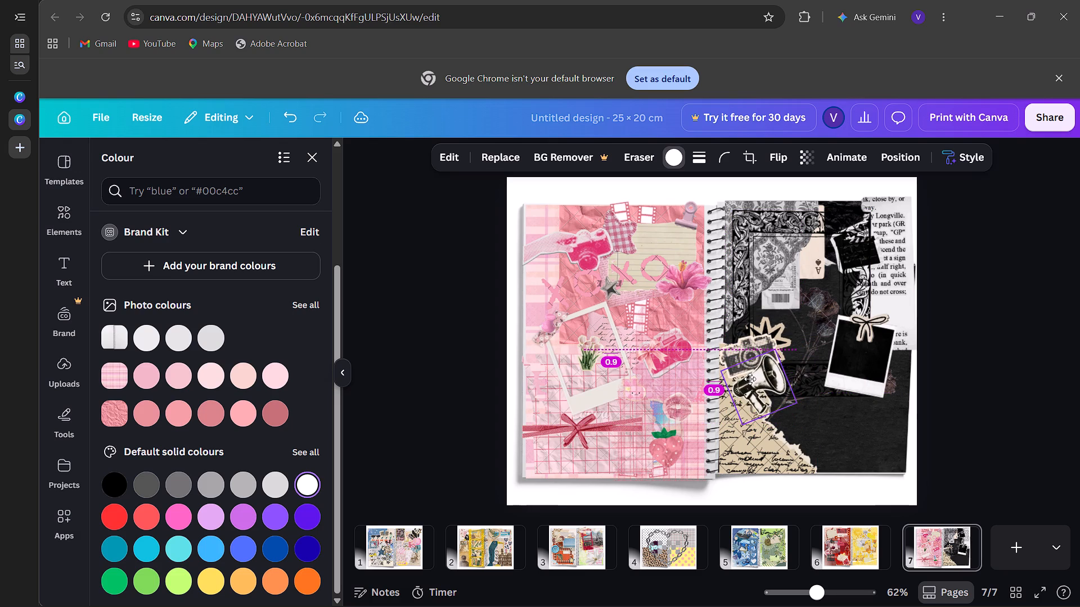
left_click_drag(750, 379, 852, 314)
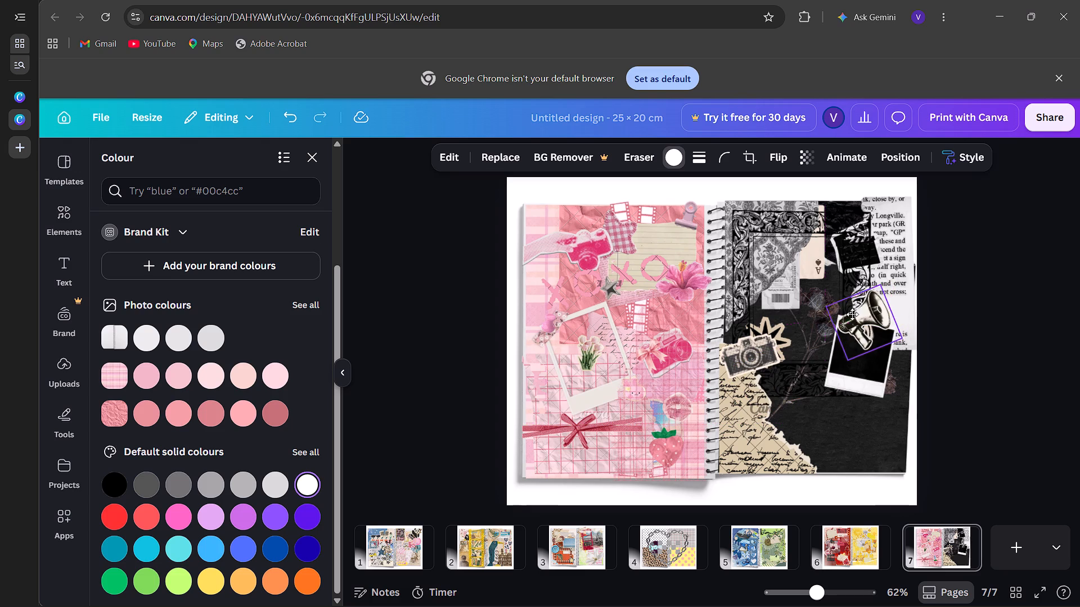
left_click_drag(852, 314, 858, 270)
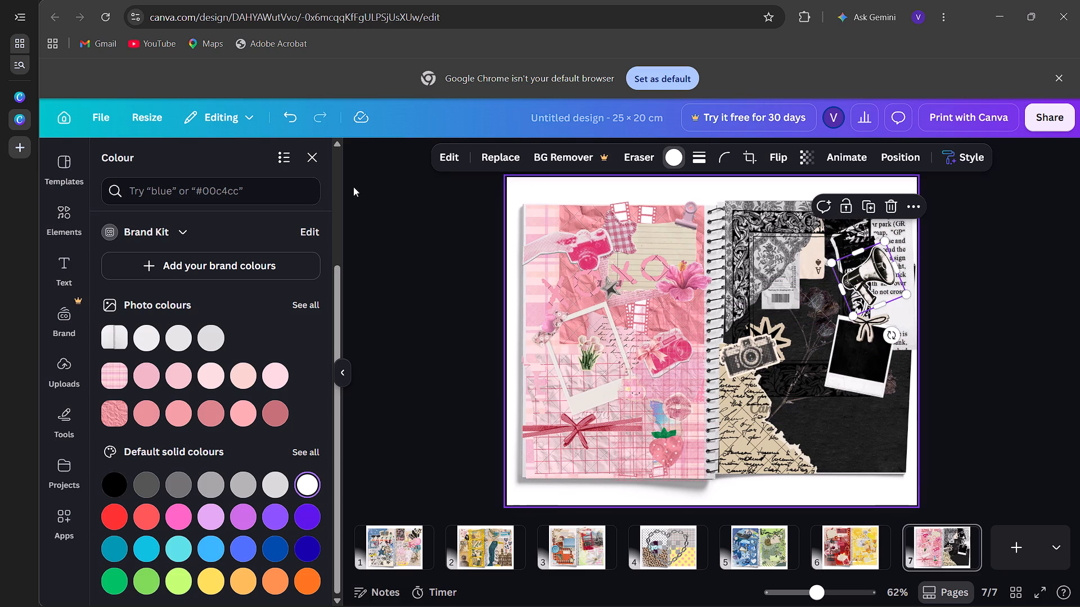
left_click(313, 151)
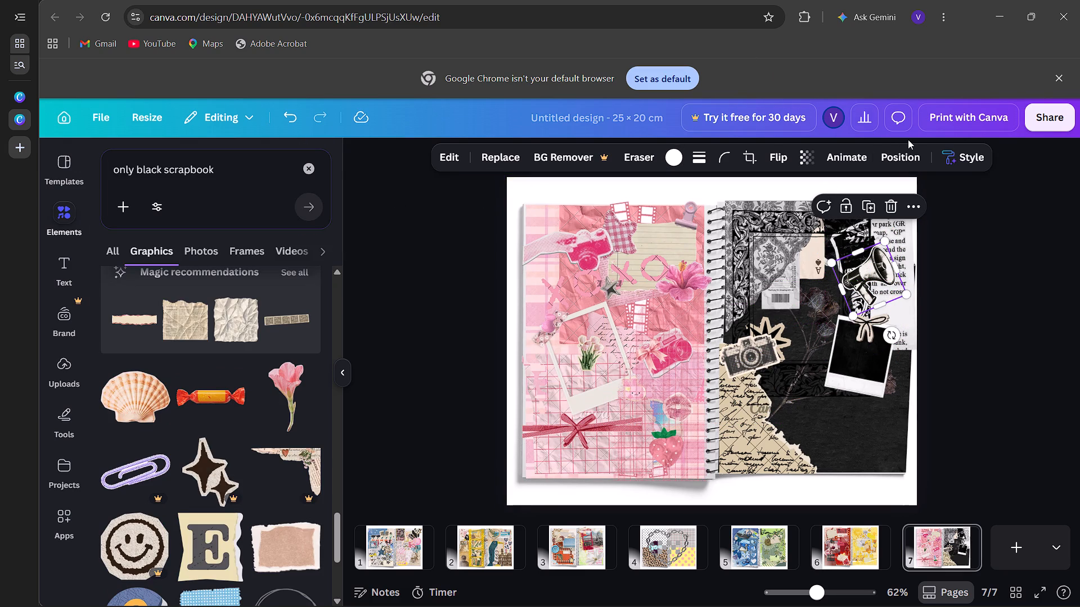
Move the clapperboard's layer up to just below the polaroid, above the ornate frame, in the layer order.
left_click(908, 139)
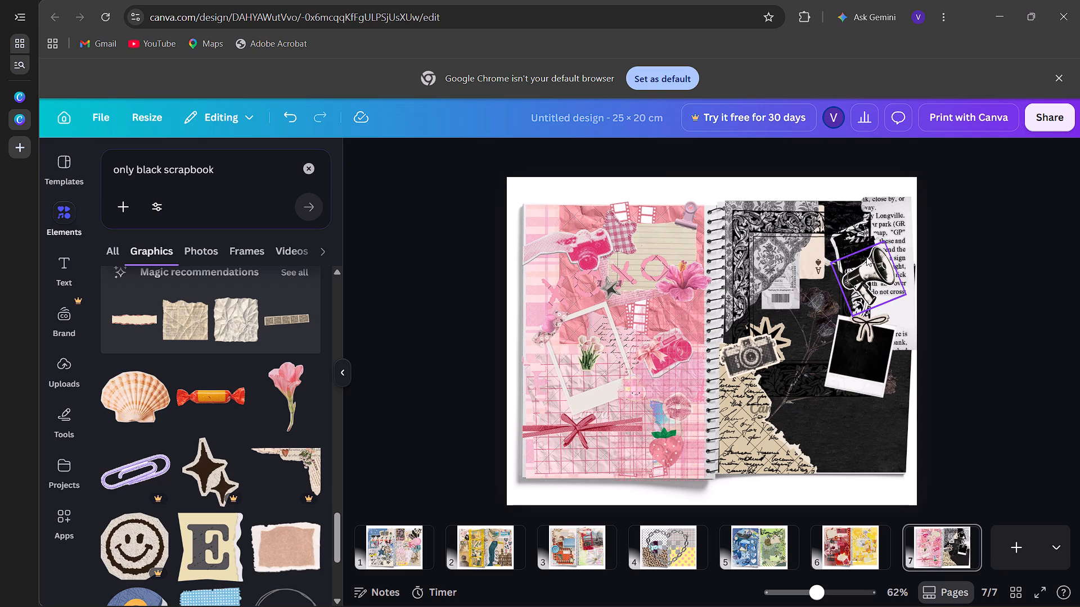
left_click(868, 261)
left_click(897, 162)
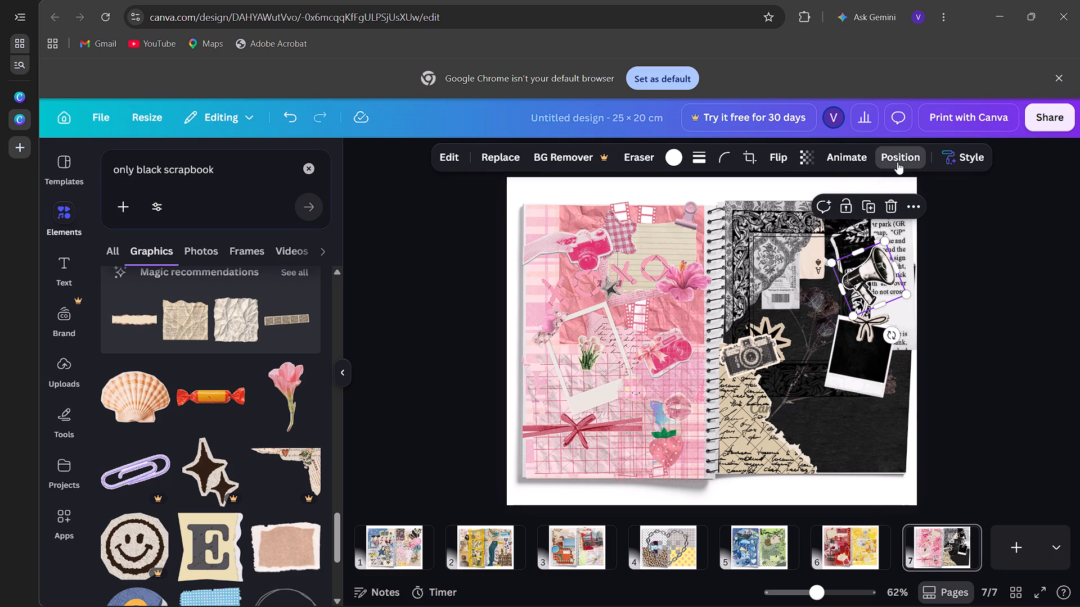
scroll(264, 513, "down", 5)
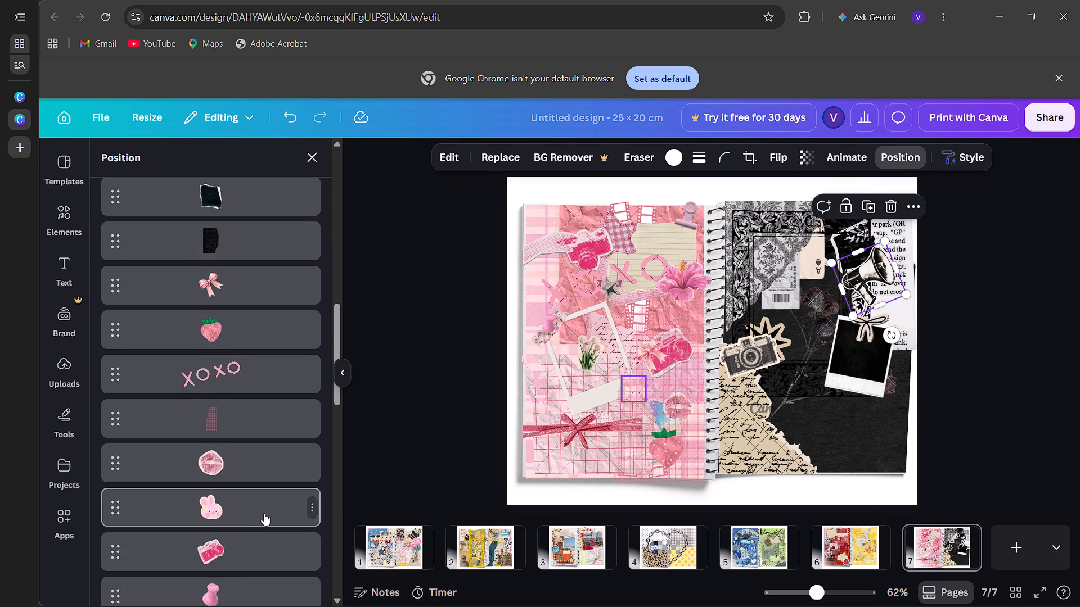
scroll(264, 513, "down", 1)
scroll(264, 513, "up", 6)
left_click_drag(267, 341, 263, 243)
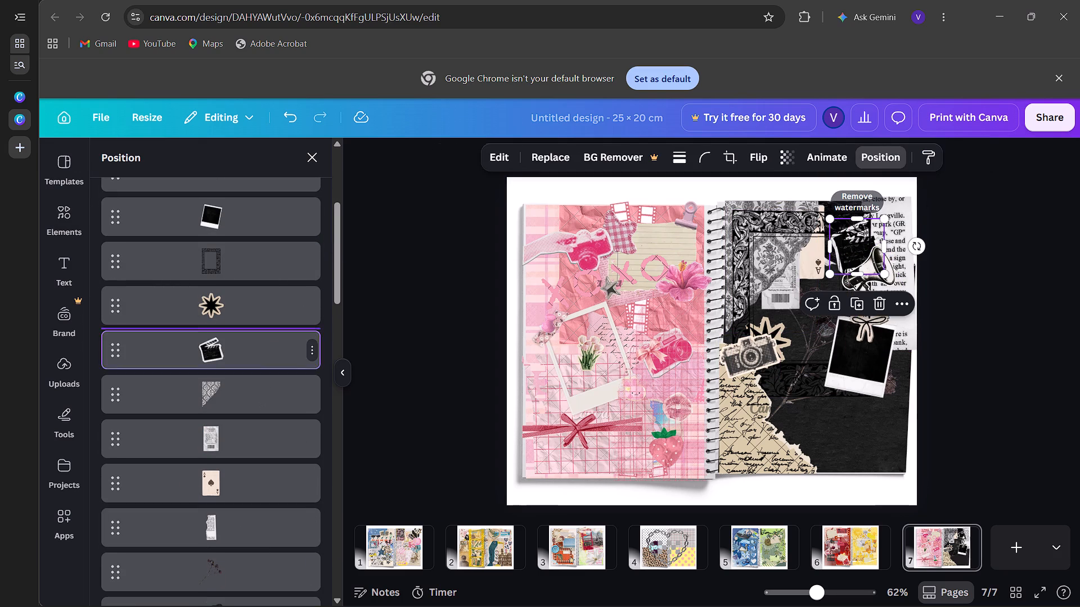
left_click_drag(263, 243, 255, 224)
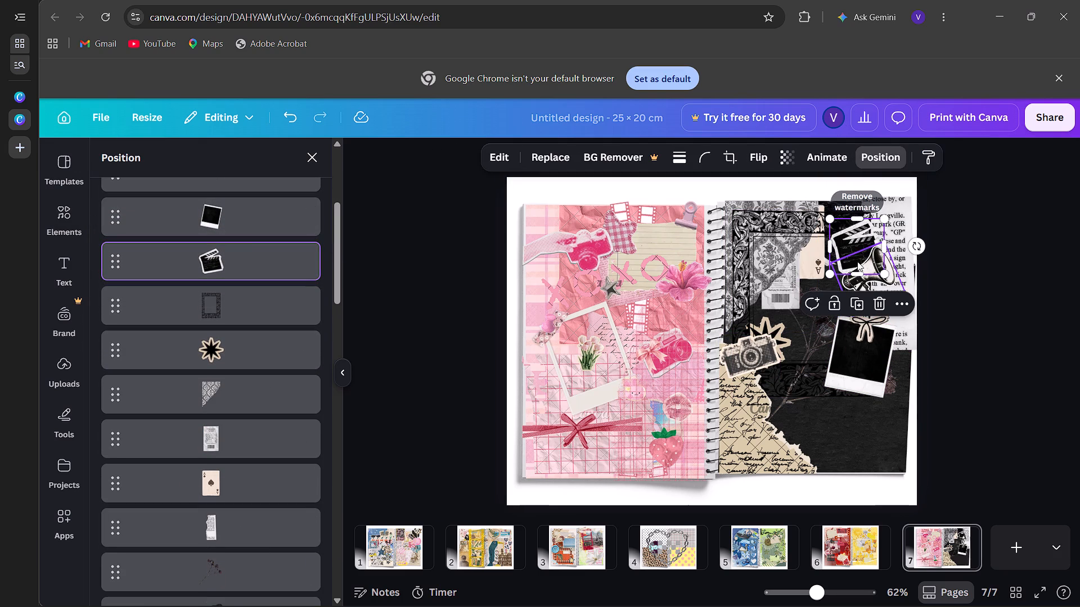
left_click(320, 155)
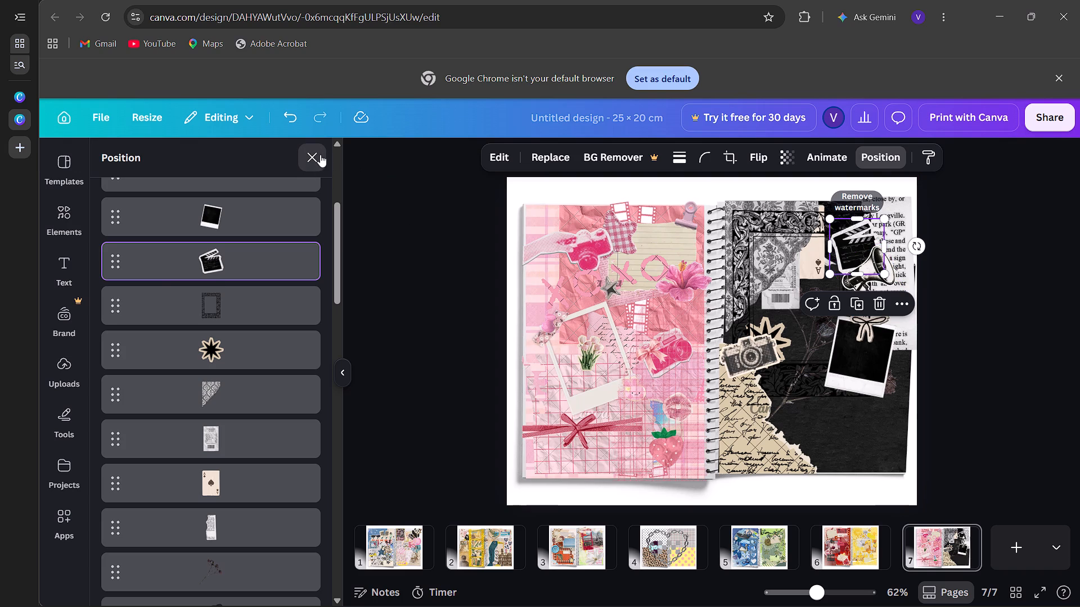
Add the wildflower bouquet graphic with daisies and lavender and move it onto the right page beside the spiral binding.
scroll(167, 499, "down", 3)
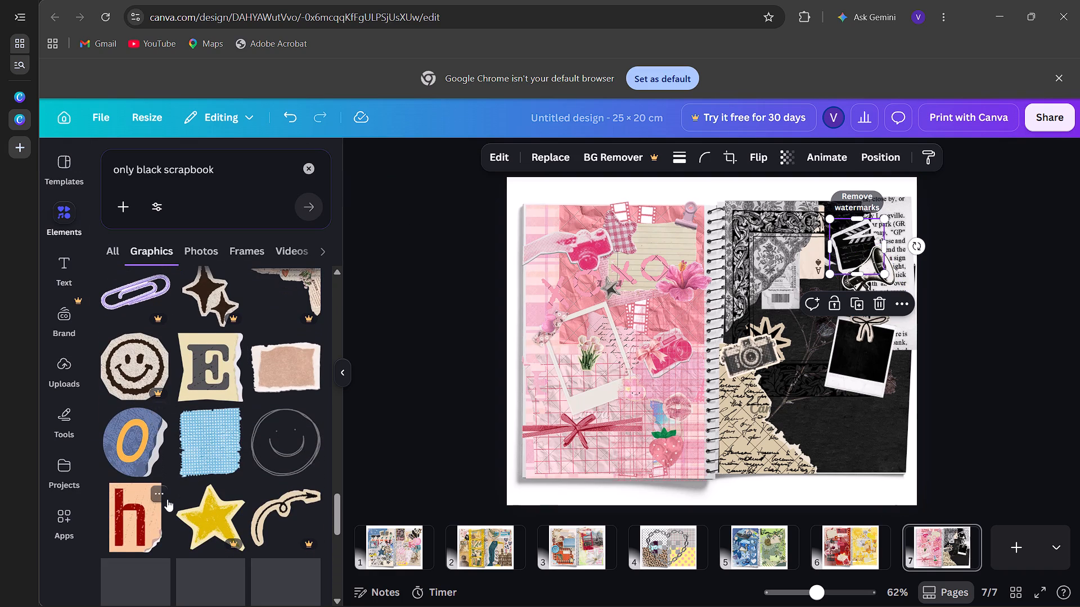
scroll(167, 499, "down", 4)
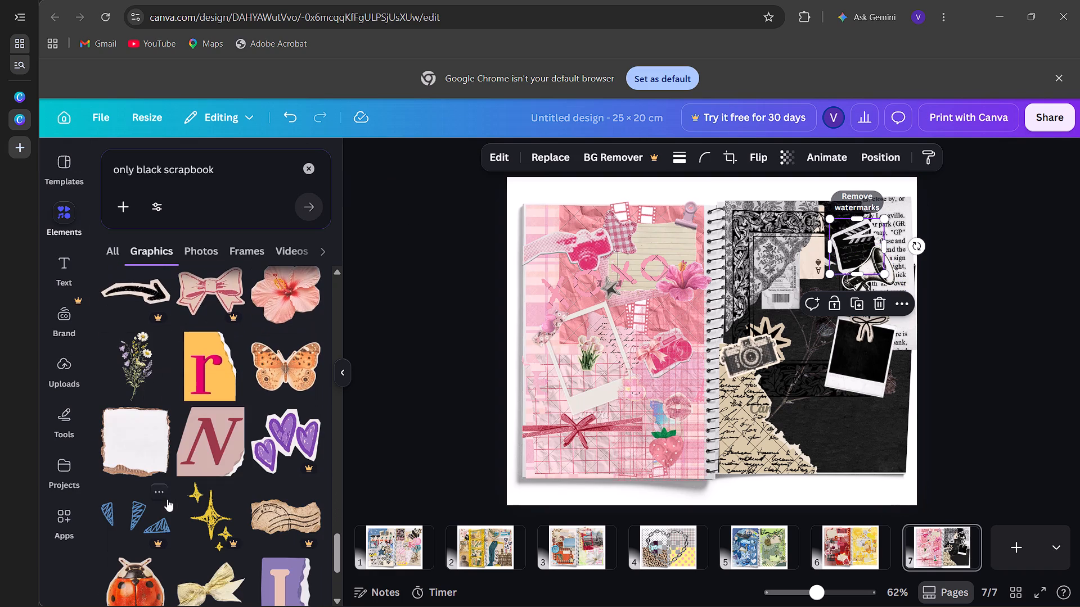
left_click(133, 382)
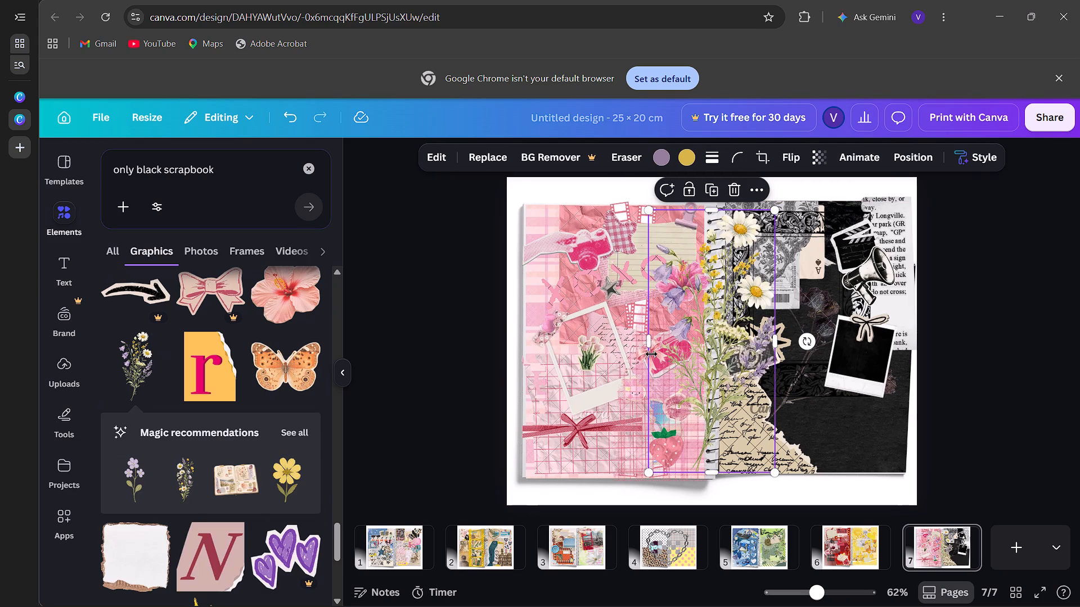
left_click_drag(705, 373, 759, 369)
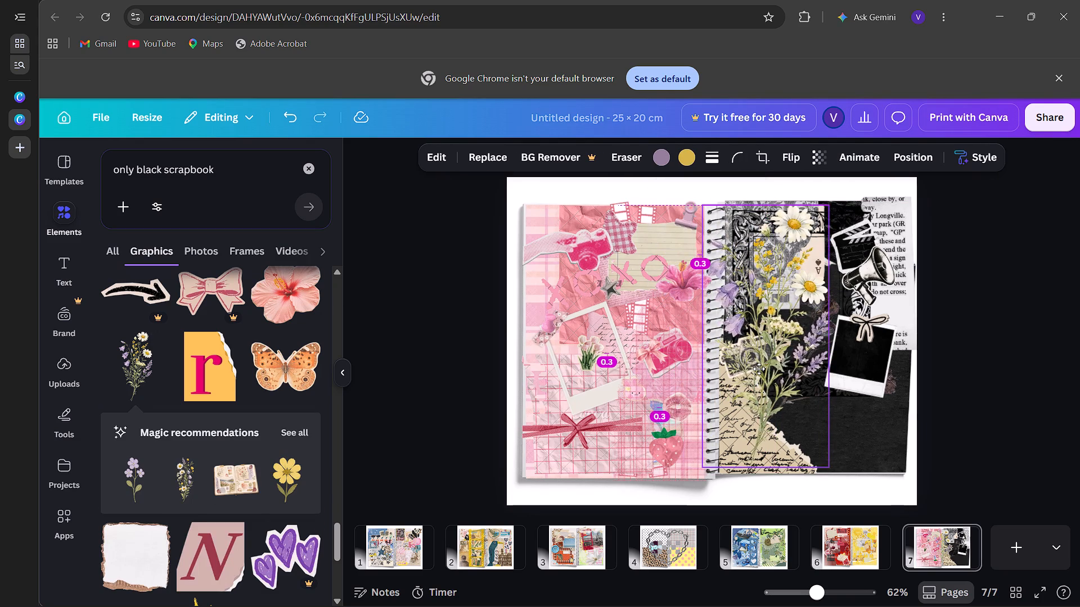
left_click_drag(759, 369, 762, 373)
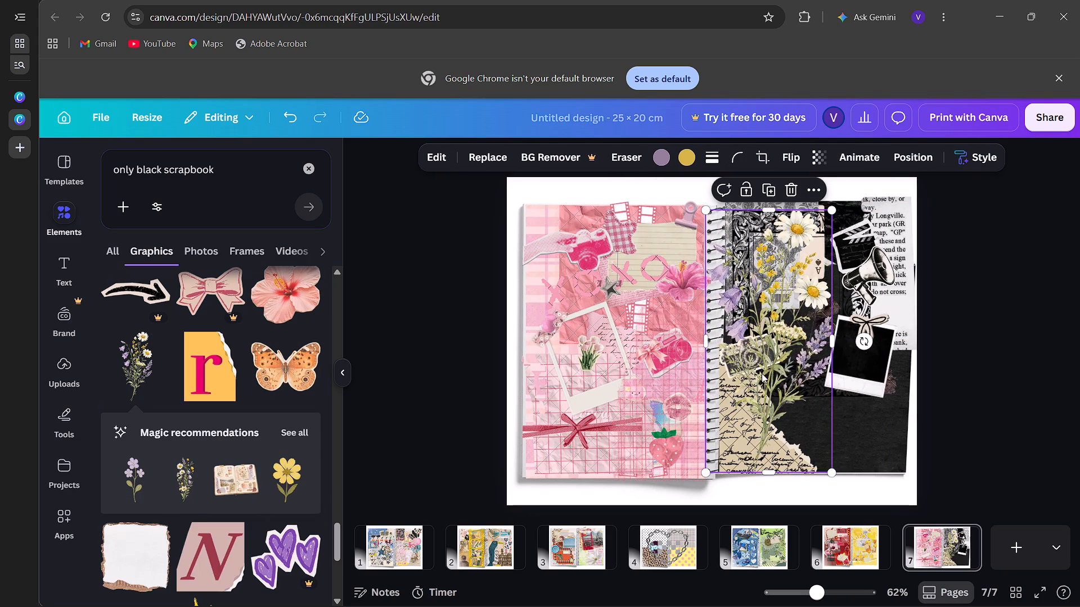
Recolour the wildflower bouquet, changing its purple areas to light grey and its yellow areas to black.
left_click(657, 161)
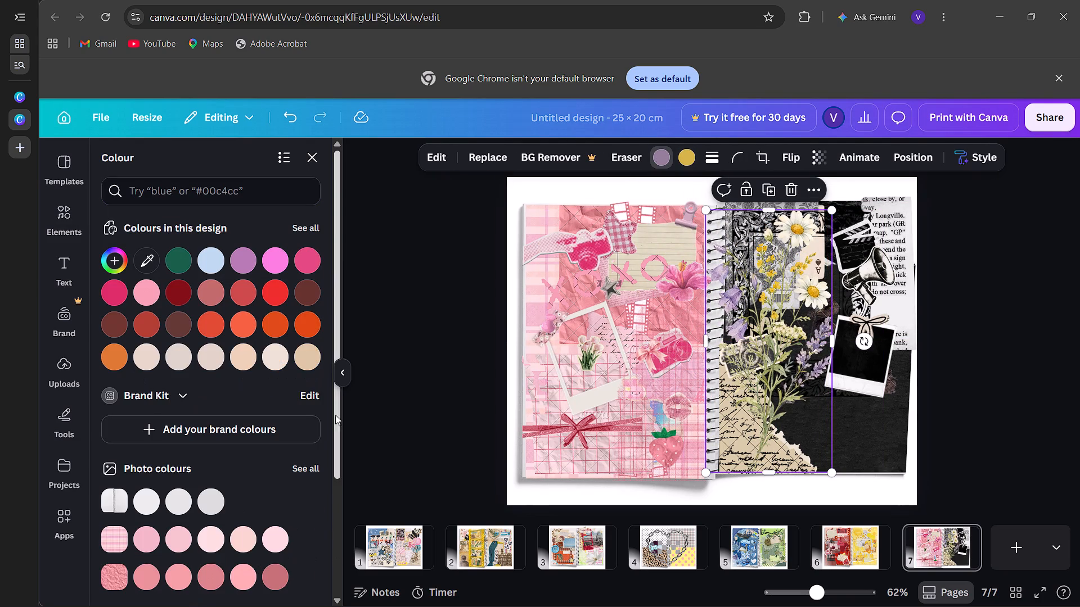
left_click(218, 502)
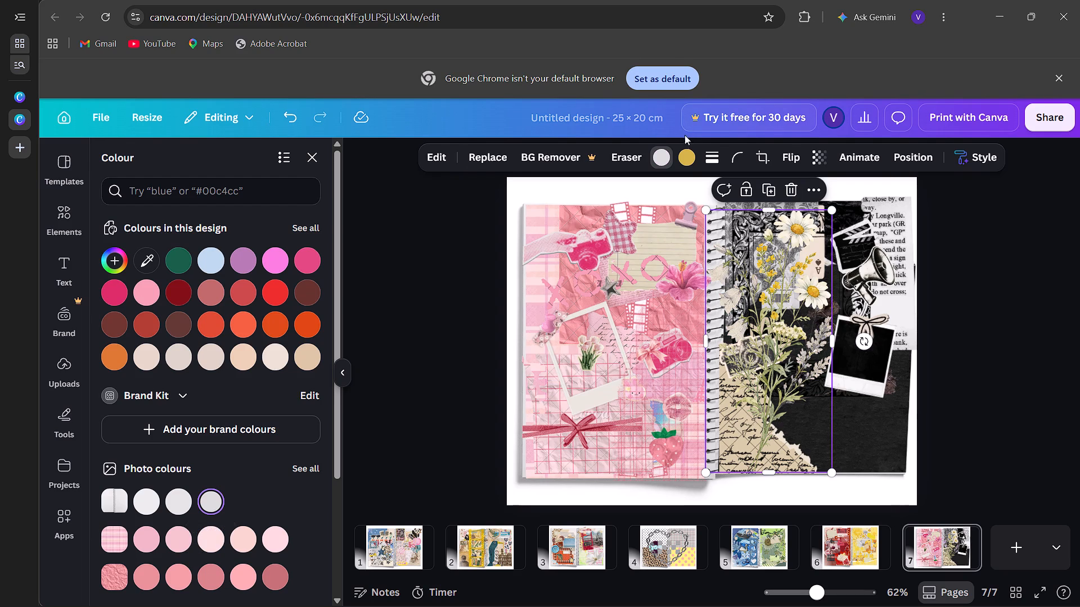
left_click(690, 163)
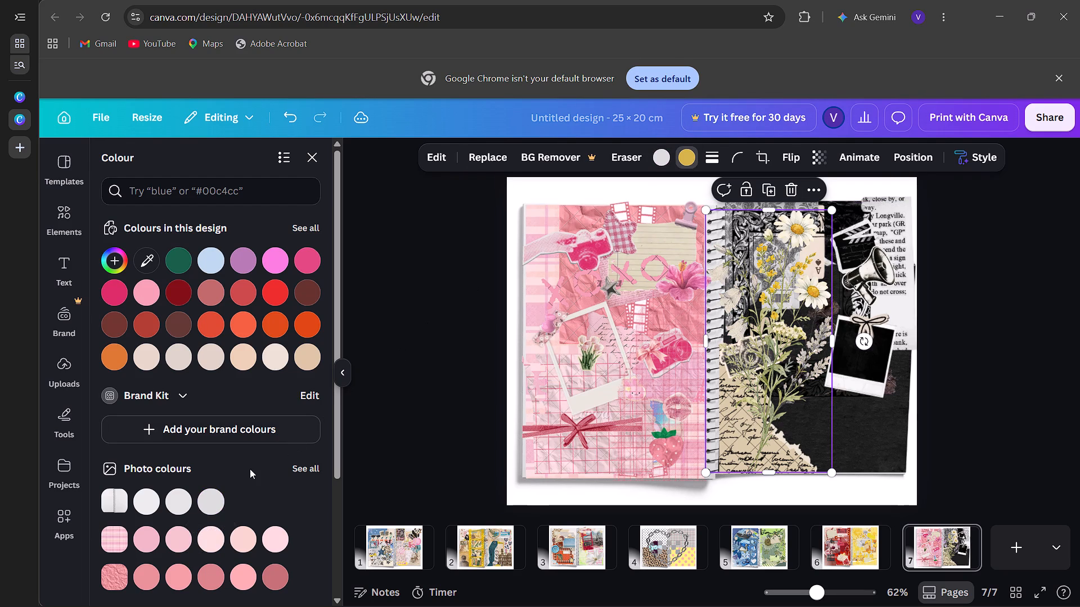
scroll(250, 469, "down", 2)
left_click(111, 477)
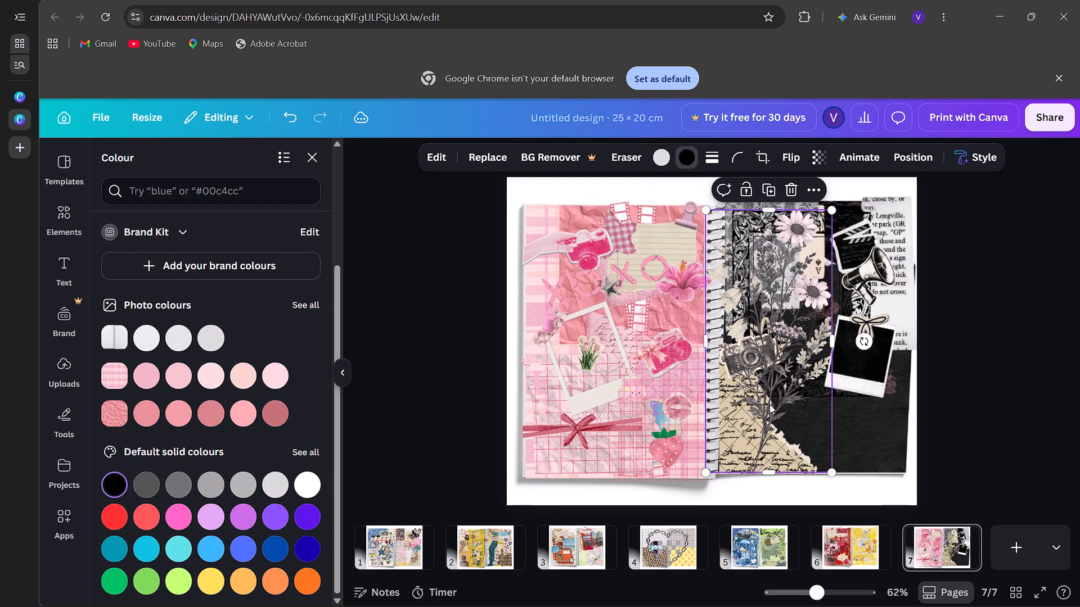
Enlarge the bouquet slightly, tilt it clockwise, and move it away from the binding so its daisies overlap the clapperboard and megaphone.
left_click_drag(834, 210, 837, 209)
left_click_drag(837, 209, 840, 209)
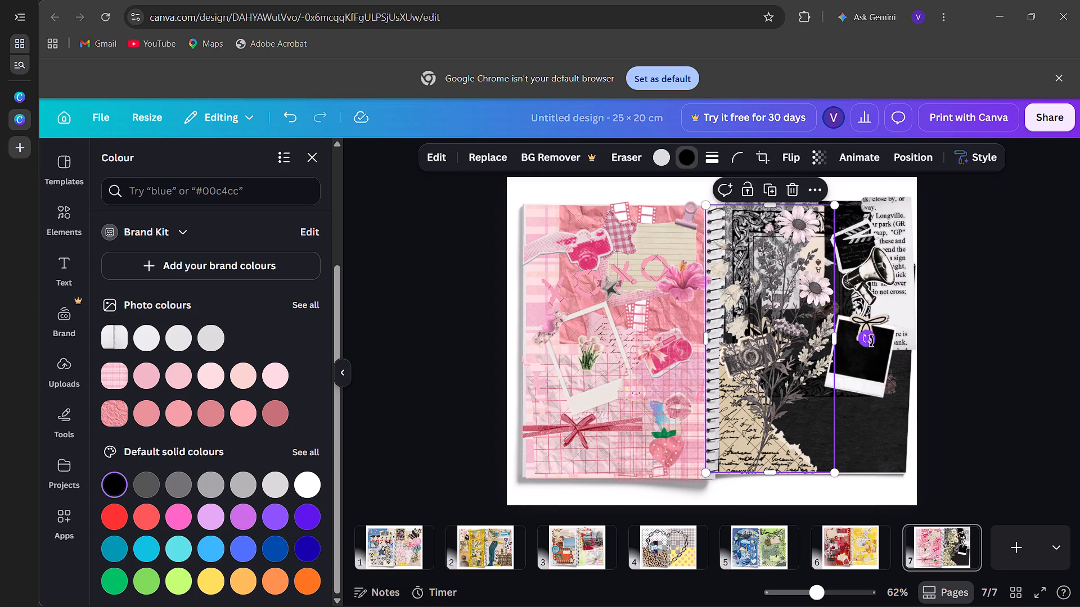
left_click_drag(871, 339, 895, 353)
left_click_drag(789, 352, 821, 350)
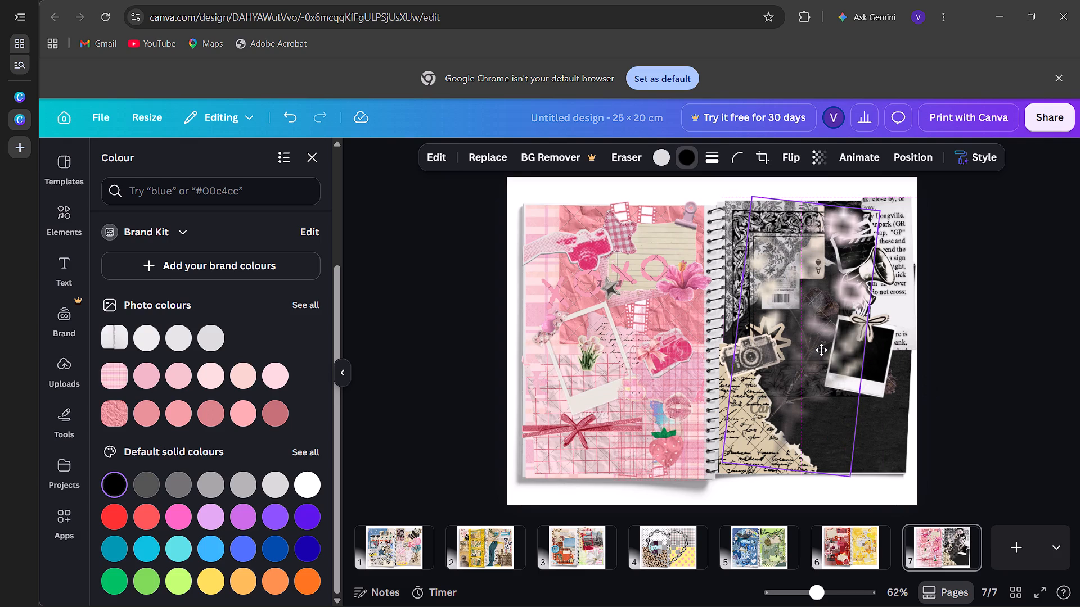
left_click_drag(821, 350, 823, 350)
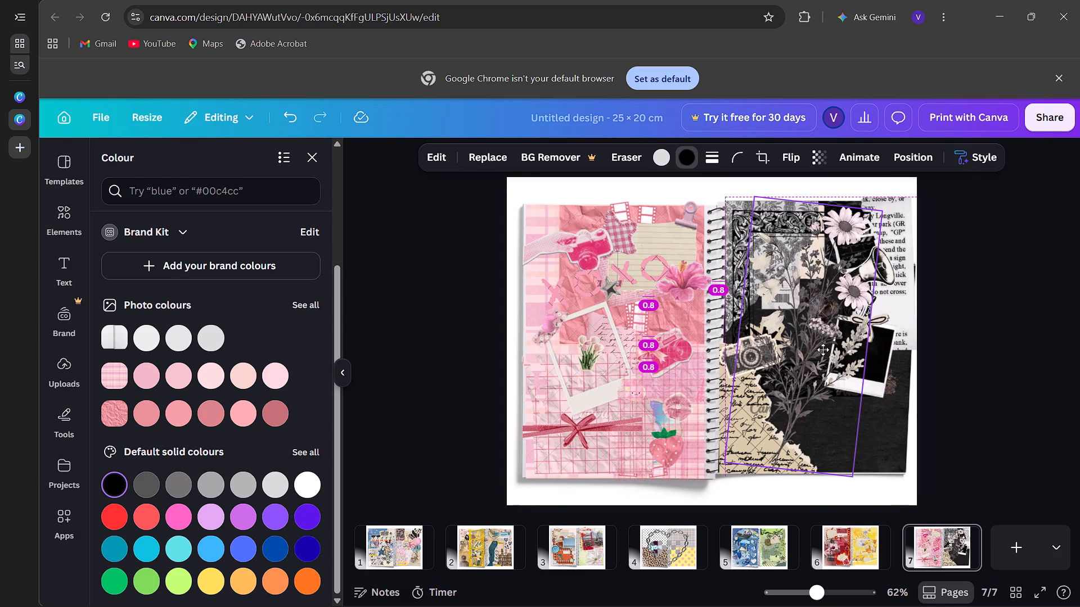
left_click_drag(823, 350, 821, 350)
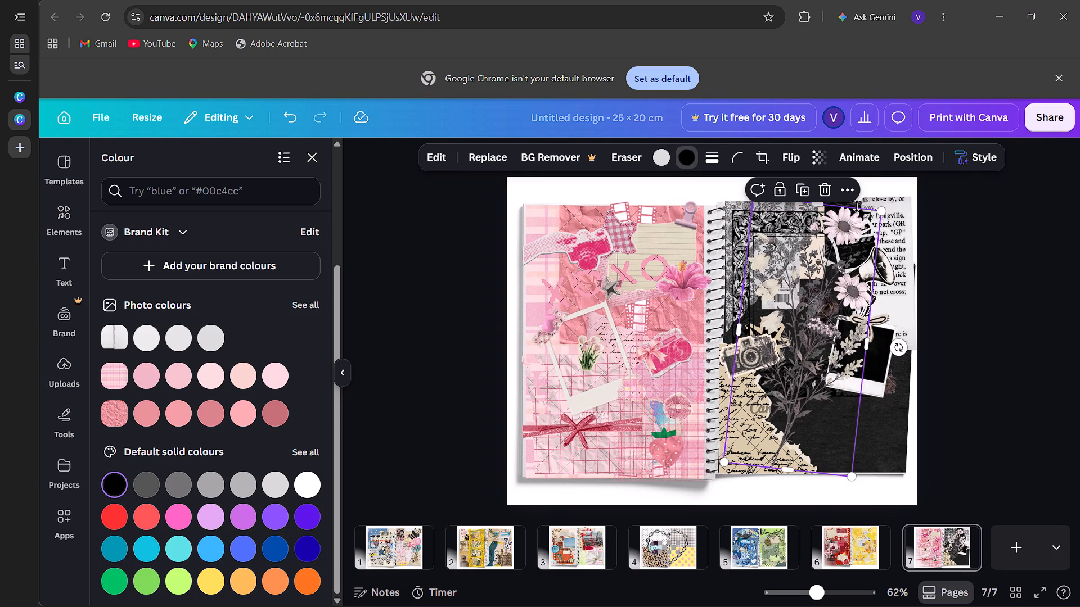
Move the bouquet's layer down to just above the black paper pieces, below the dark floral graphic, in the layer order.
left_click(898, 168)
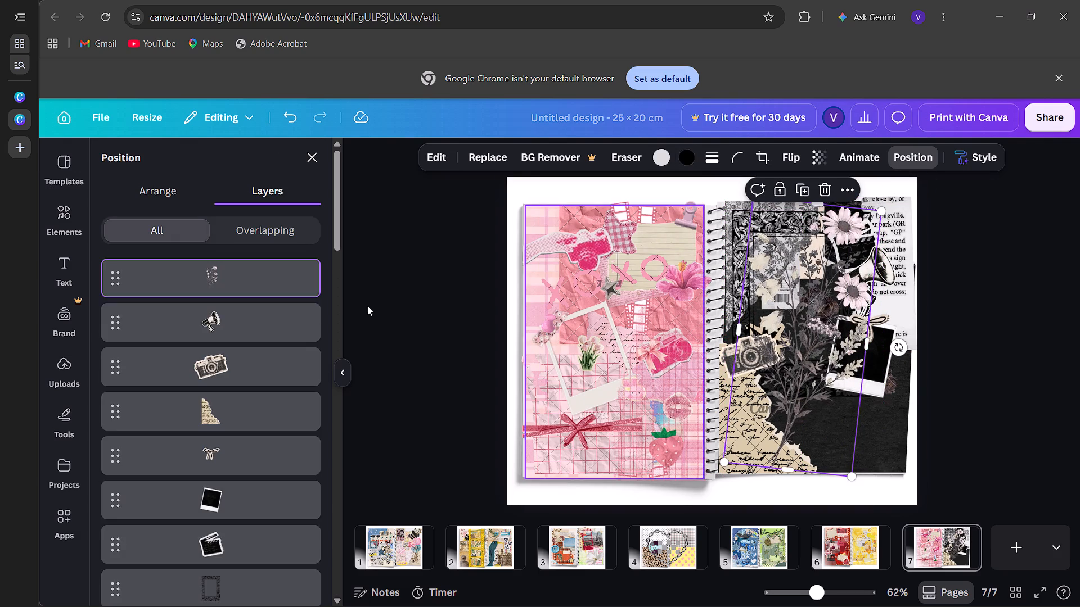
left_click_drag(237, 271, 269, 579)
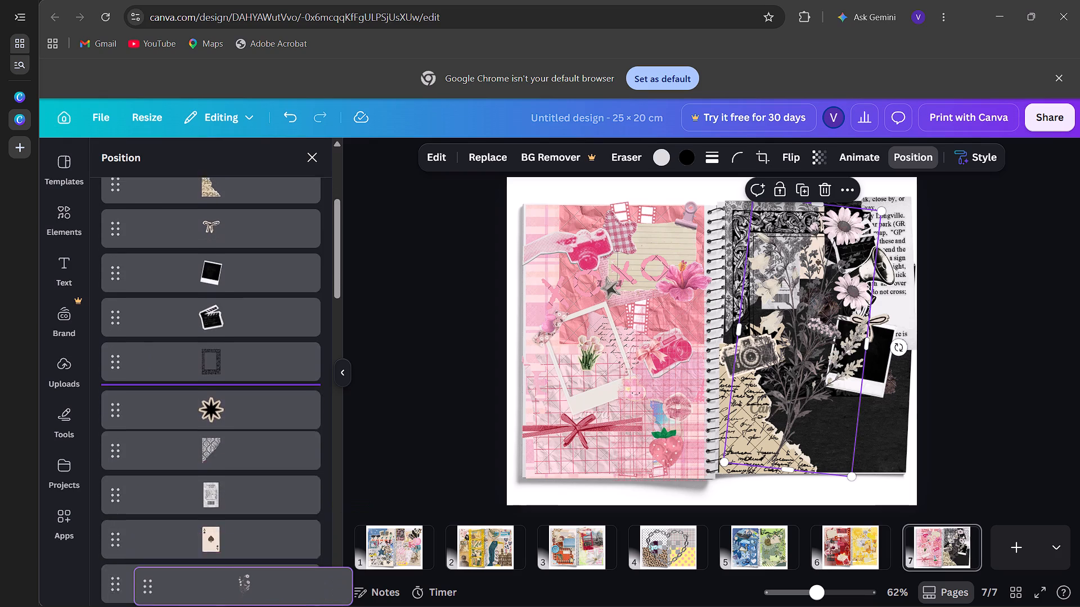
left_click_drag(269, 579, 236, 473)
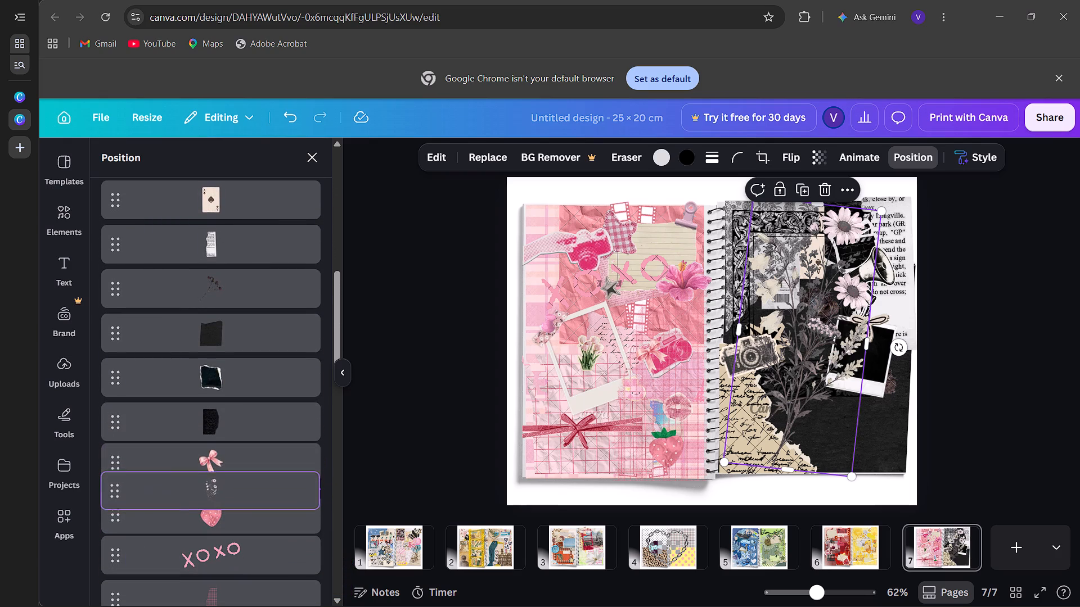
left_click_drag(236, 473, 239, 314)
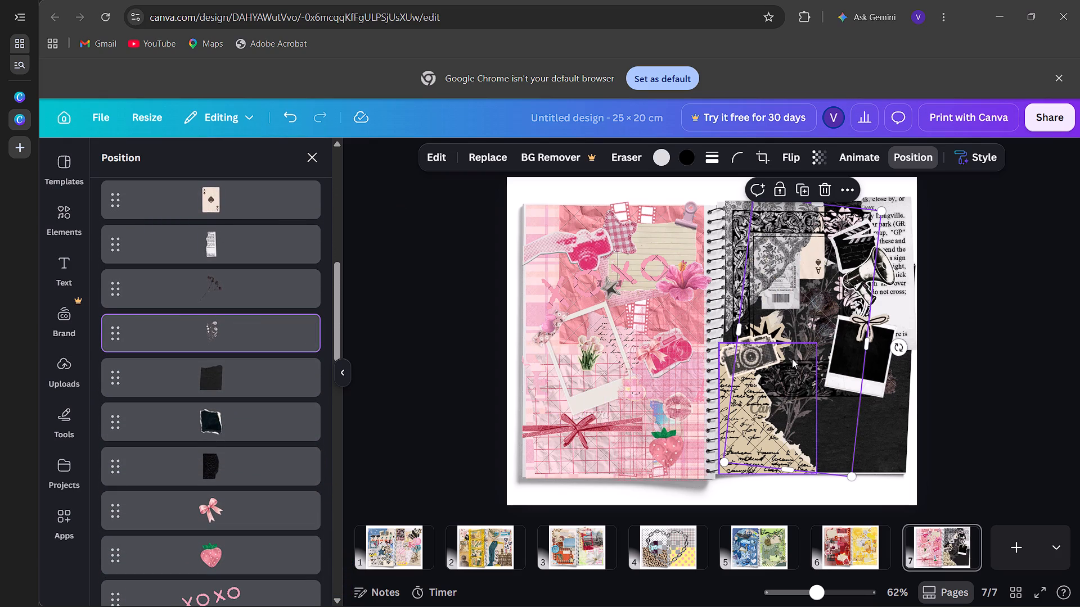
Delete the dark floral graphic directly above the bouquet in the layer order.
left_click(309, 287)
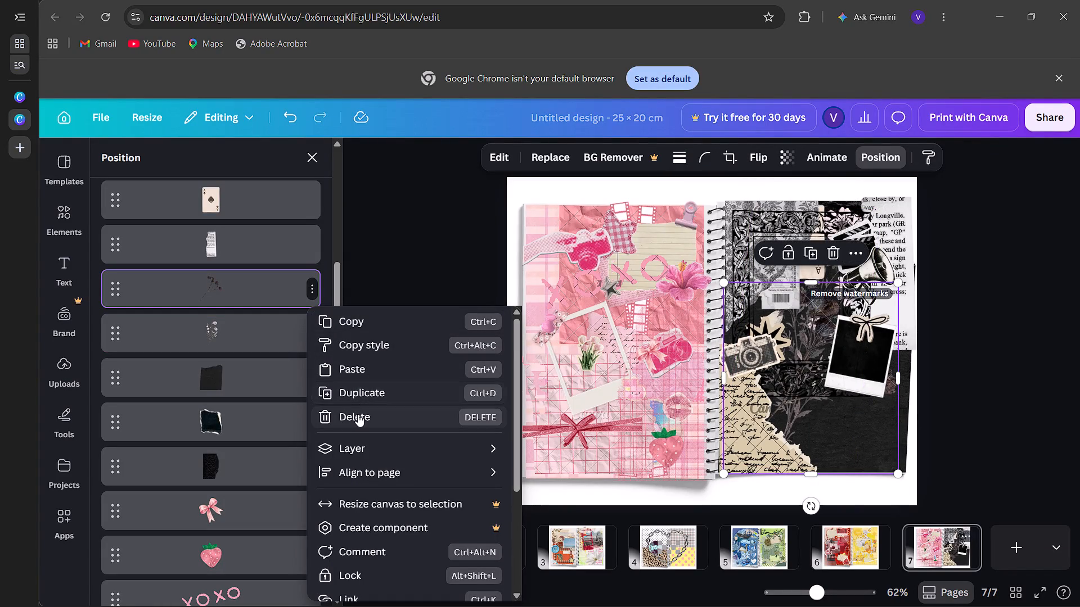
left_click(358, 414)
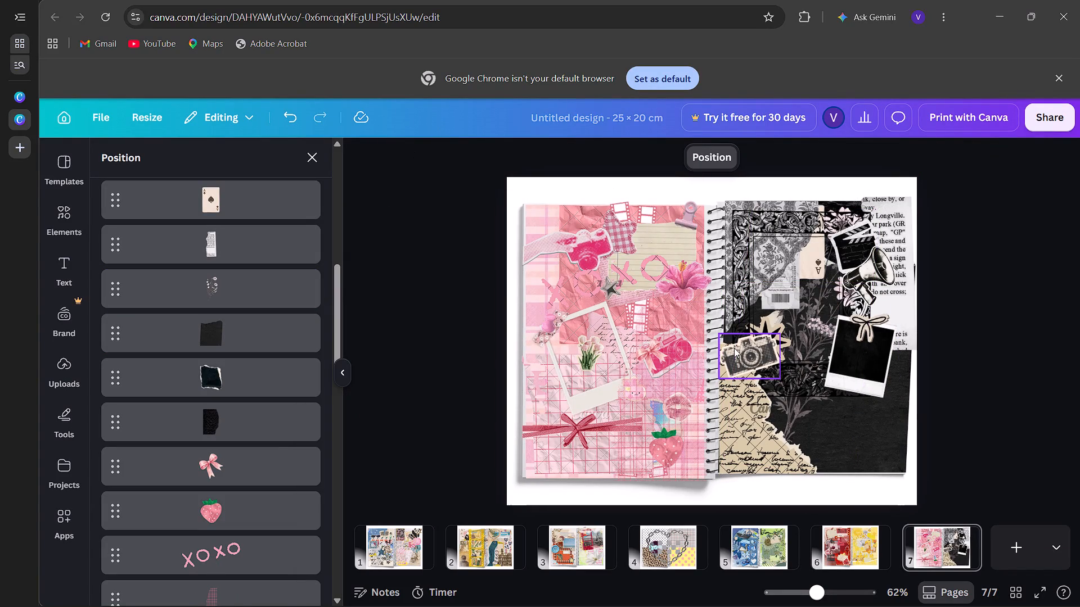
Flip the bouquet vertically so its daisies point down, also trying a horizontal flip and reversing it.
left_click(789, 422)
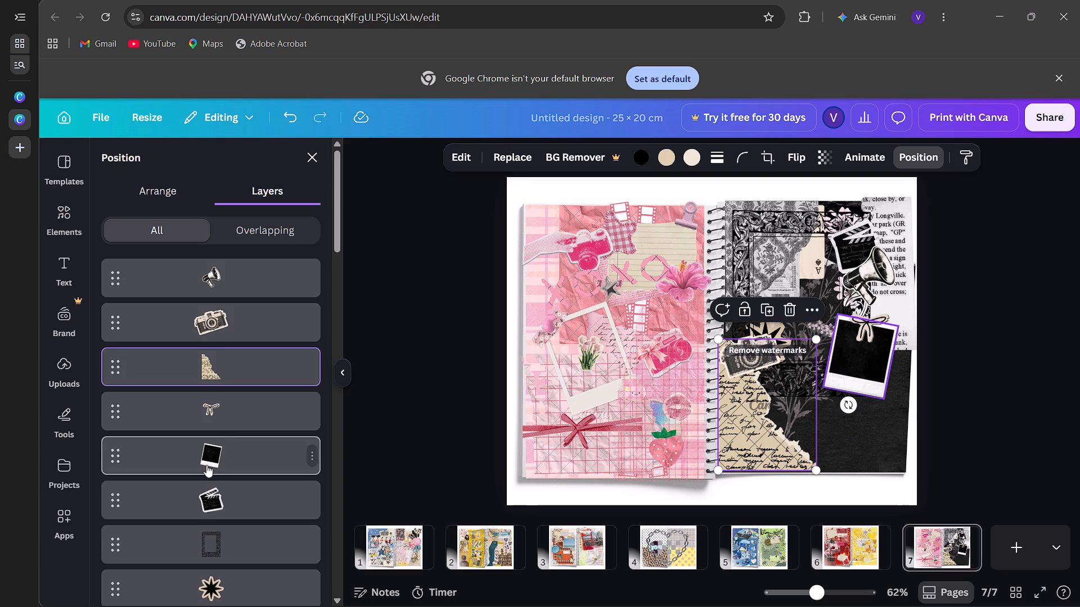
scroll(223, 443, "down", 4)
left_click(232, 404)
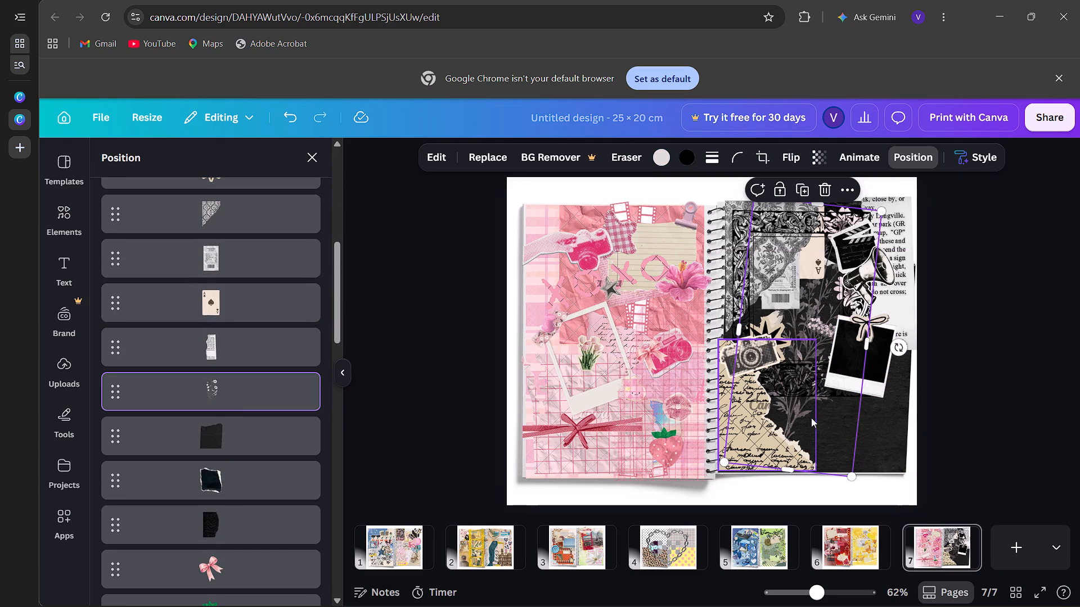
left_click(832, 423)
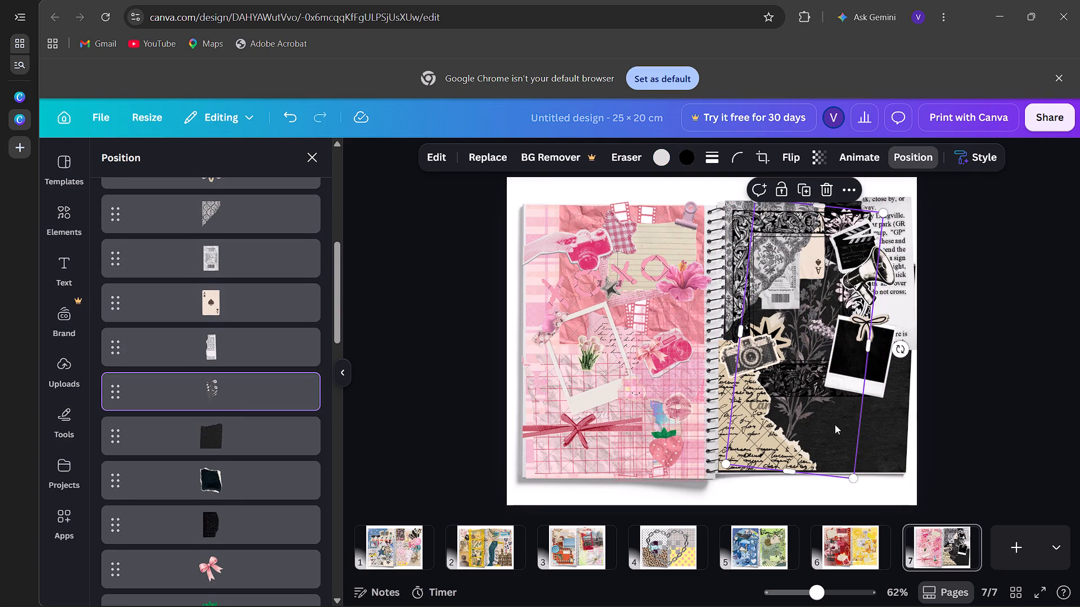
left_click(800, 150)
left_click(789, 192)
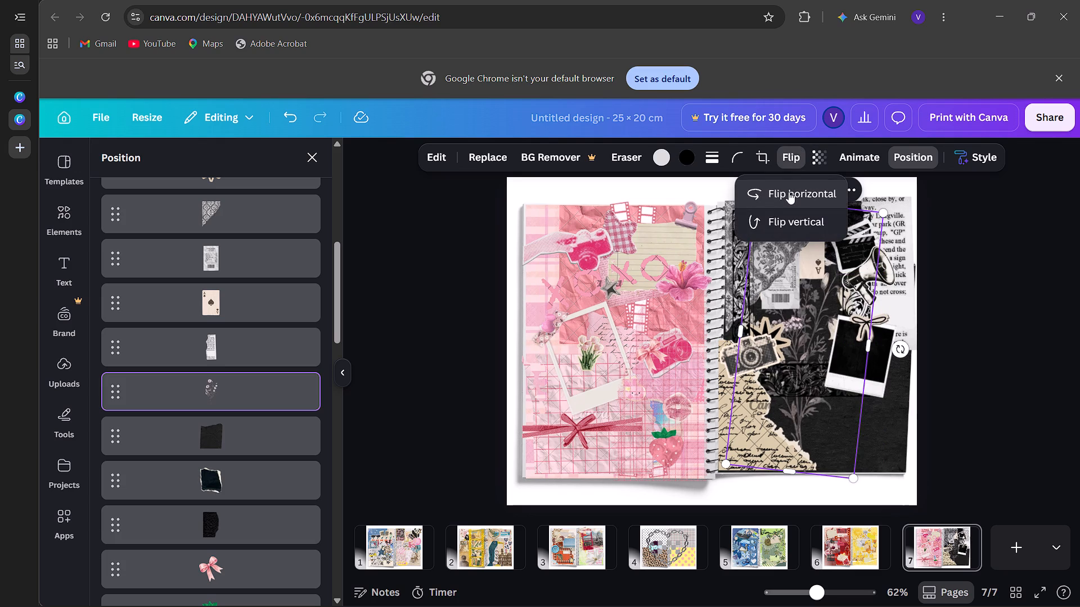
left_click(788, 212)
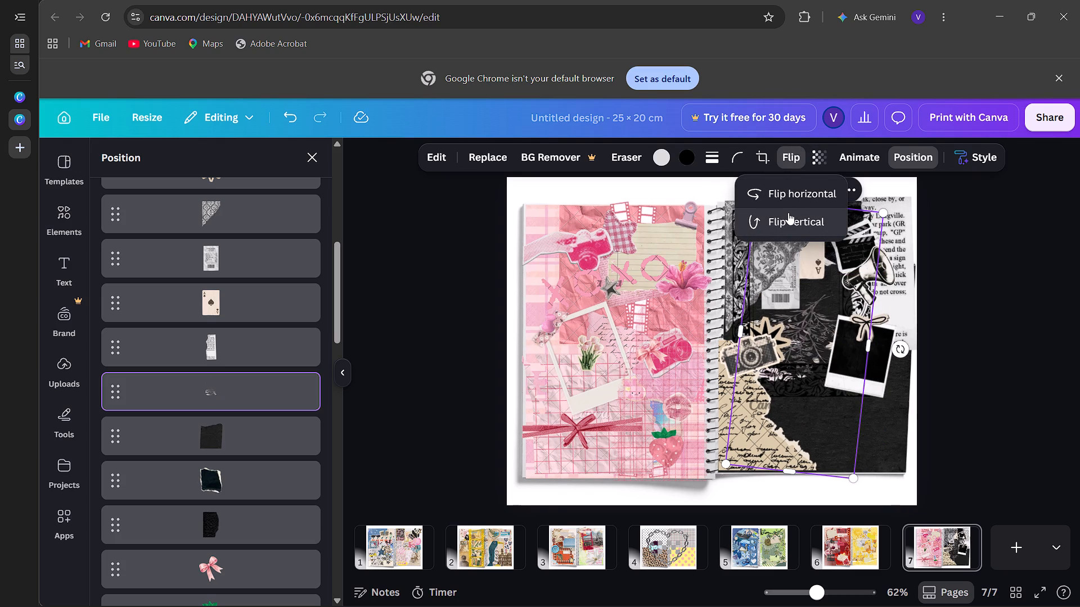
left_click(796, 197)
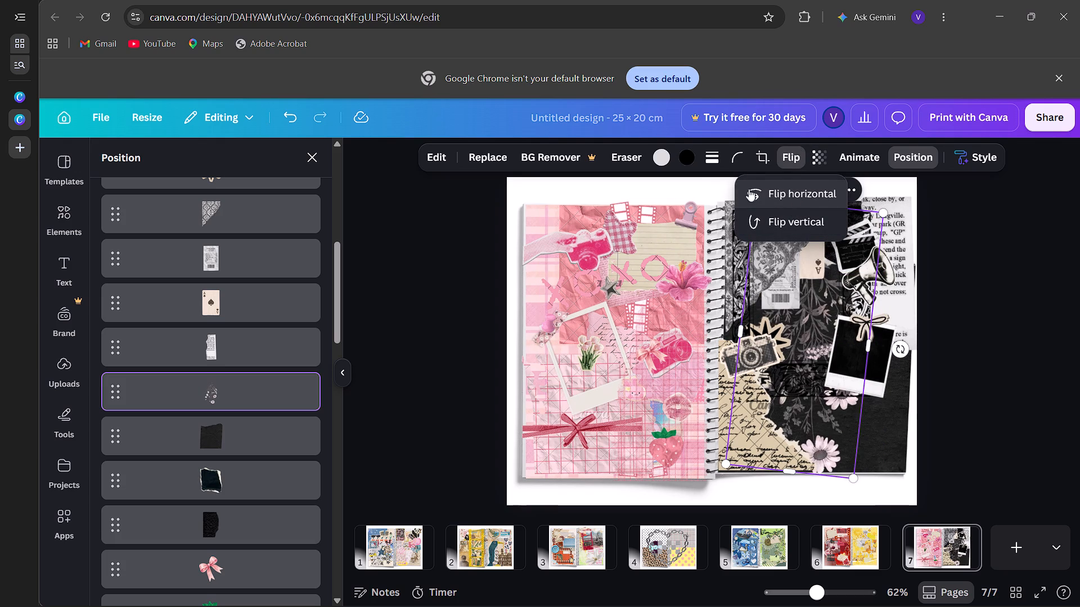
Move the flipped bouquet so its daisies sit below the polaroid in the right page's lower outer corner.
left_click_drag(829, 433, 830, 425)
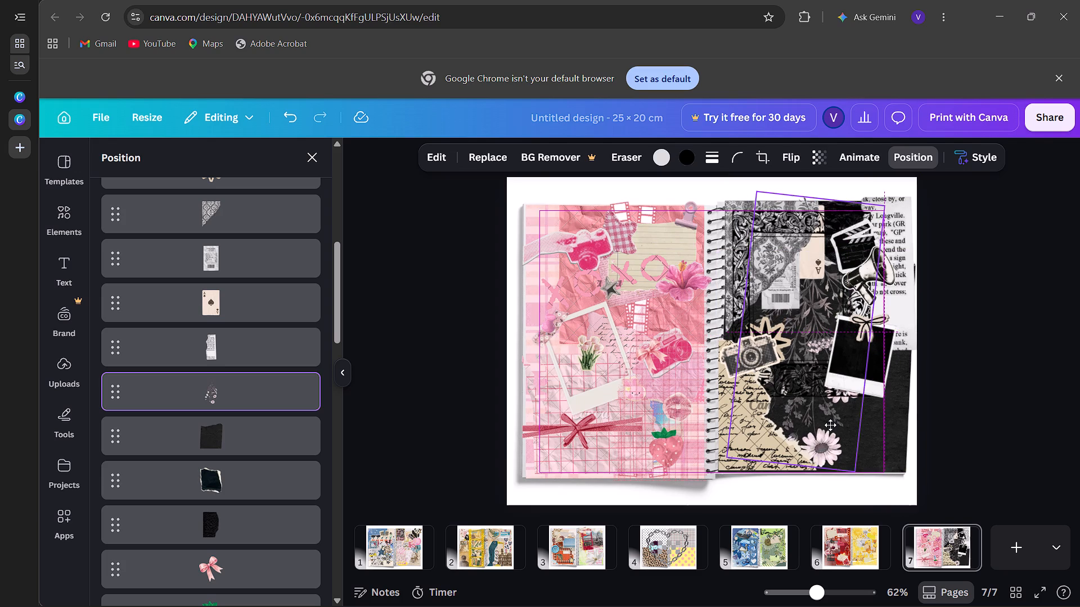
left_click_drag(830, 425, 874, 433)
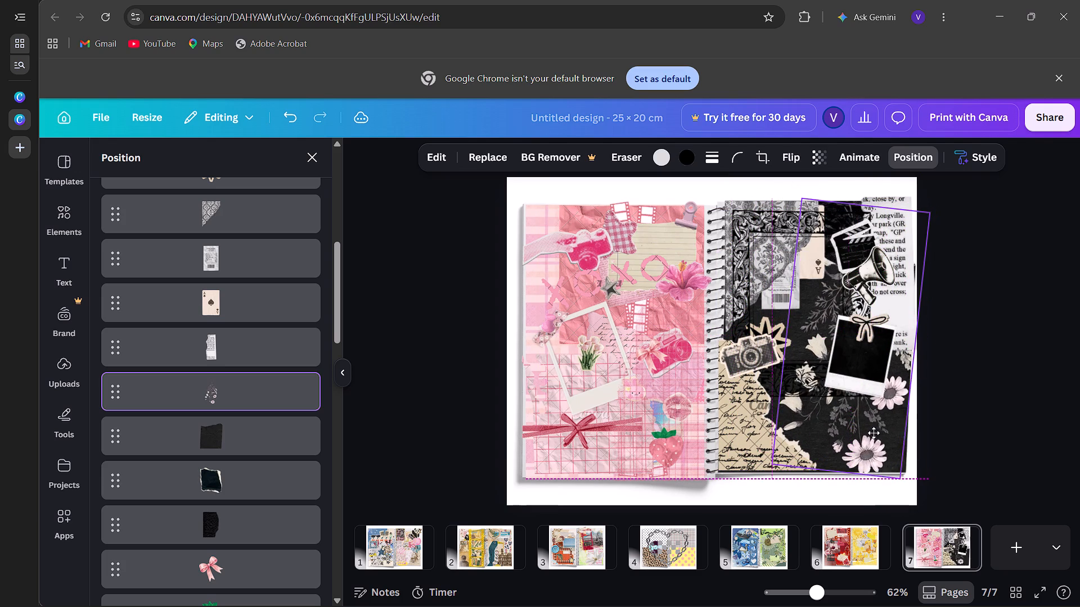
left_click_drag(874, 433, 872, 433)
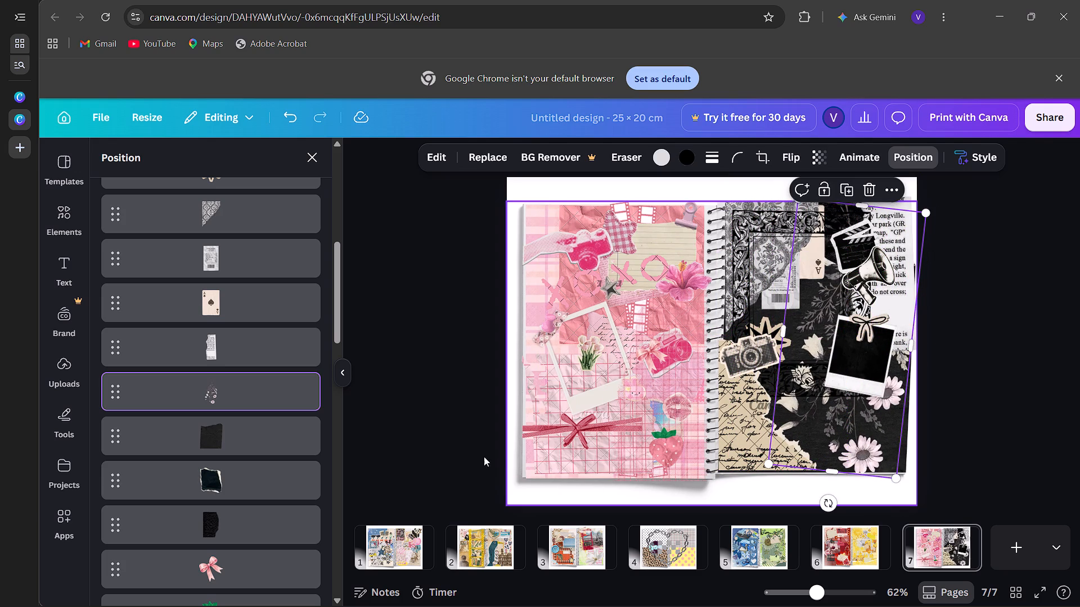
left_click(309, 162)
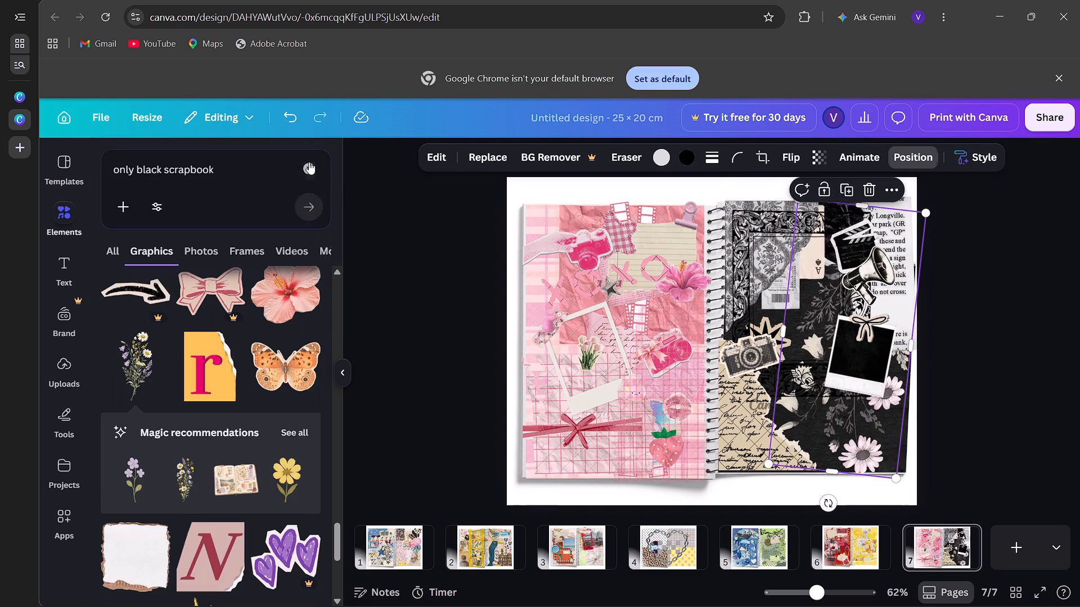
Recolour the beige area of the torn handwritten paper to pale pinkish white.
scroll(248, 445, "down", 2)
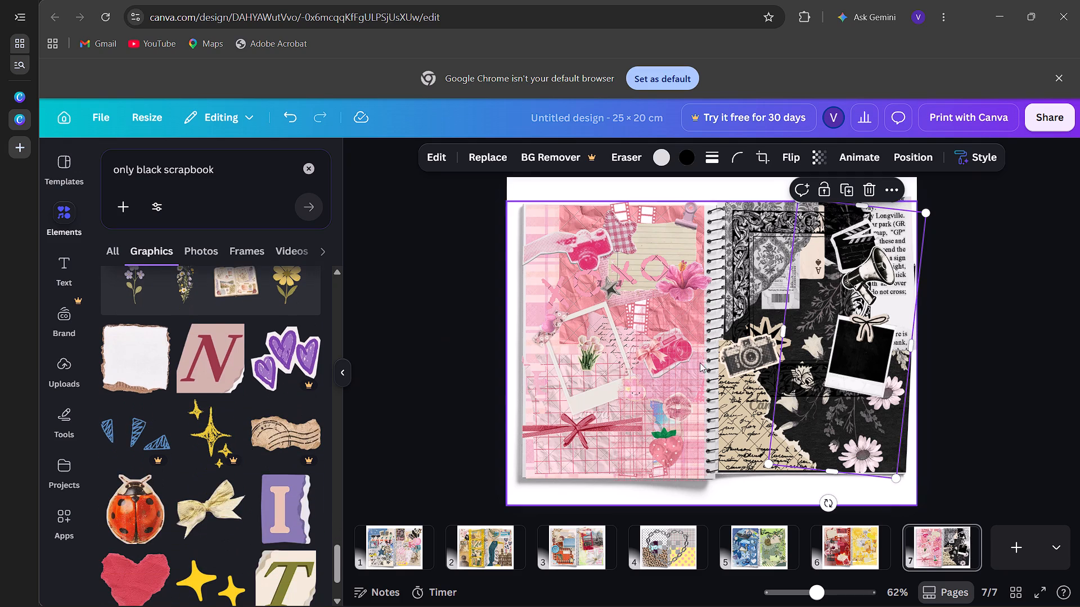
left_click(734, 461)
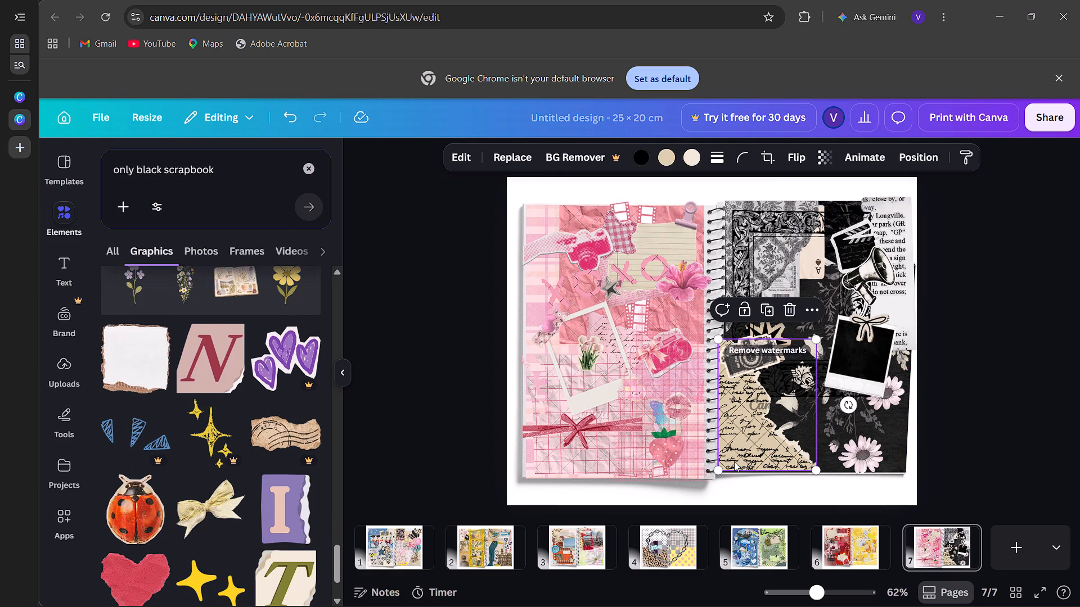
left_click(665, 155)
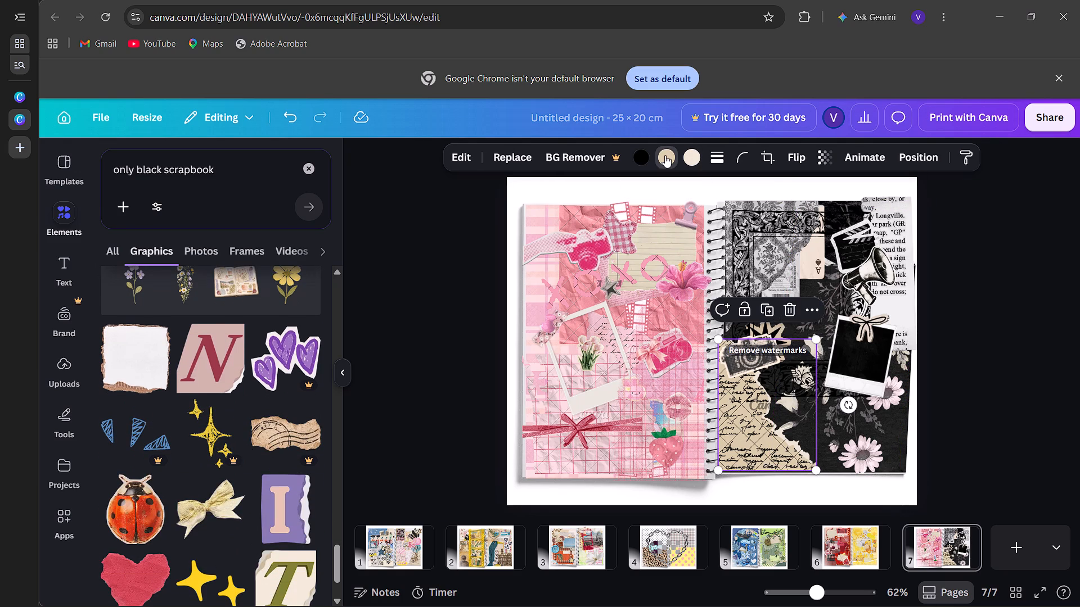
left_click(304, 446)
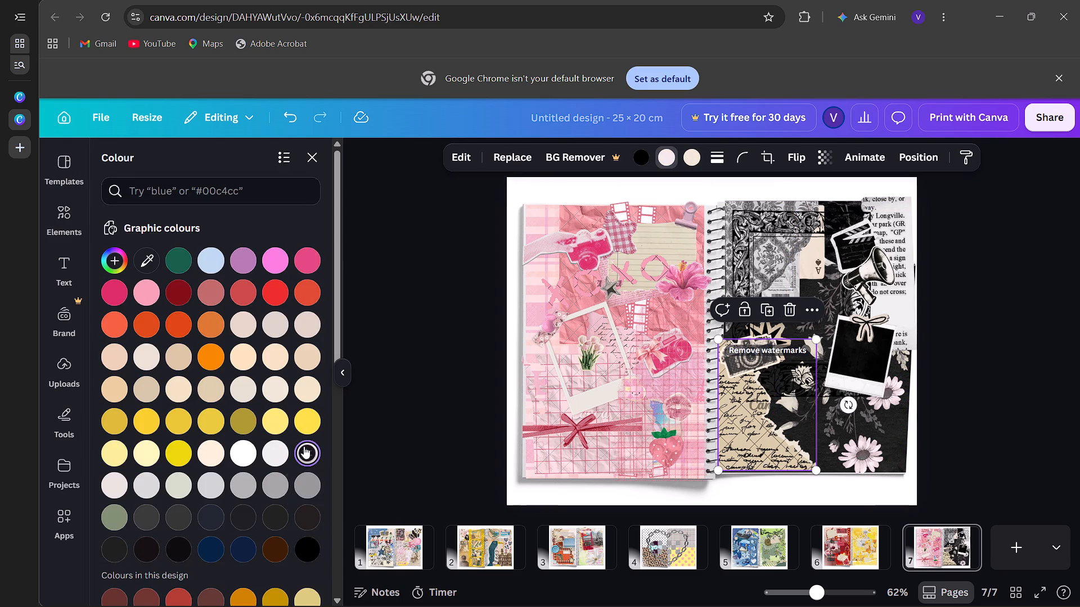
left_click(317, 155)
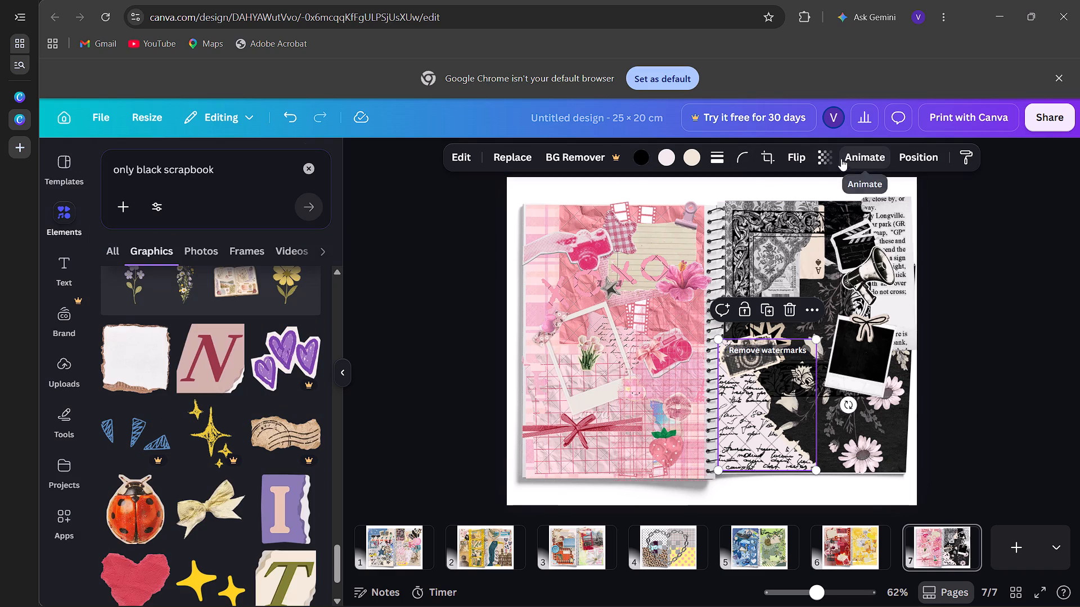
Recolour the cream areas of the vintage camera on the right page to pale pinkish grey.
left_click(936, 153)
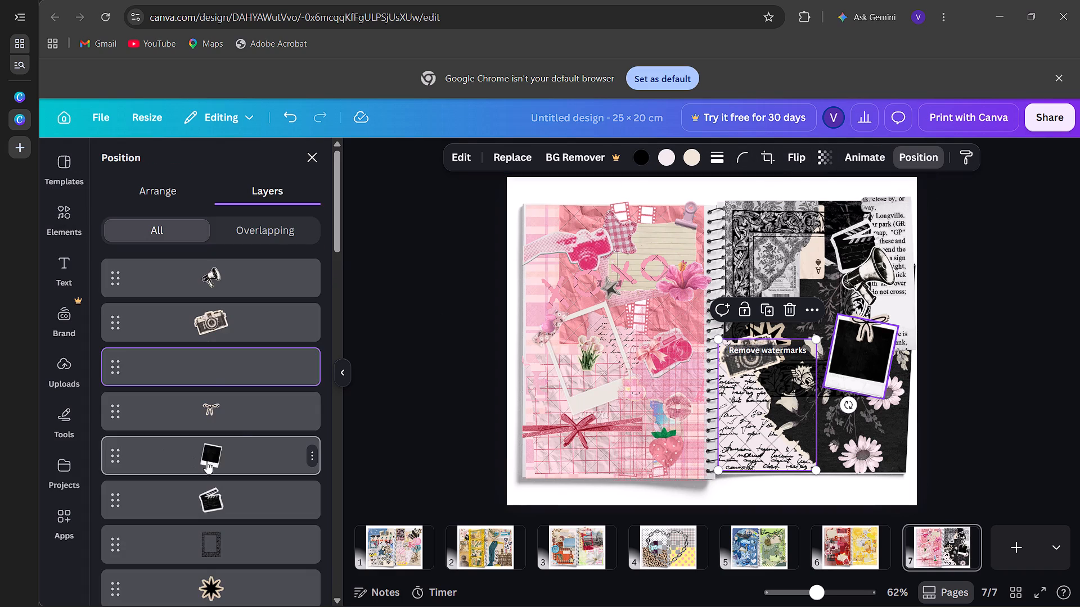
left_click(258, 302)
left_click(676, 160)
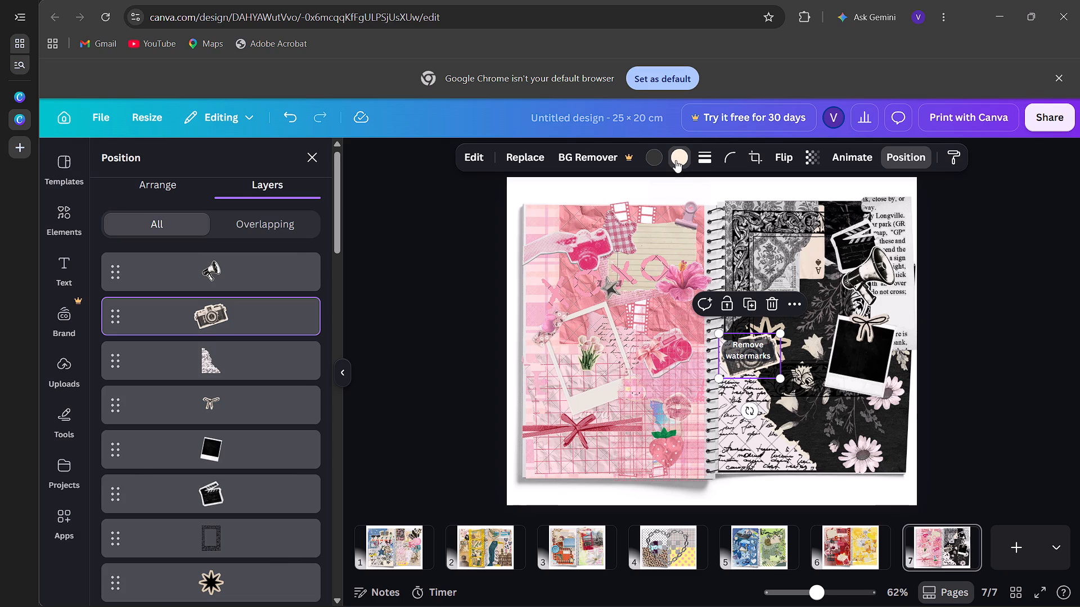
left_click(304, 456)
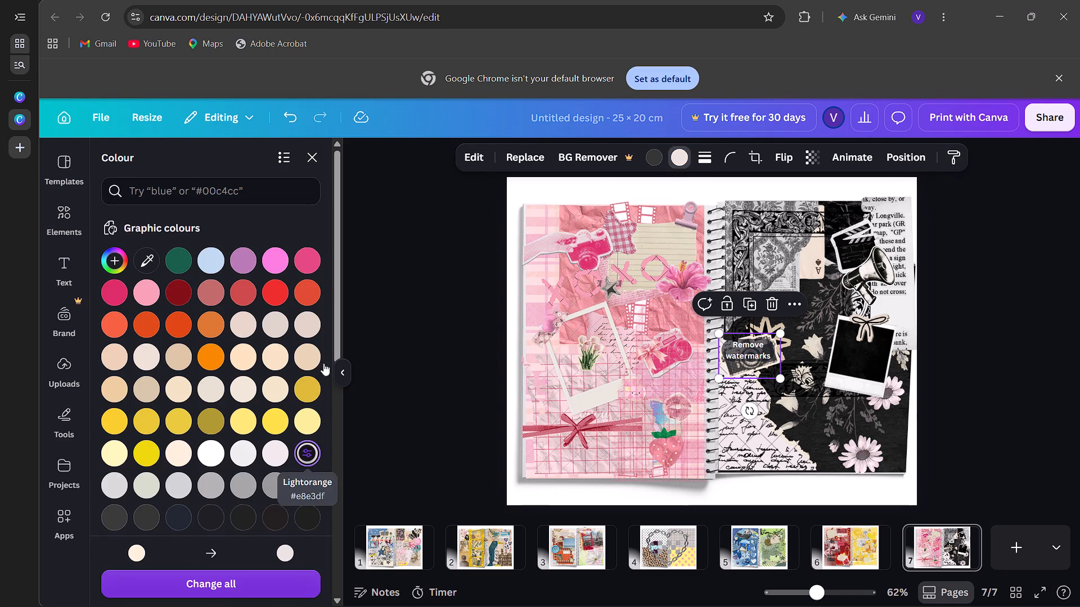
left_click(310, 153)
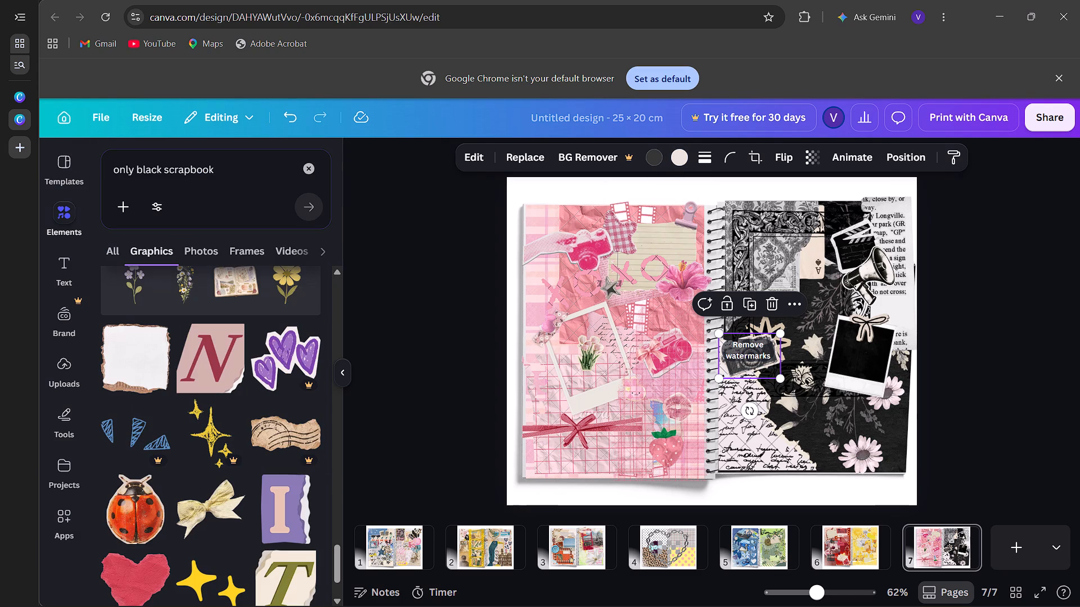
Recolour the beige outline of the starburst behind the vintage camera to pale greyish #e8e3df.
left_click(913, 161)
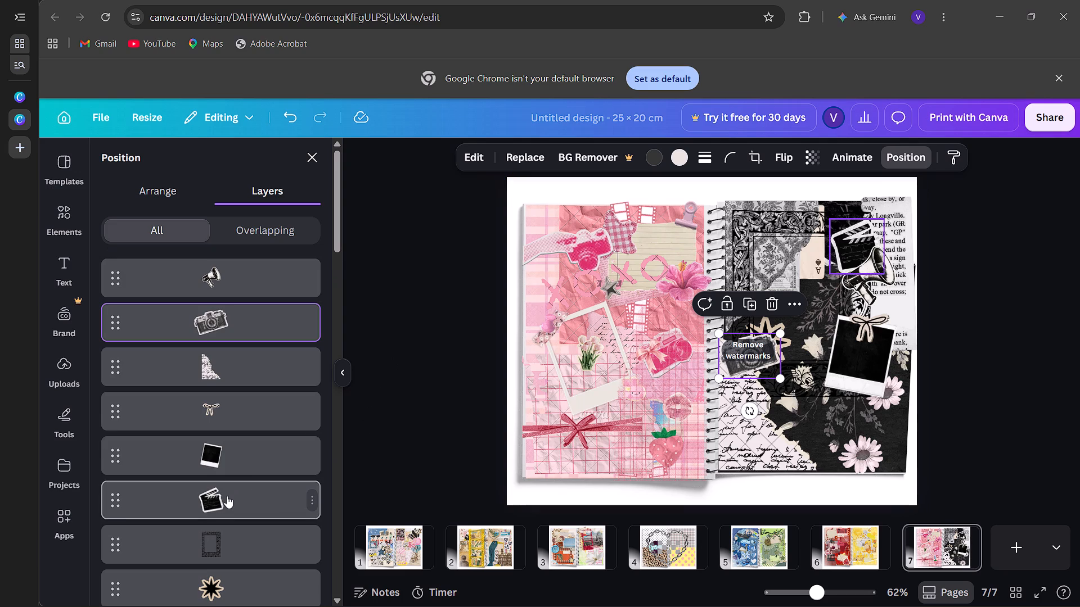
scroll(226, 496, "down", 3)
left_click(244, 337)
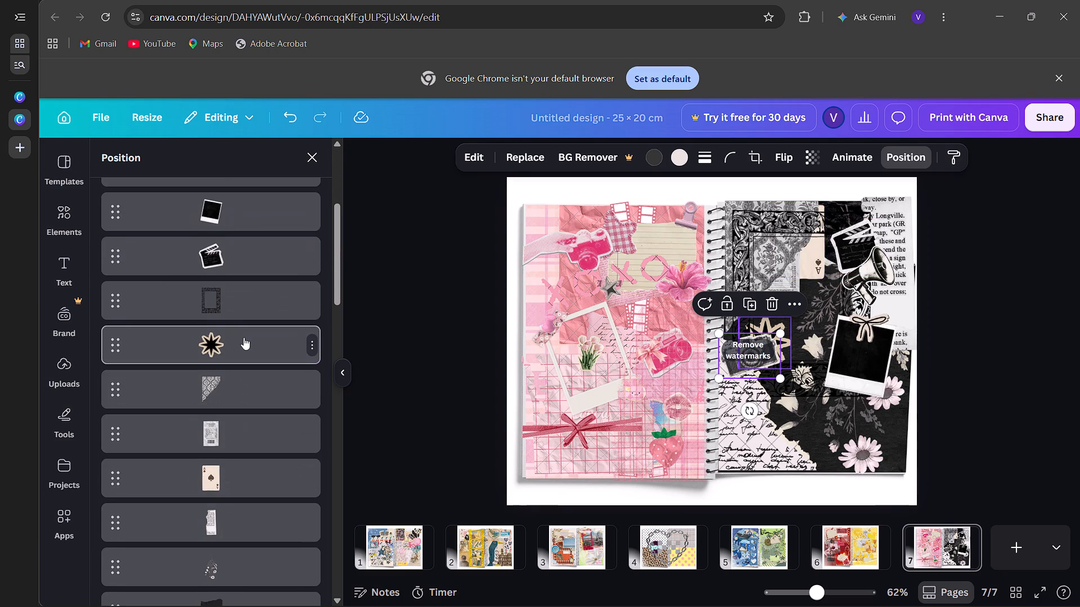
left_click(680, 157)
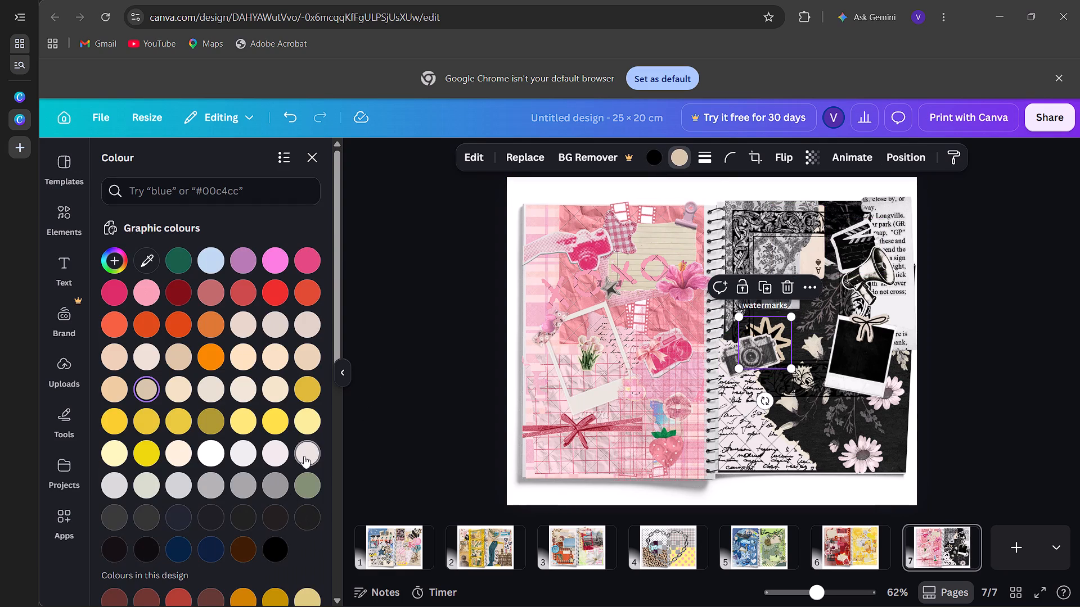
left_click(304, 456)
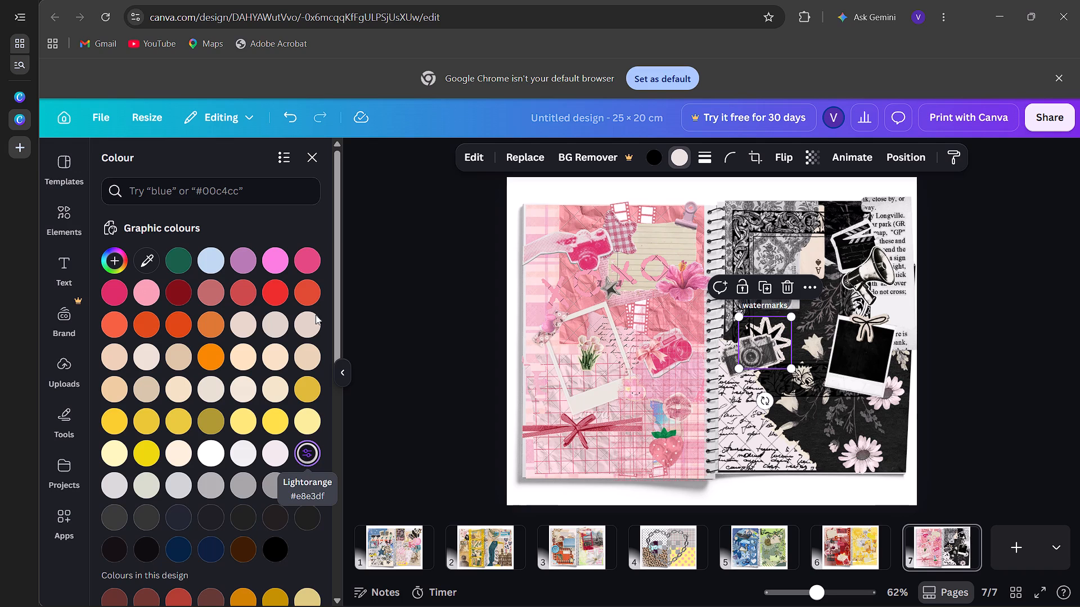
left_click(313, 162)
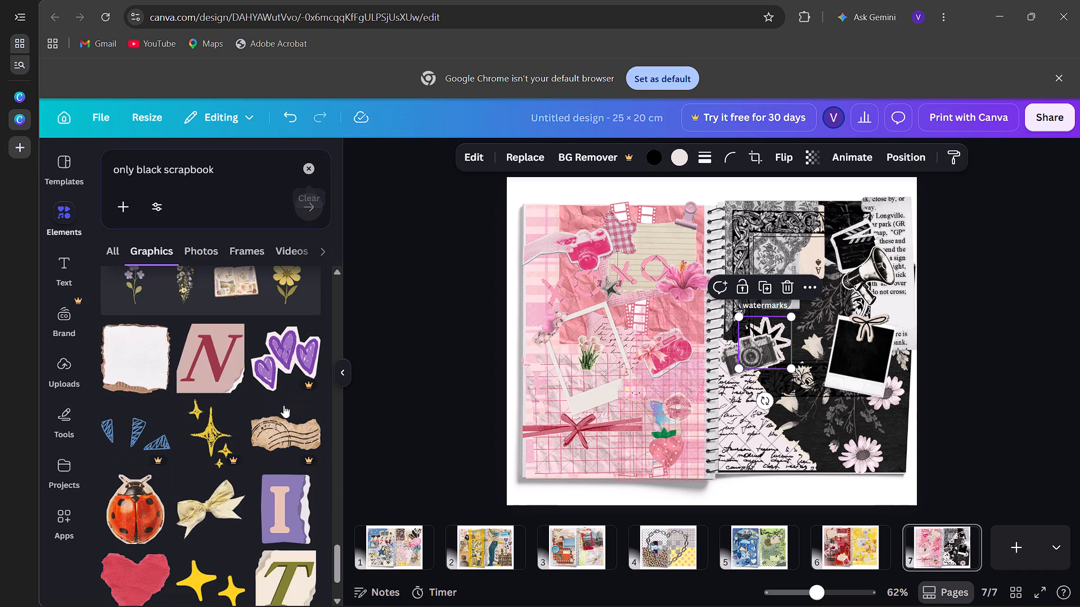
Add the green four-leaf clover graphic, shrink it to about half size and move it onto the middle of the right page.
scroll(287, 463, "down", 5)
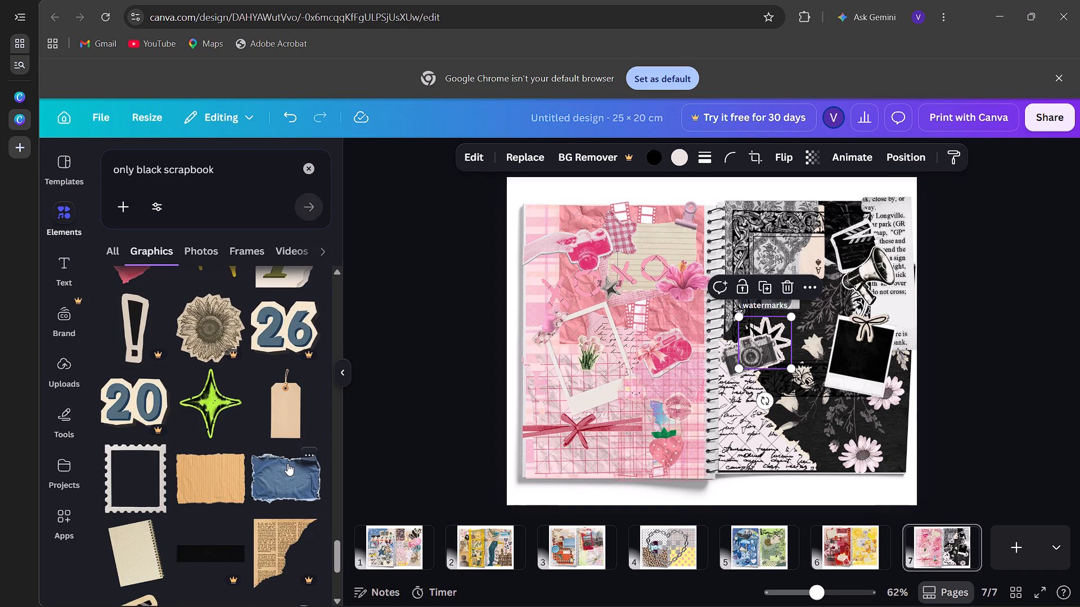
scroll(287, 463, "down", 2)
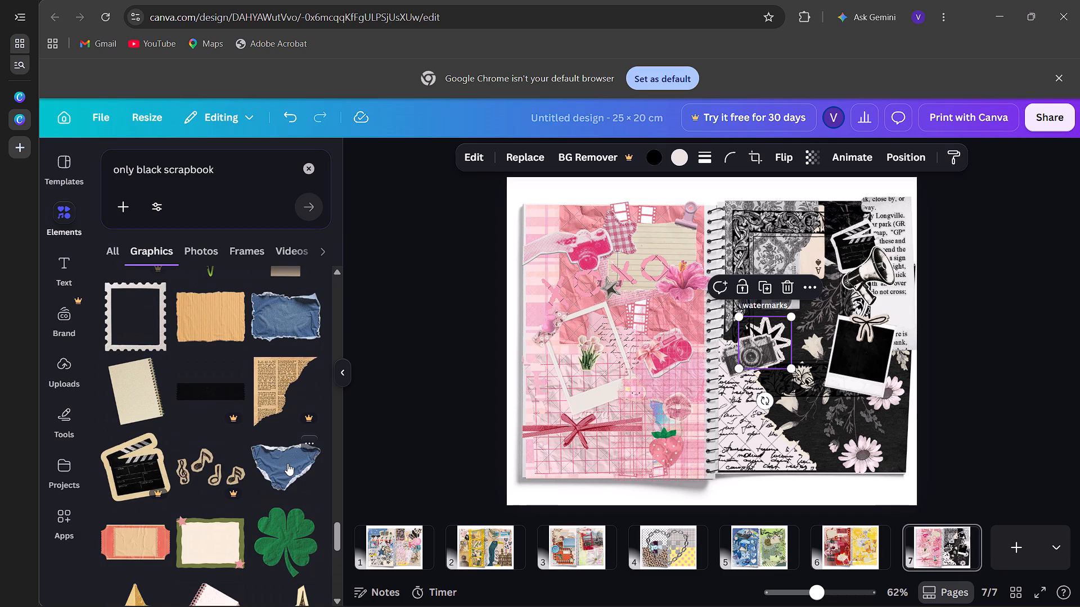
left_click(292, 542)
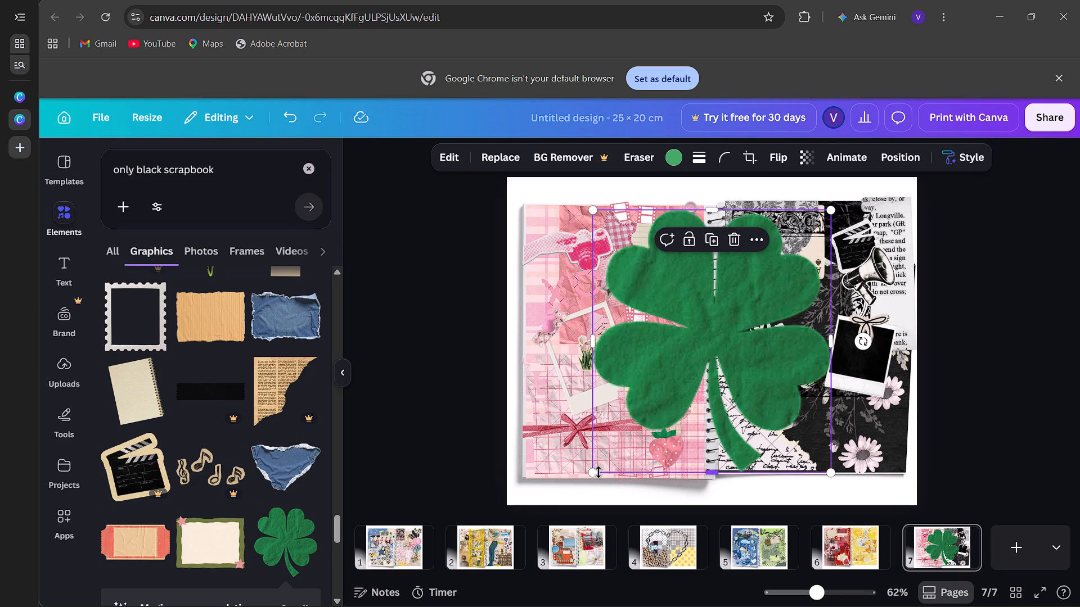
left_click_drag(597, 473, 718, 341)
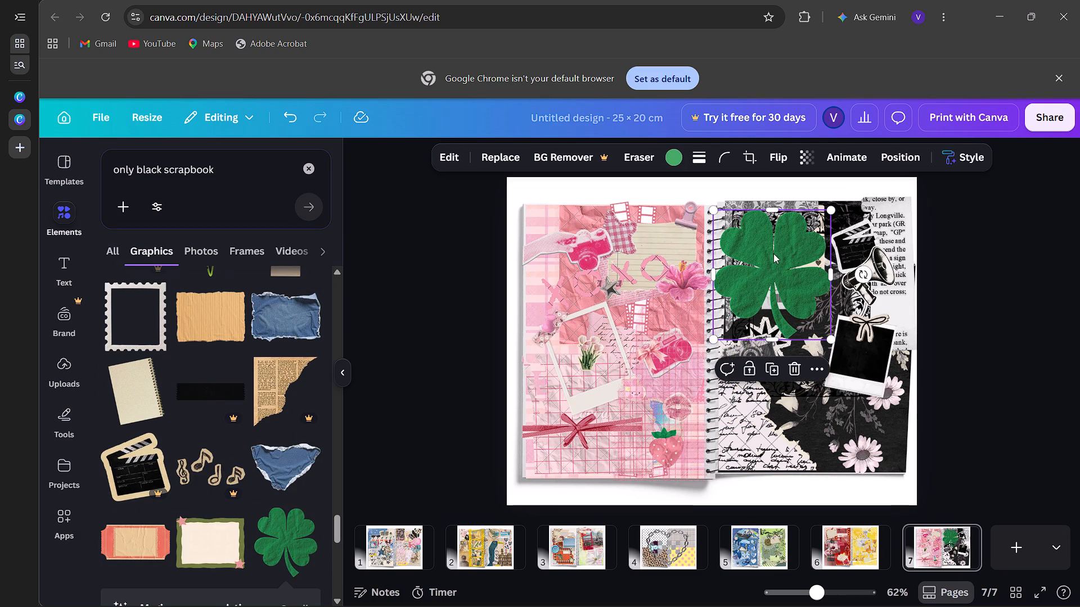
left_click_drag(775, 247, 767, 384)
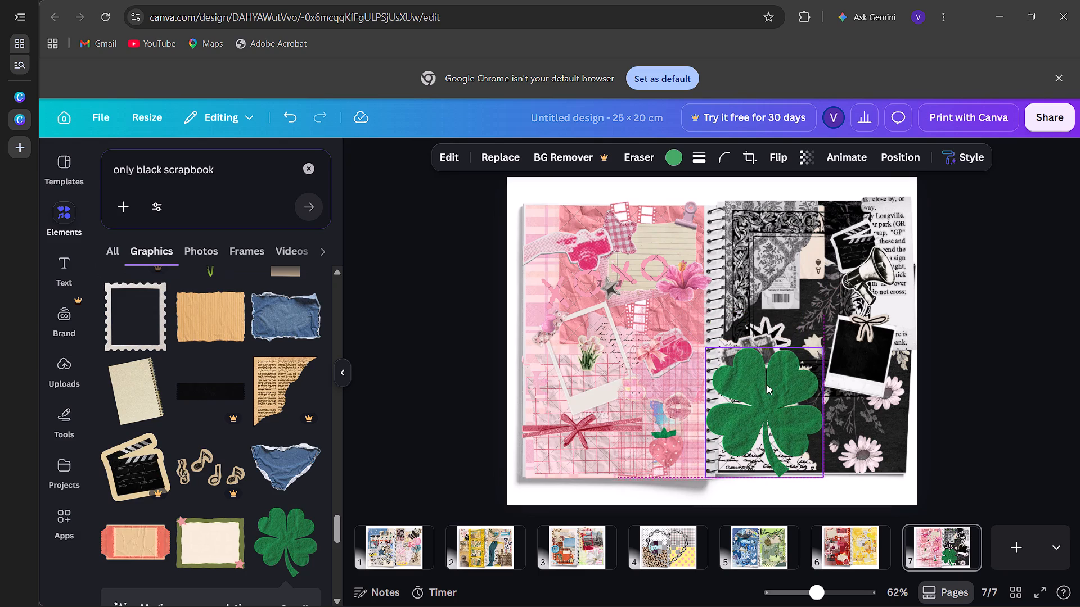
left_click_drag(769, 398, 798, 354)
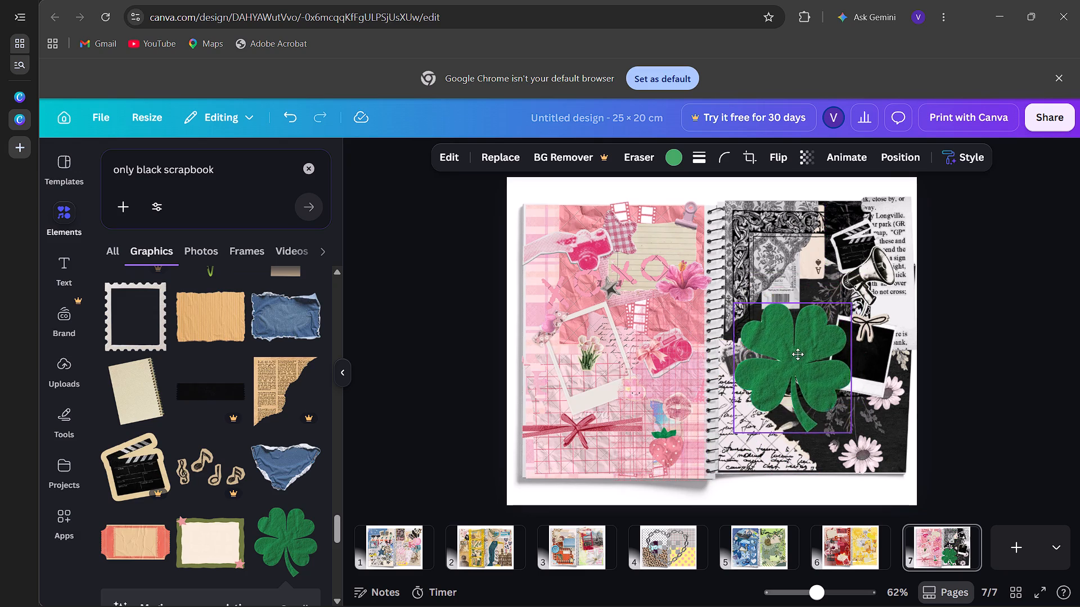
left_click_drag(798, 354, 817, 342)
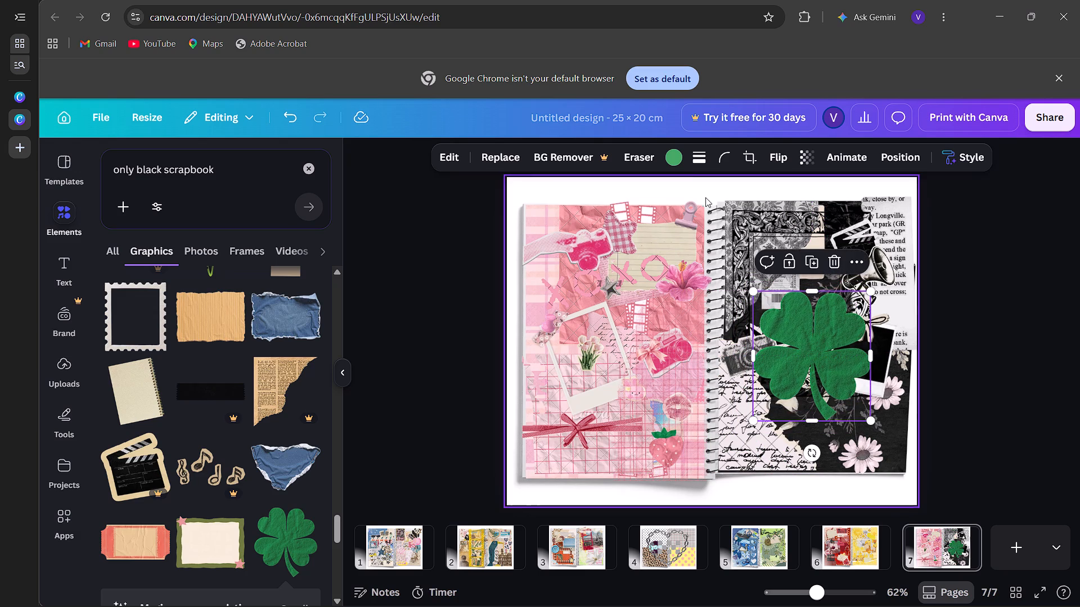
Recolour the clover black, trying a pale grey first.
left_click(678, 157)
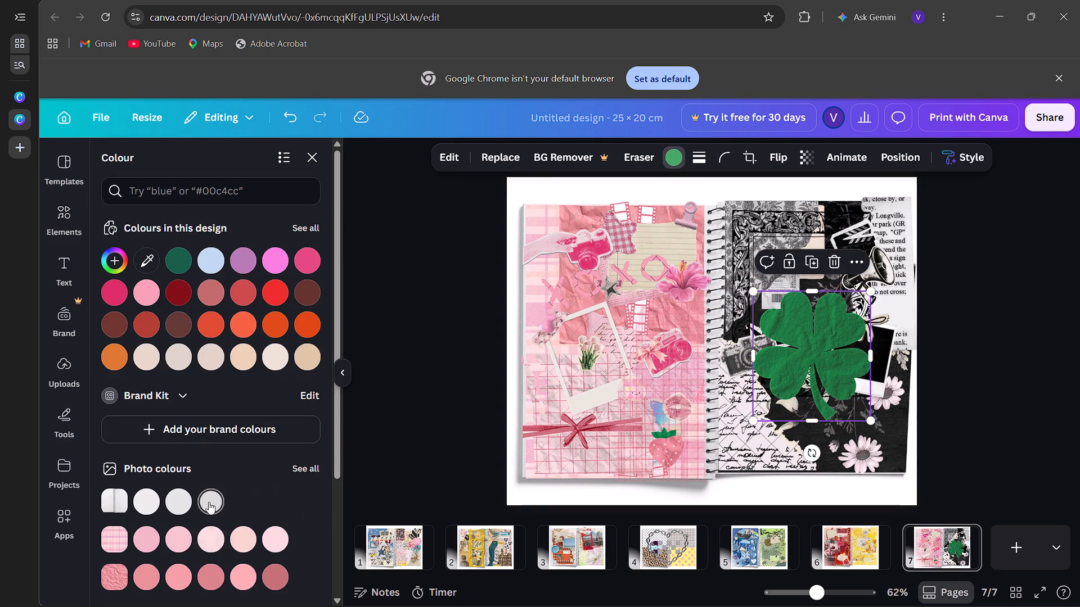
left_click(209, 502)
scroll(211, 502, "down", 2)
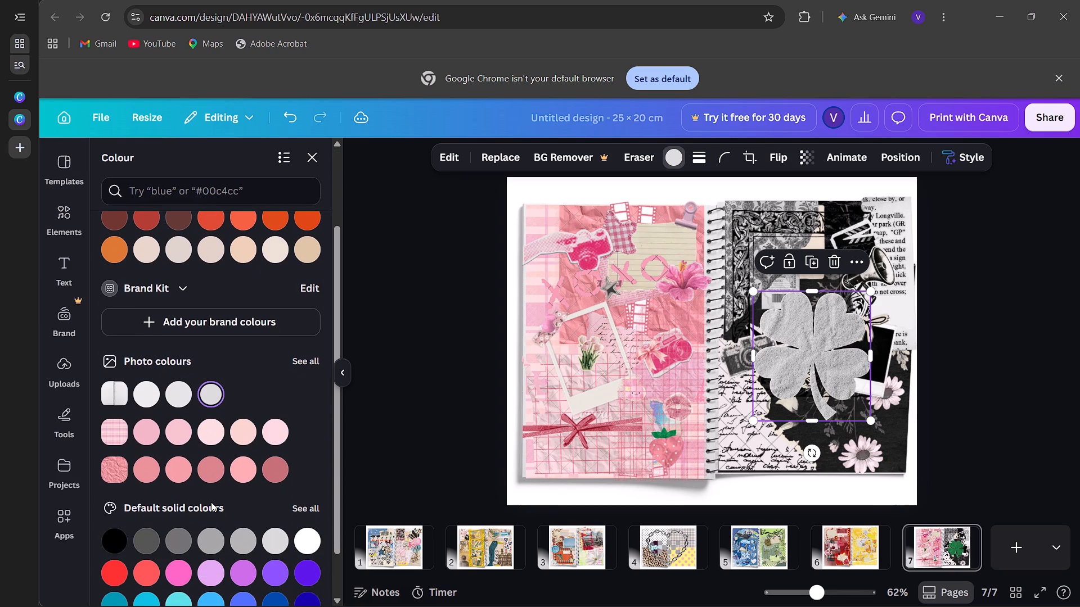
left_click(113, 541)
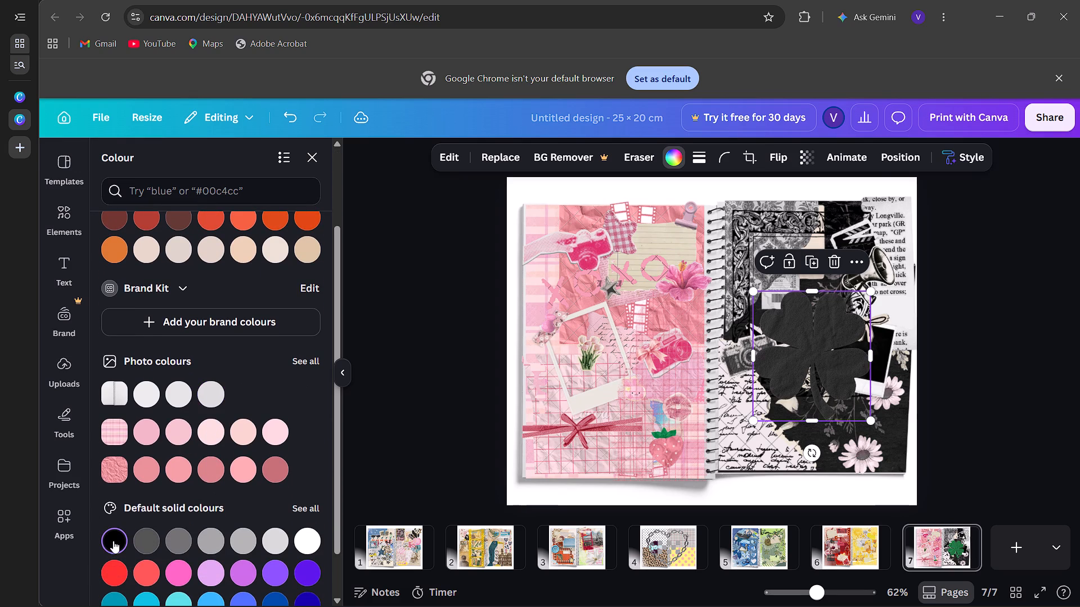
Trim the clover's bottom edge, shrink it and try it around the right page, leaving it over the torn handwritten paper.
left_click_drag(770, 370, 769, 354)
left_click_drag(769, 354, 739, 378)
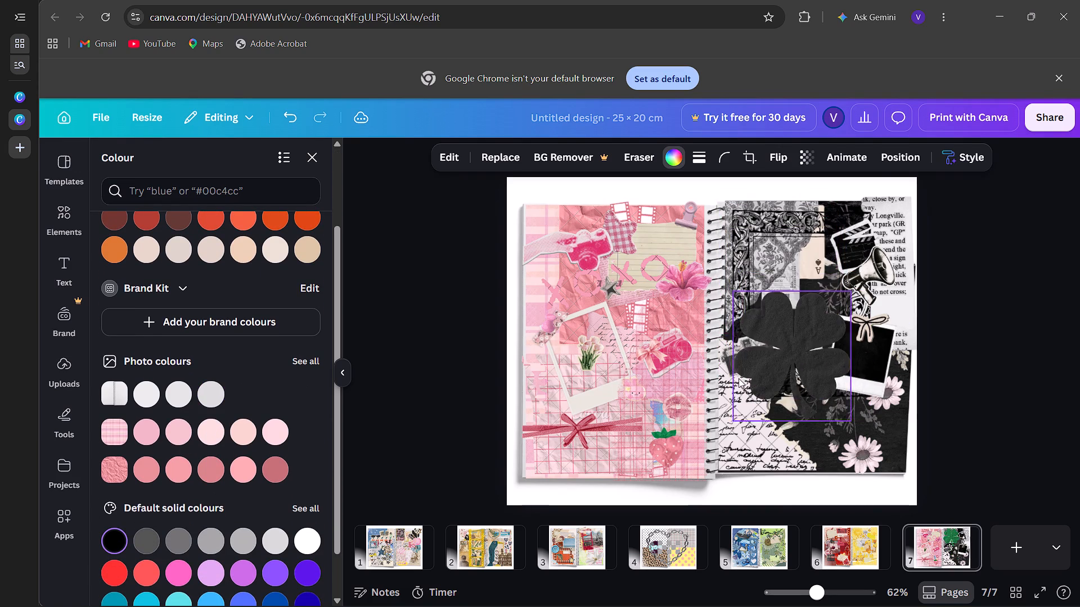
left_click_drag(739, 378, 736, 434)
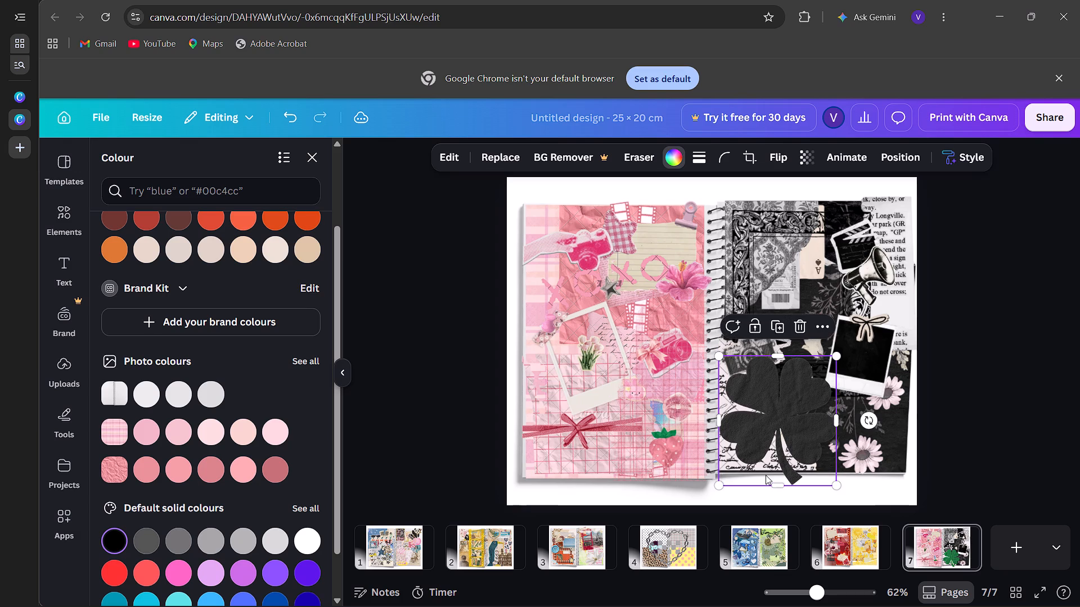
left_click_drag(777, 487, 781, 472)
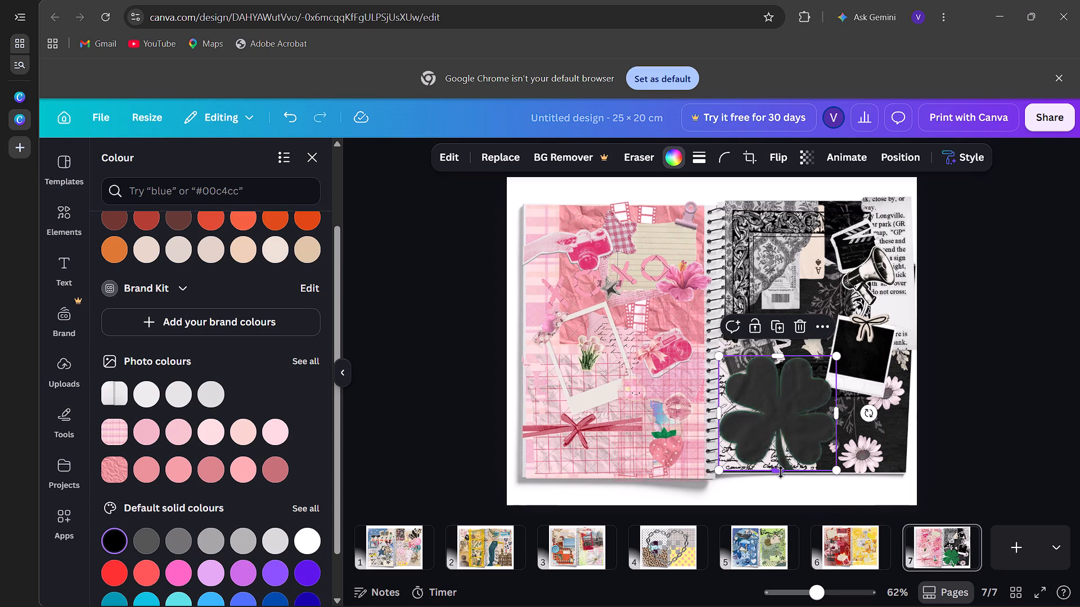
left_click_drag(719, 466, 758, 438)
left_click_drag(800, 409, 764, 401)
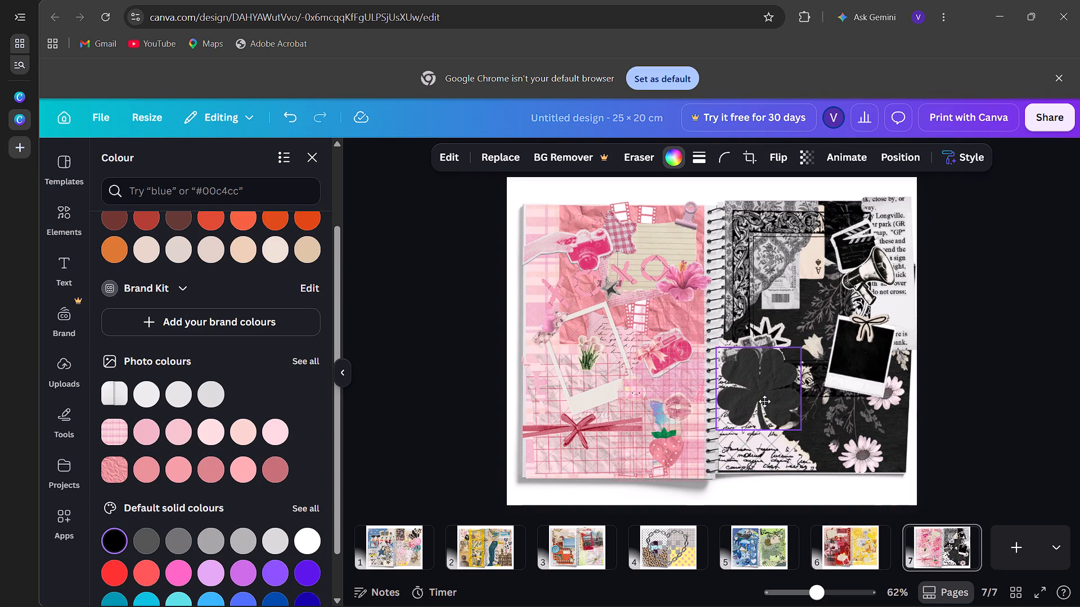
left_click_drag(764, 401, 767, 426)
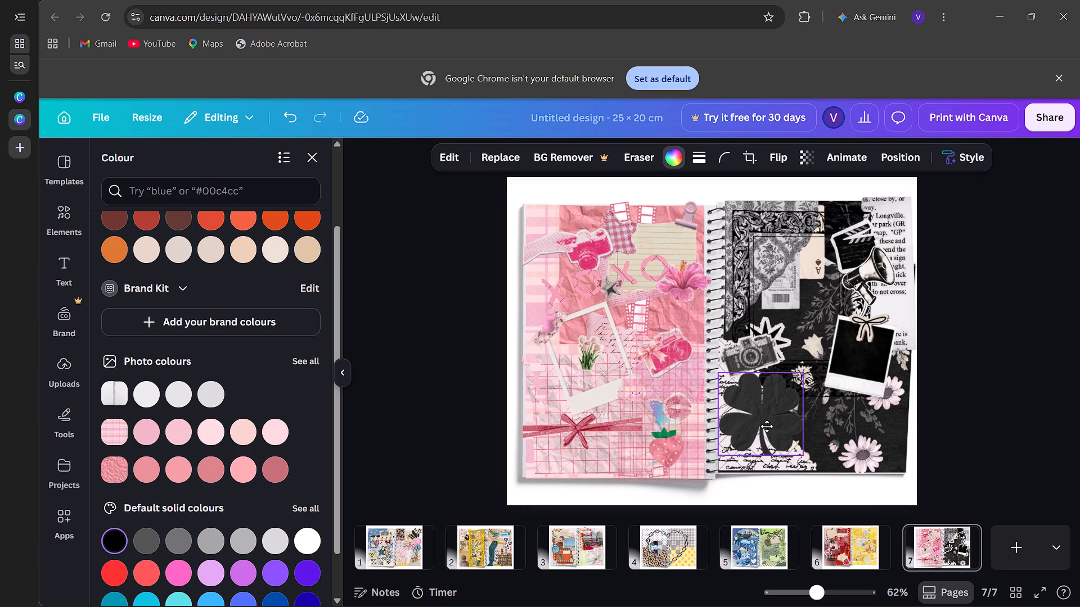
left_click_drag(767, 426, 767, 256)
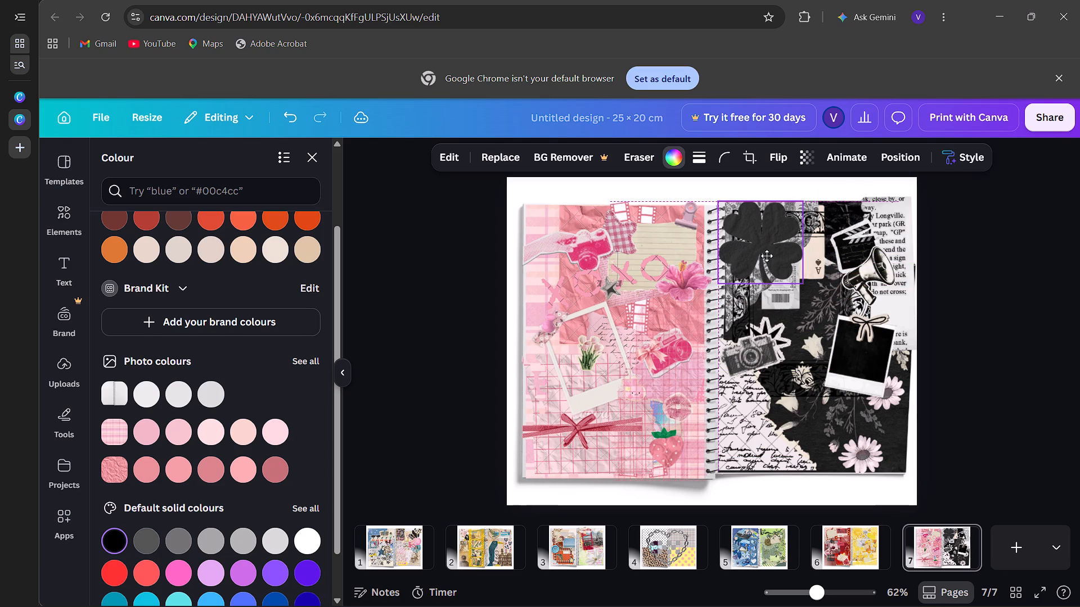
left_click_drag(767, 256, 768, 260)
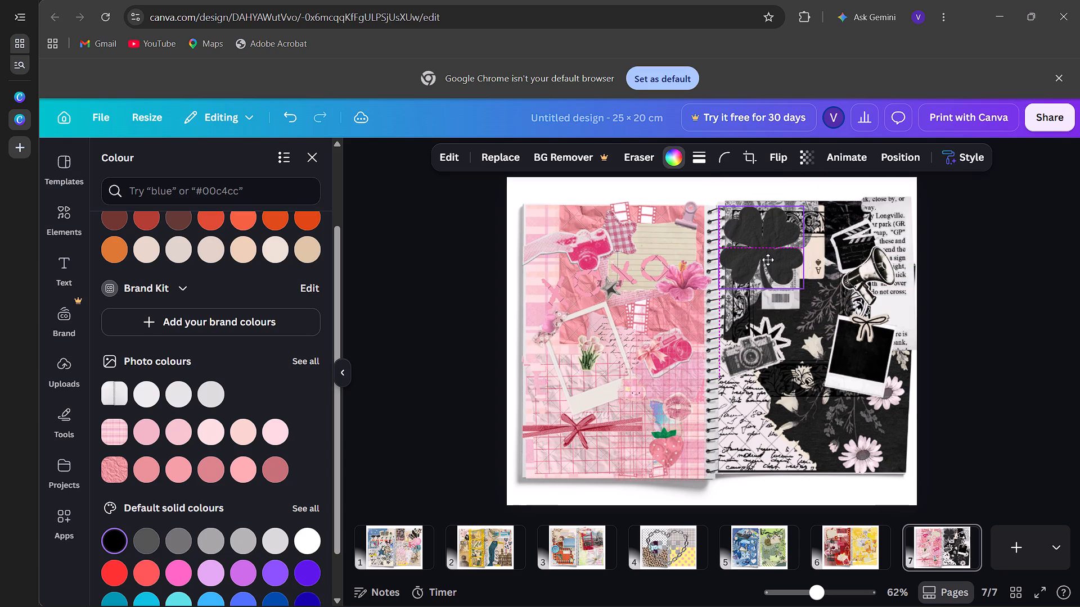
left_click_drag(768, 260, 877, 323)
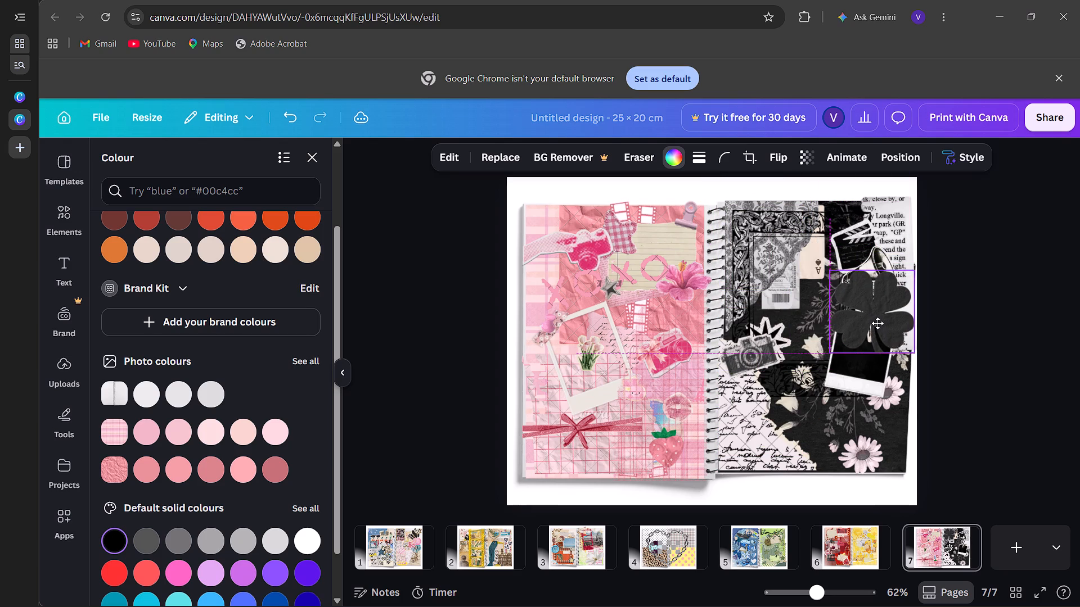
left_click_drag(877, 323, 806, 426)
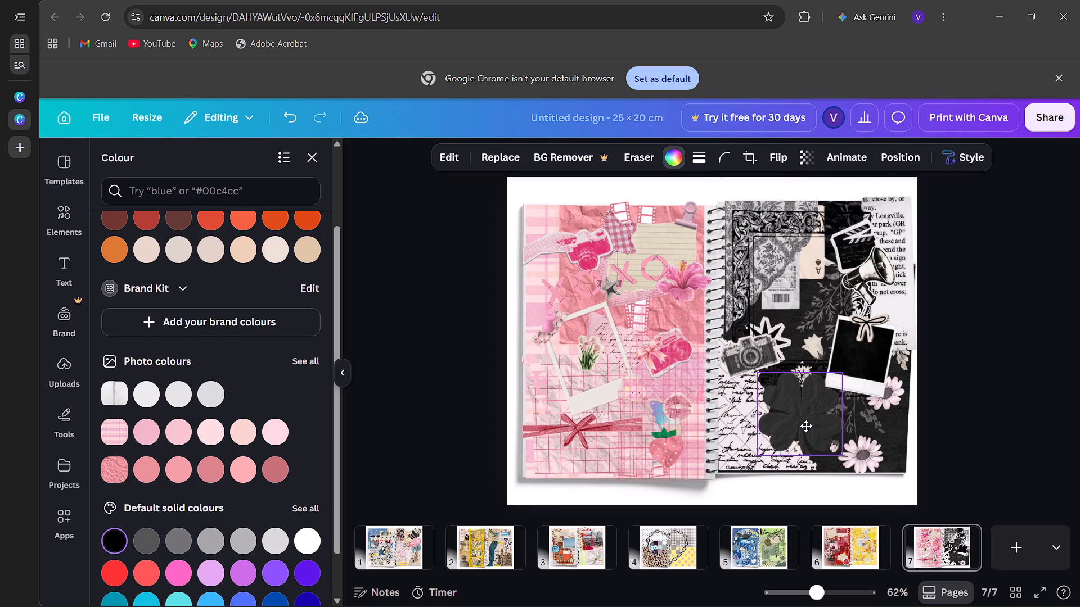
left_click_drag(806, 426, 767, 433)
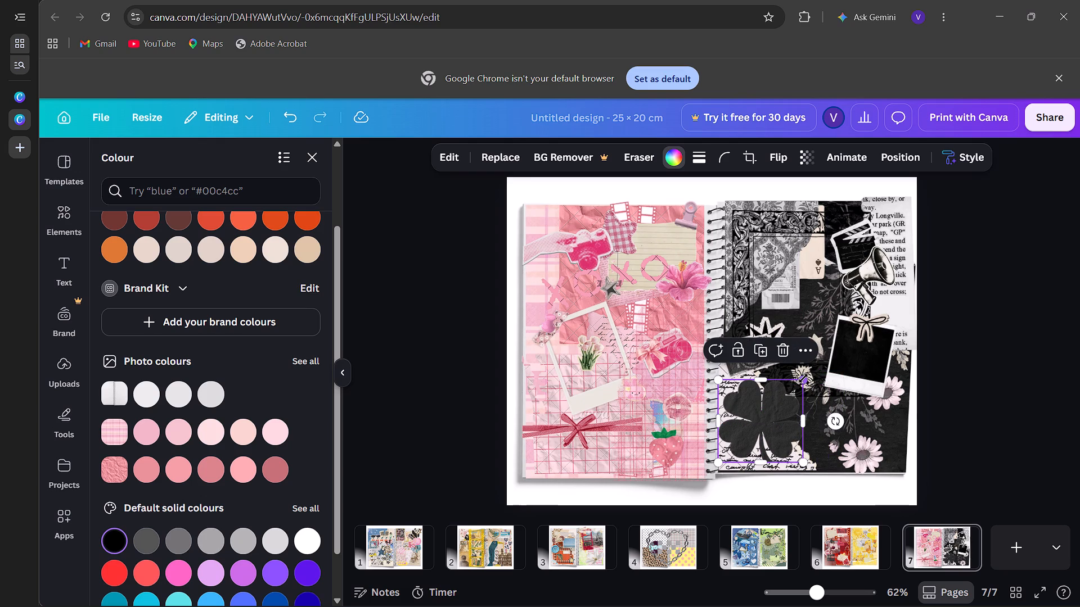
Shrink the black clover to about half size and place it just below the vintage camera, beside the spiral binding.
left_click_drag(803, 378, 767, 427)
left_click_drag(733, 440, 745, 225)
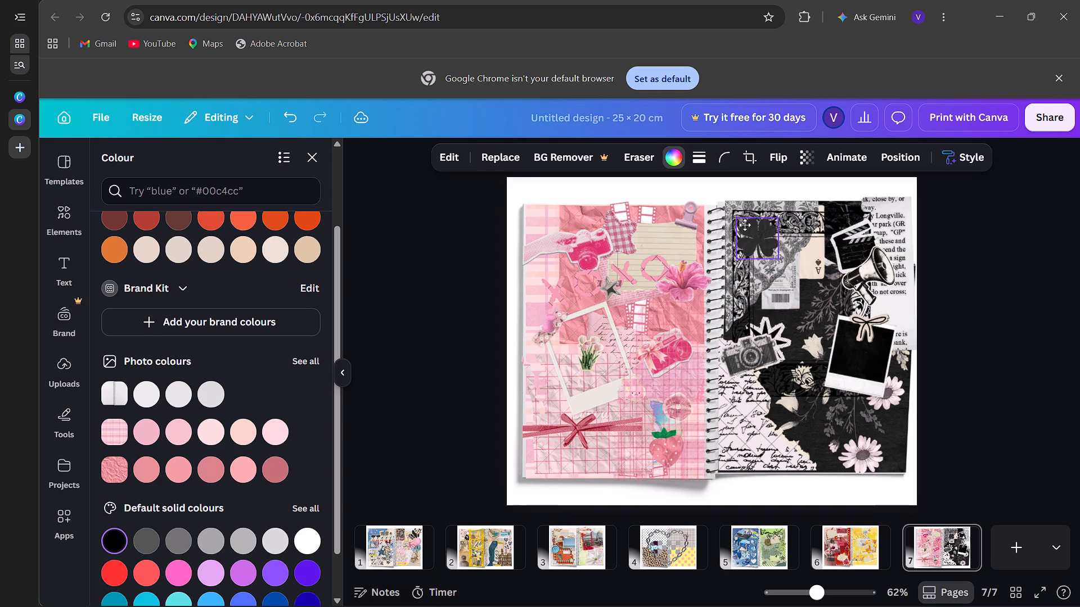
left_click_drag(745, 225, 849, 308)
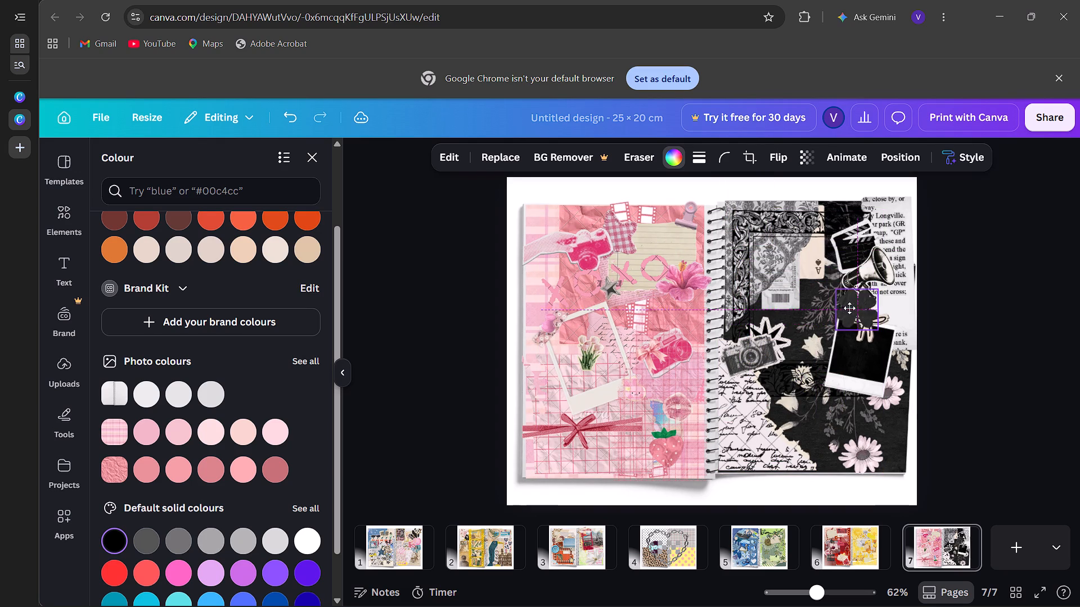
left_click_drag(849, 308, 731, 374)
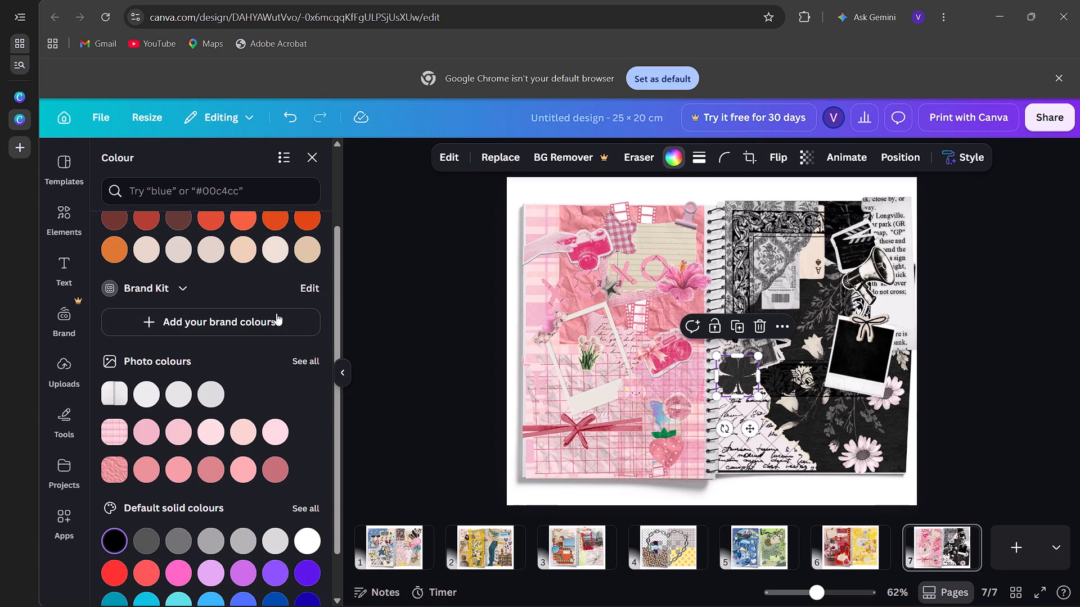
left_click(319, 156)
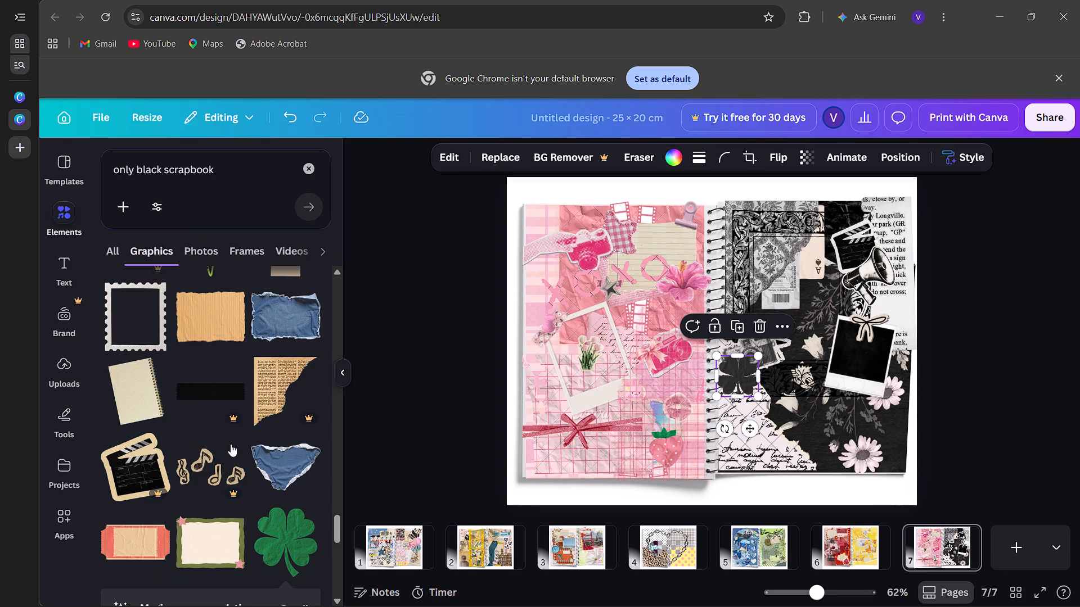
Add the beige four-hole button graphic, try it around the right page and leave it over the torn handwritten paper near the bottom.
scroll(221, 477, "down", 4)
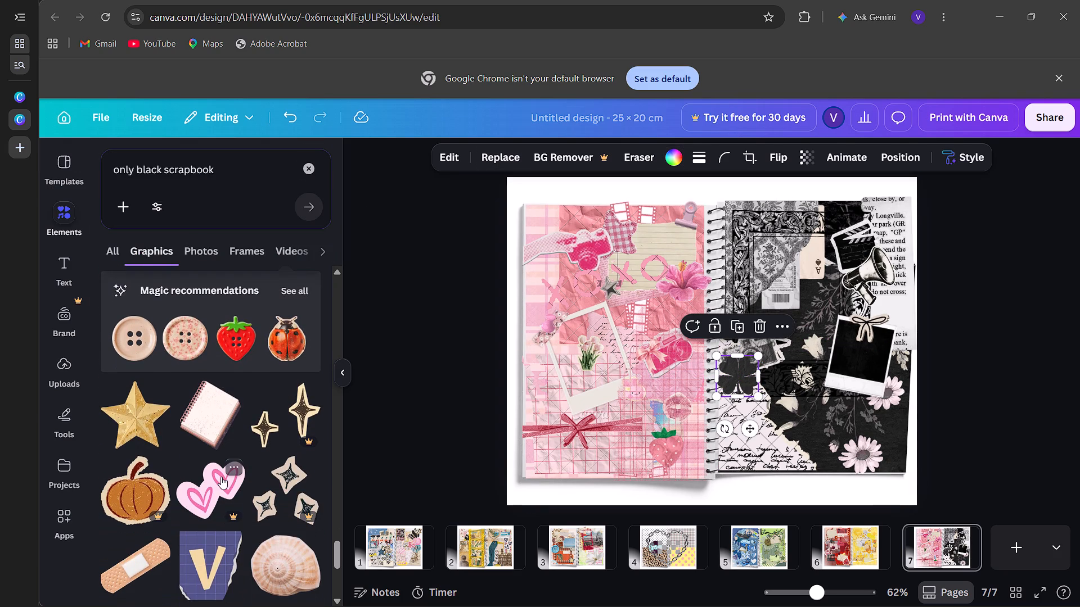
left_click(125, 348)
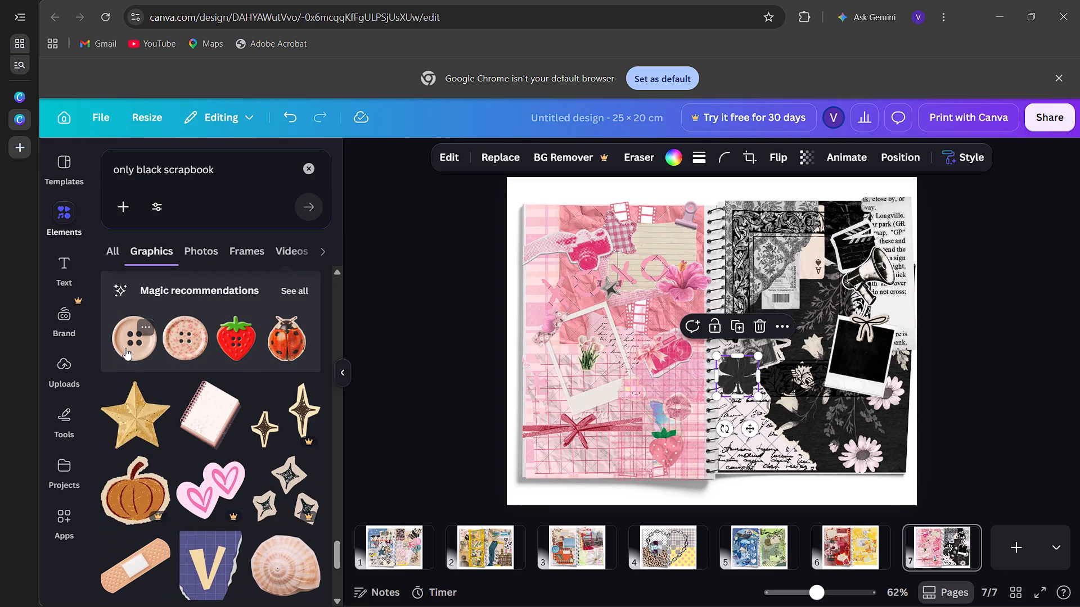
left_click_drag(577, 476, 750, 278)
left_click_drag(811, 247, 771, 233)
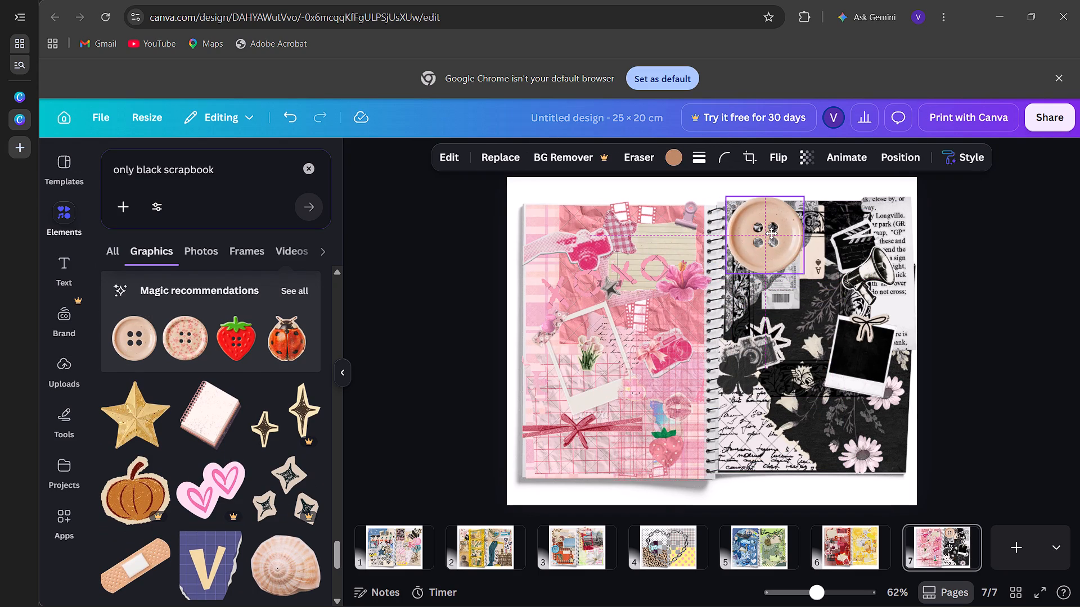
left_click_drag(771, 233, 780, 278)
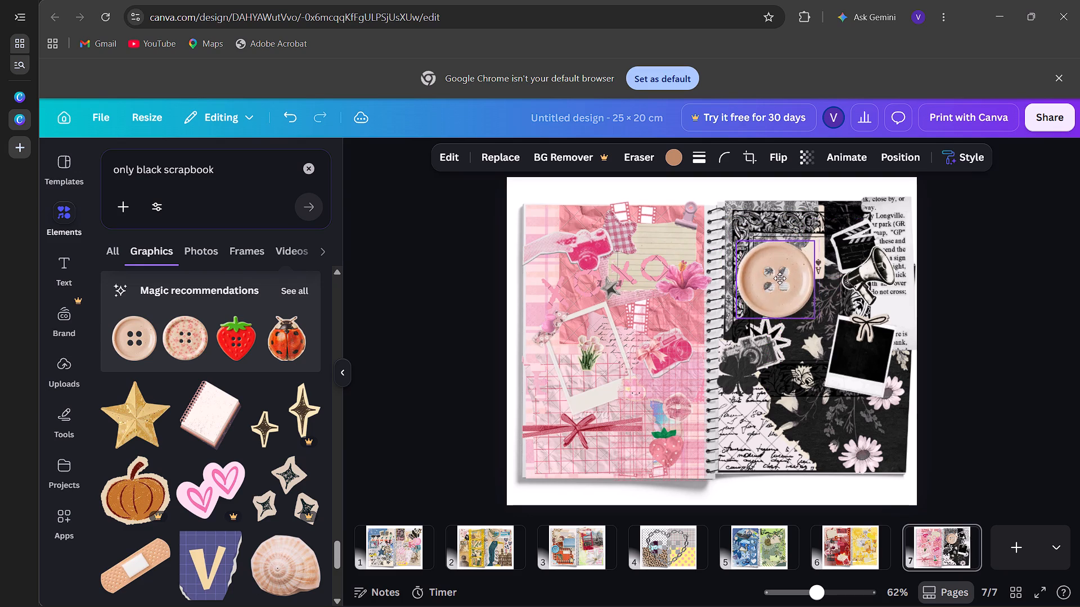
left_click_drag(780, 278, 839, 220)
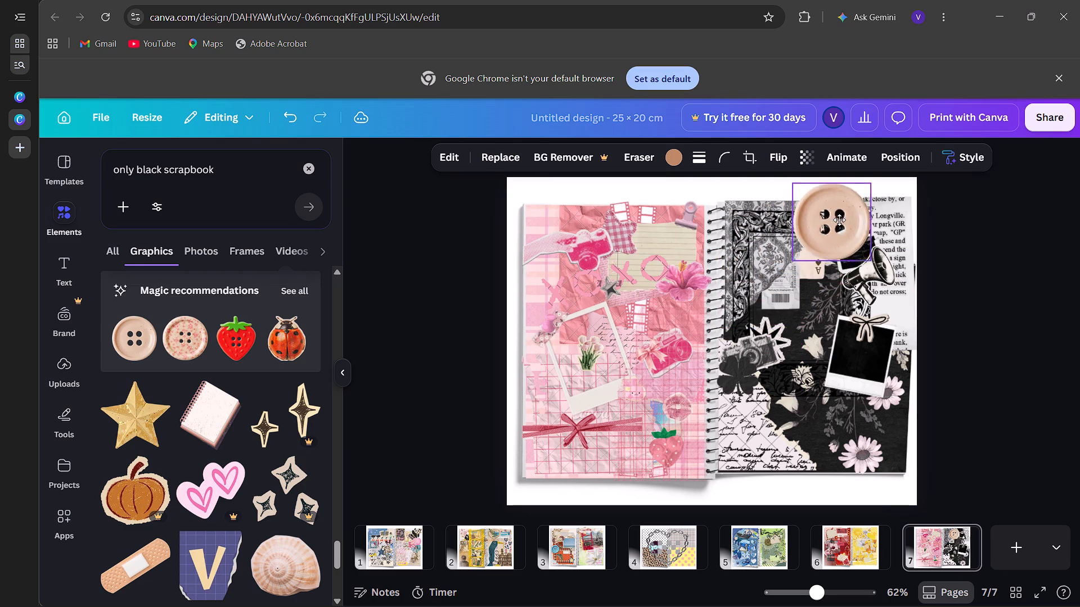
left_click_drag(839, 220, 759, 442)
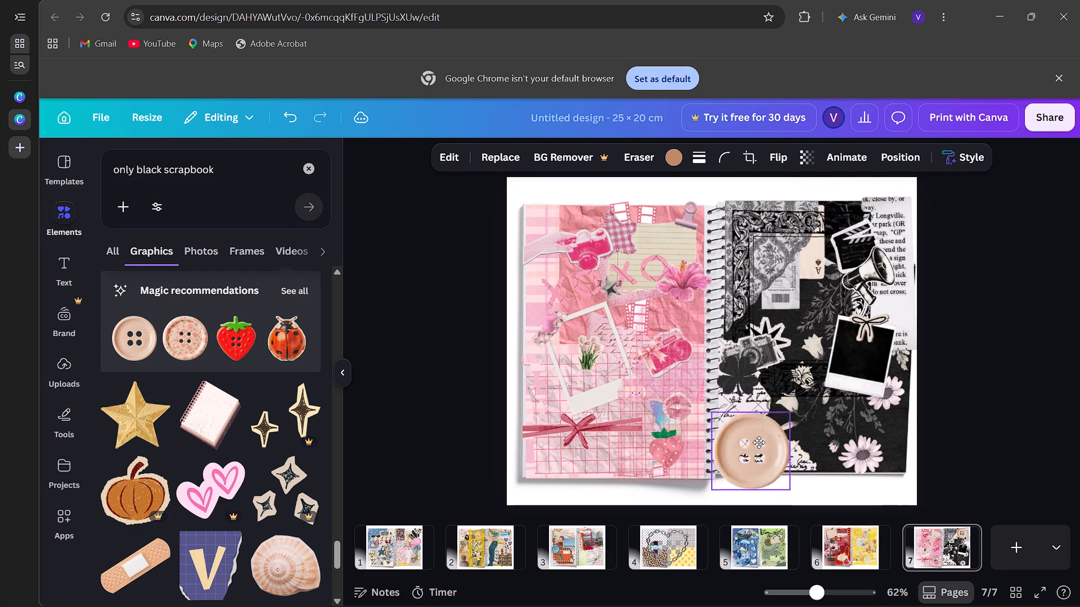
left_click_drag(759, 442, 781, 421)
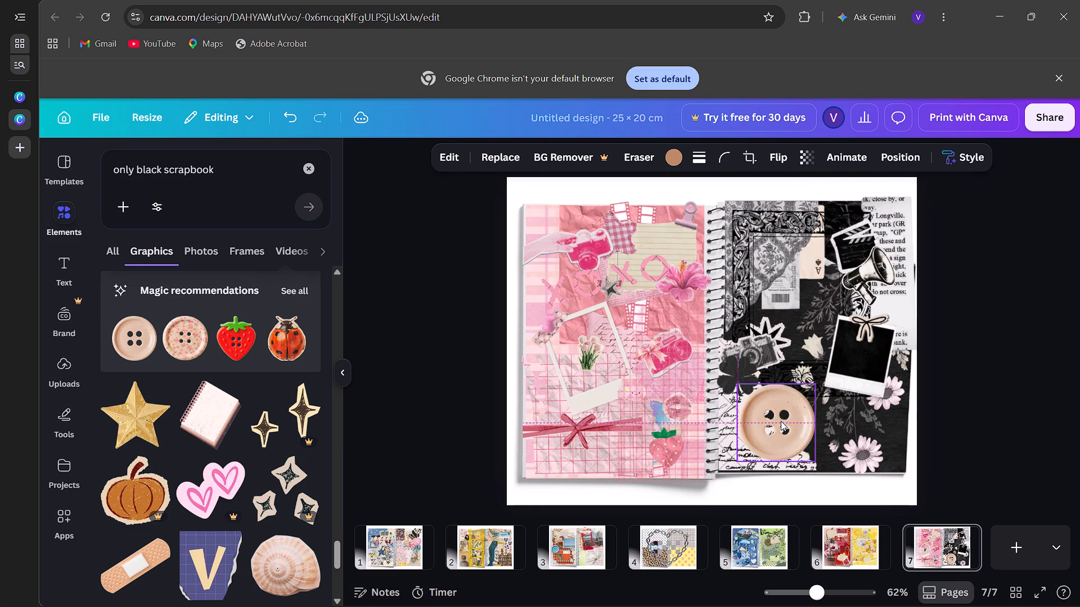
Recolour the button mid-grey from the default solid colours, trying pale grey, black and white first.
left_click(674, 161)
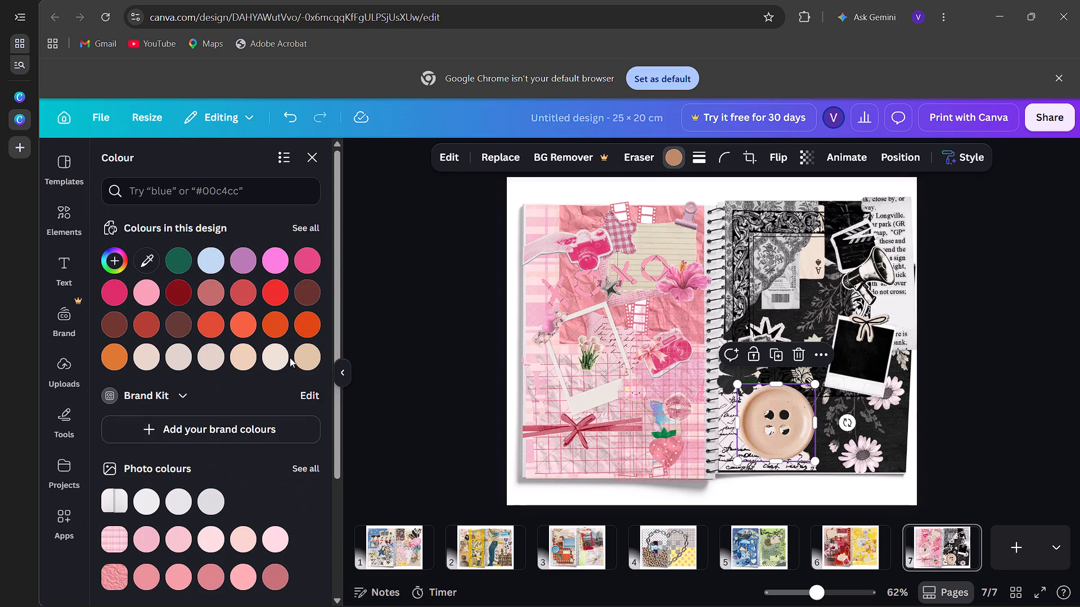
left_click(208, 500)
scroll(208, 500, "down", 3)
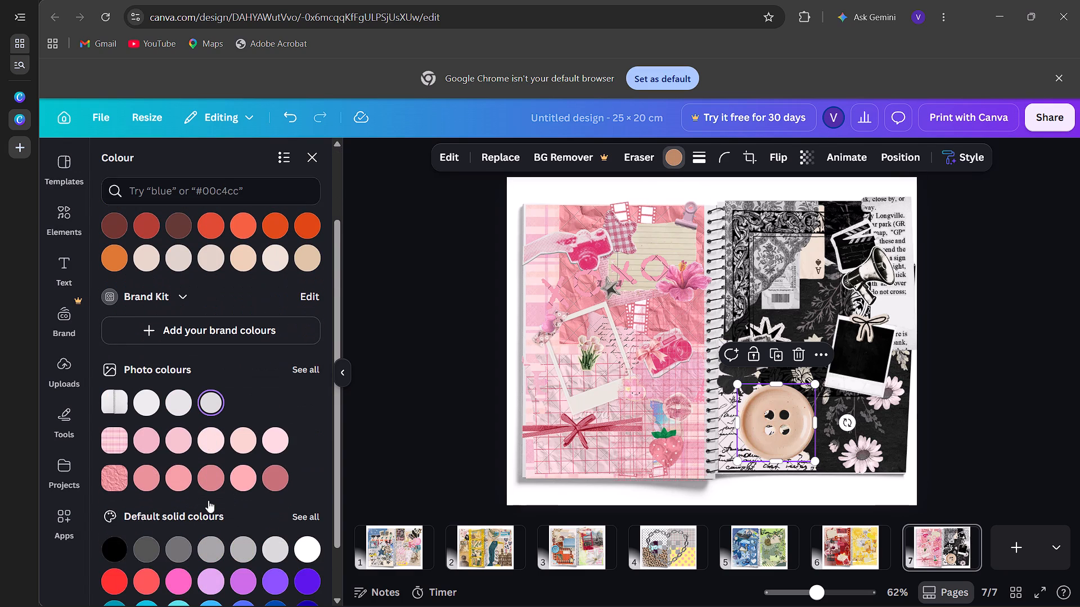
left_click(114, 478)
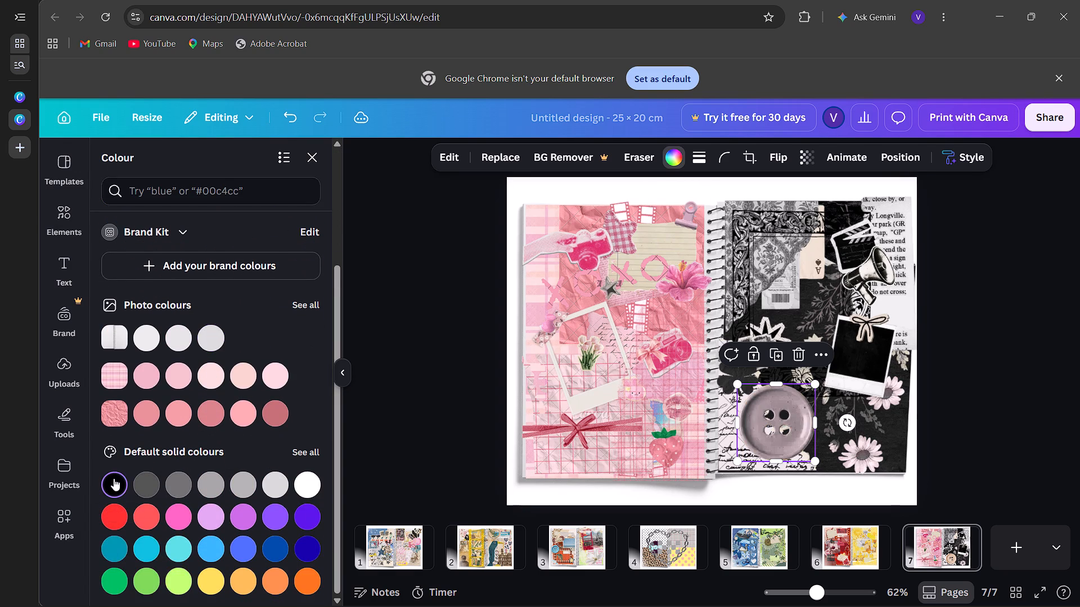
left_click(137, 495)
left_click(308, 492)
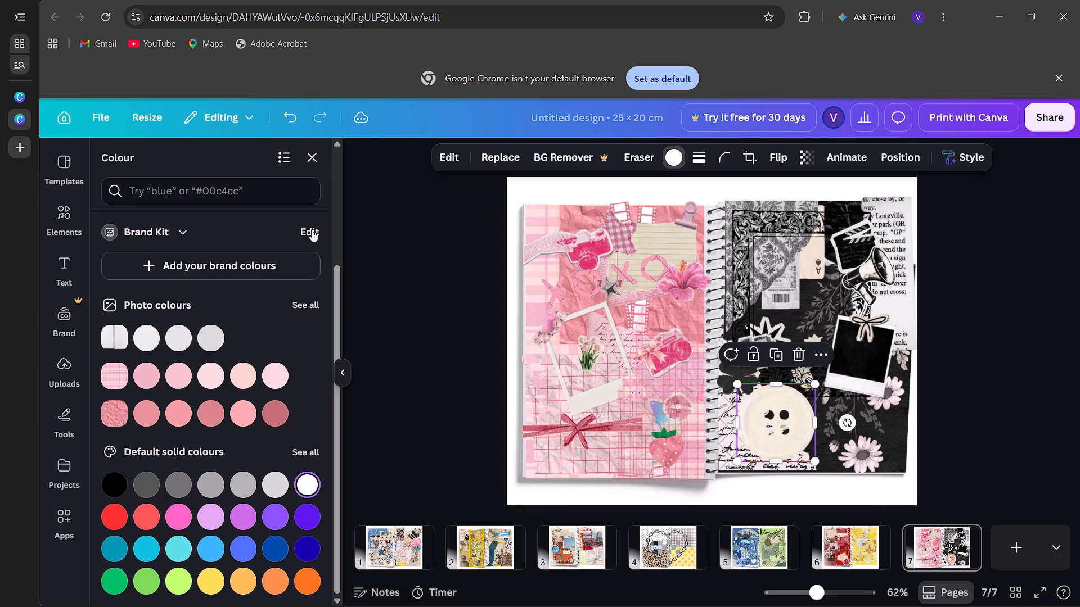
left_click(209, 484)
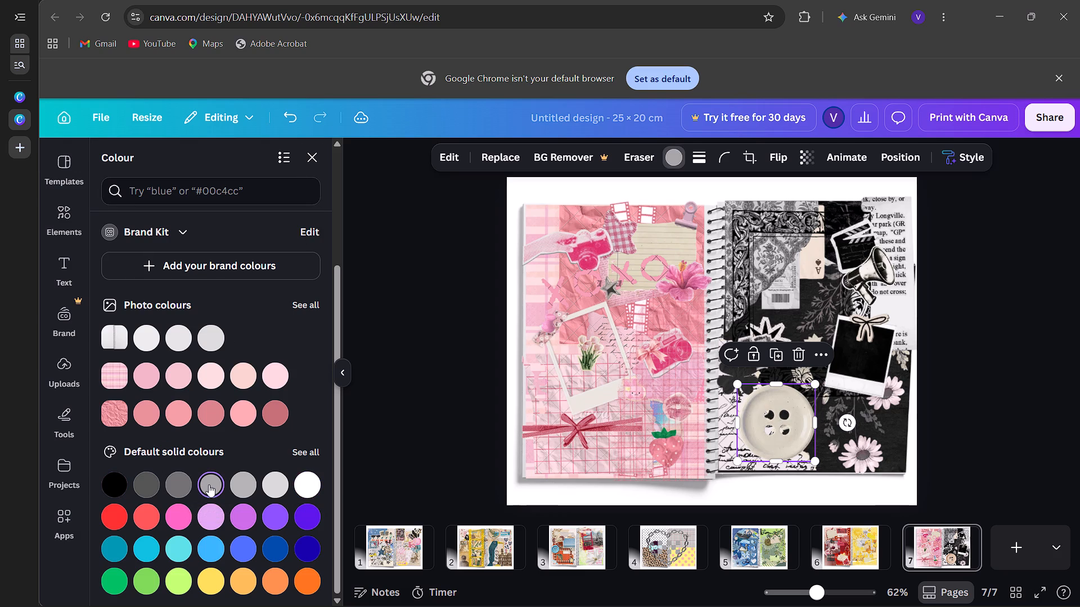
left_click(306, 157)
Add the martini glass graphic, shrink it to about half size and place it over the lace at the right page's upper inner corner.
scroll(208, 484, "down", 3)
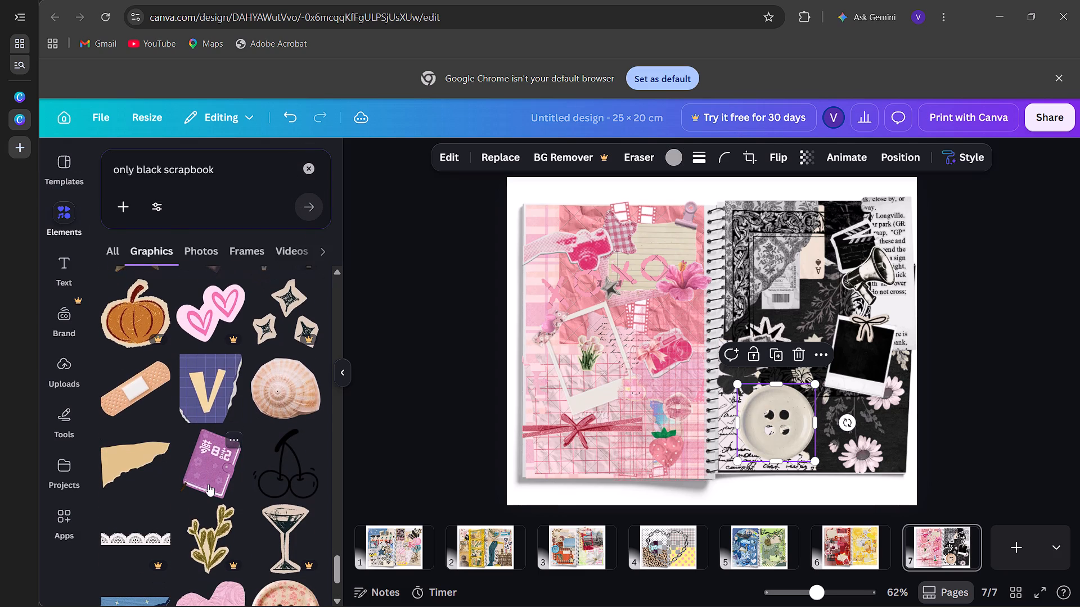
scroll(208, 484, "down", 1)
left_click(287, 417)
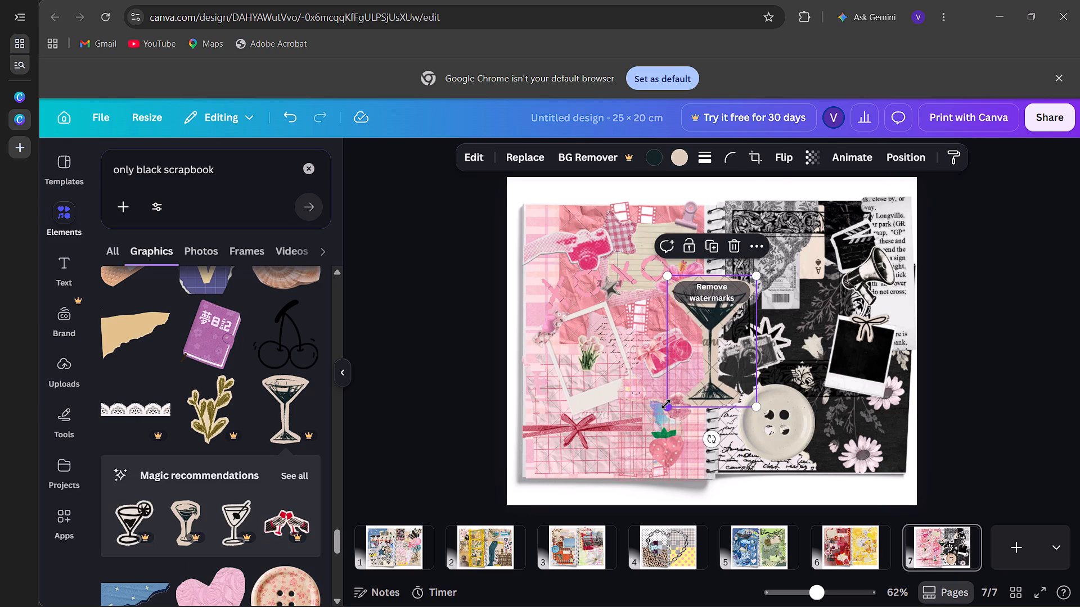
left_click_drag(666, 404, 731, 307)
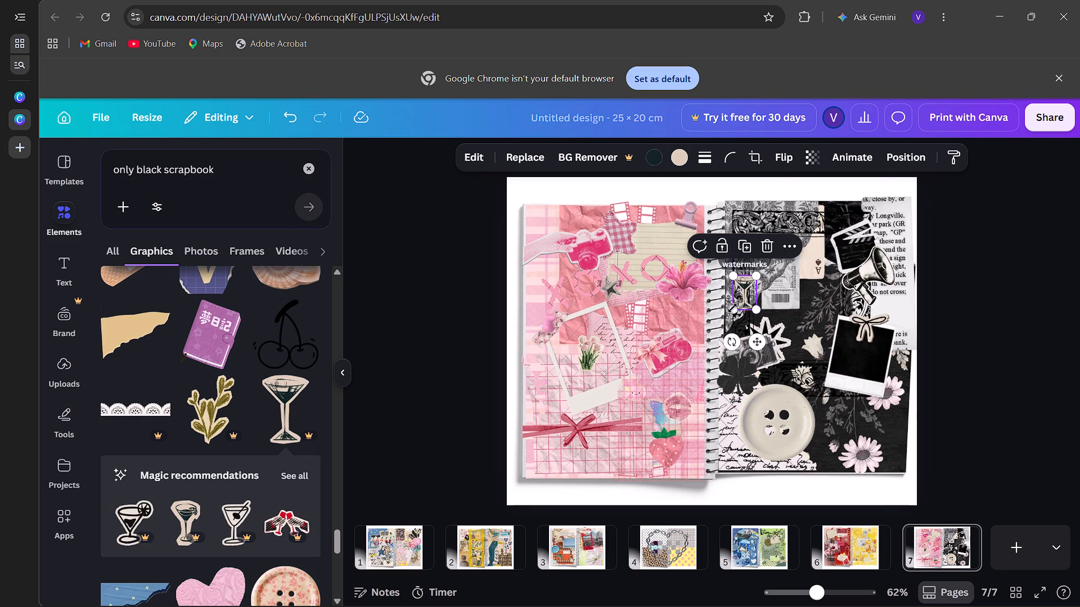
left_click_drag(732, 307, 715, 344)
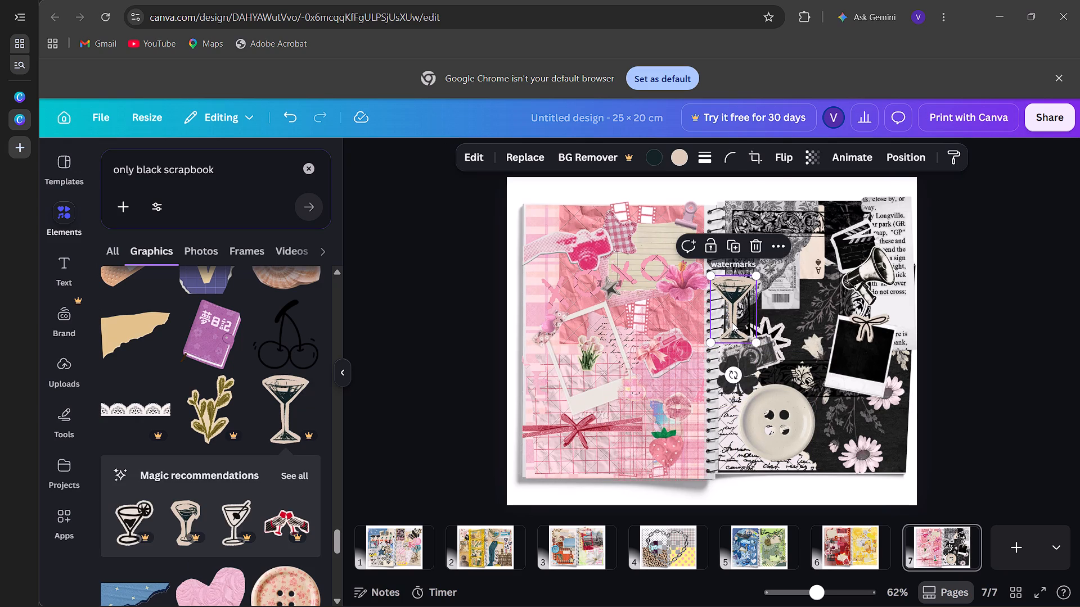
left_click_drag(732, 322, 758, 267)
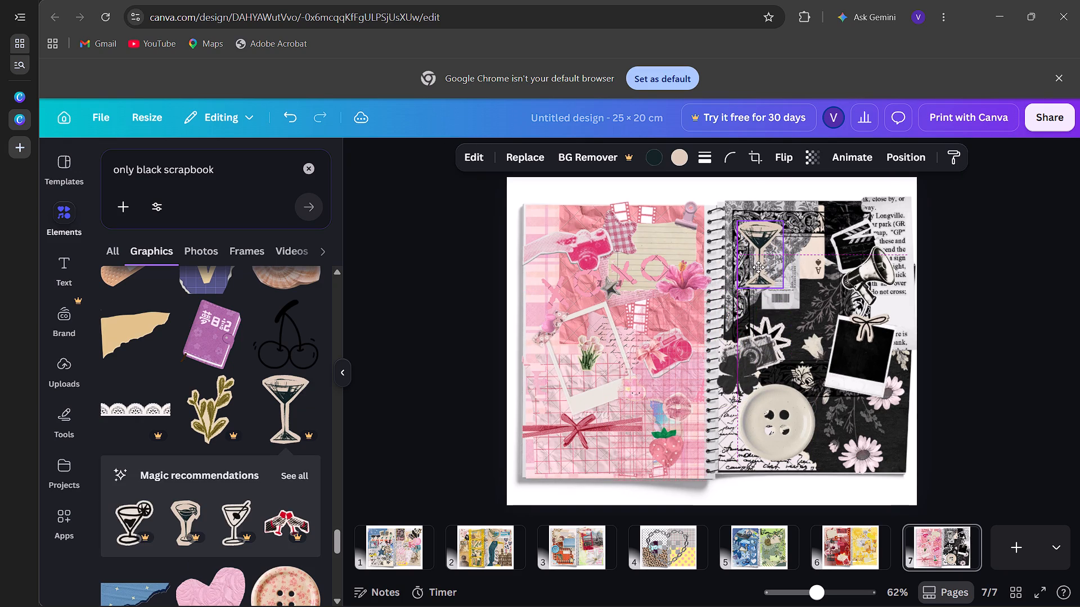
left_click_drag(758, 267, 758, 267)
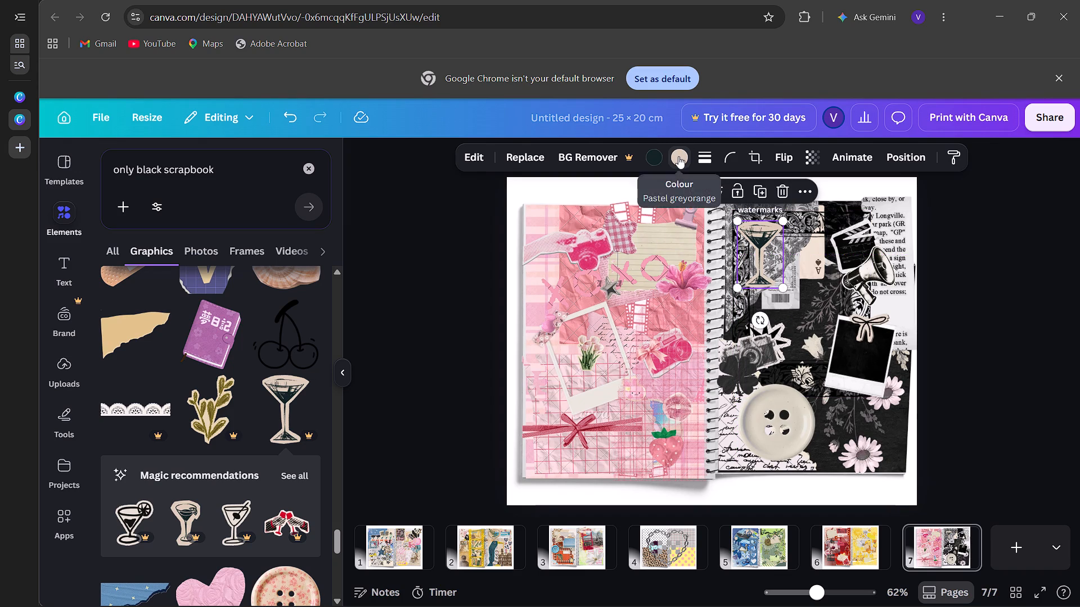
Recolour the beige part of the martini glass to a pale pinkish off-white.
left_click(678, 156)
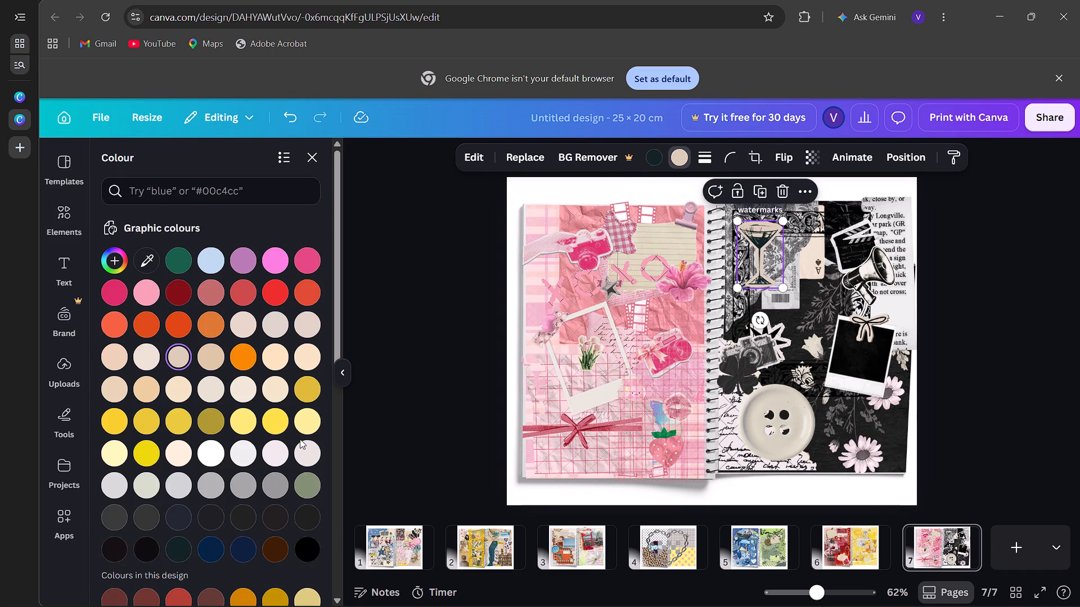
left_click(300, 439)
left_click(301, 447)
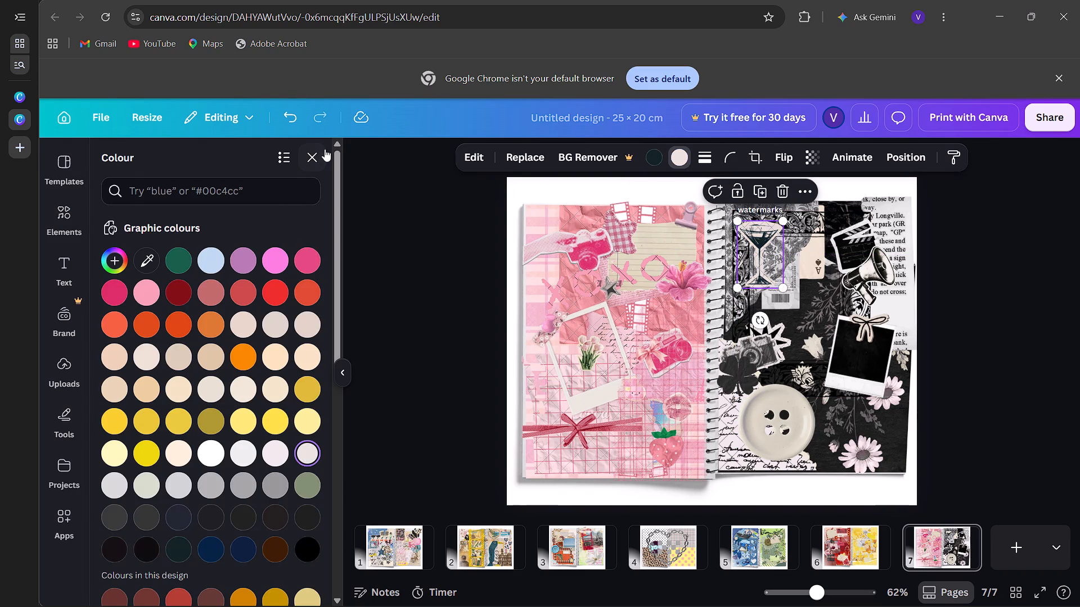
left_click(325, 149)
Browse further through the black scrapbook graphics for more decorations.
scroll(195, 447, "down", 2)
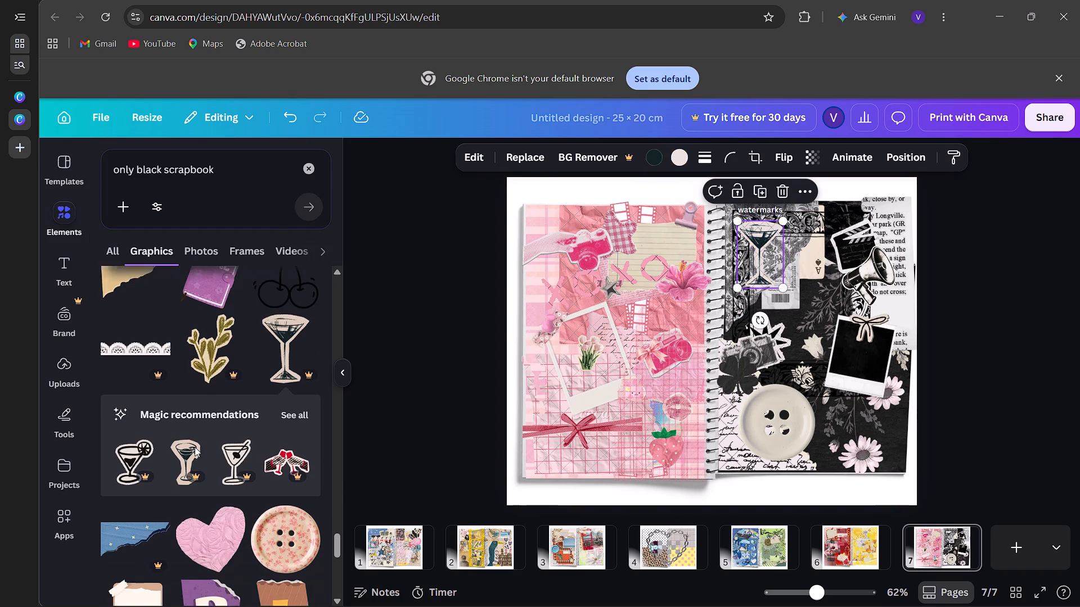
scroll(195, 447, "down", 5)
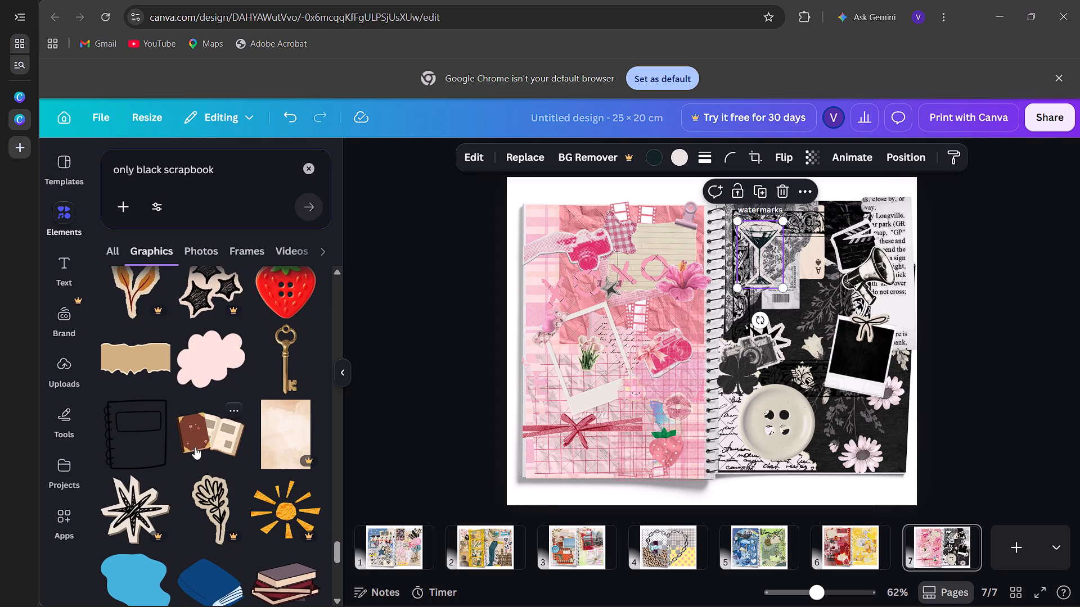
scroll(195, 447, "down", 4)
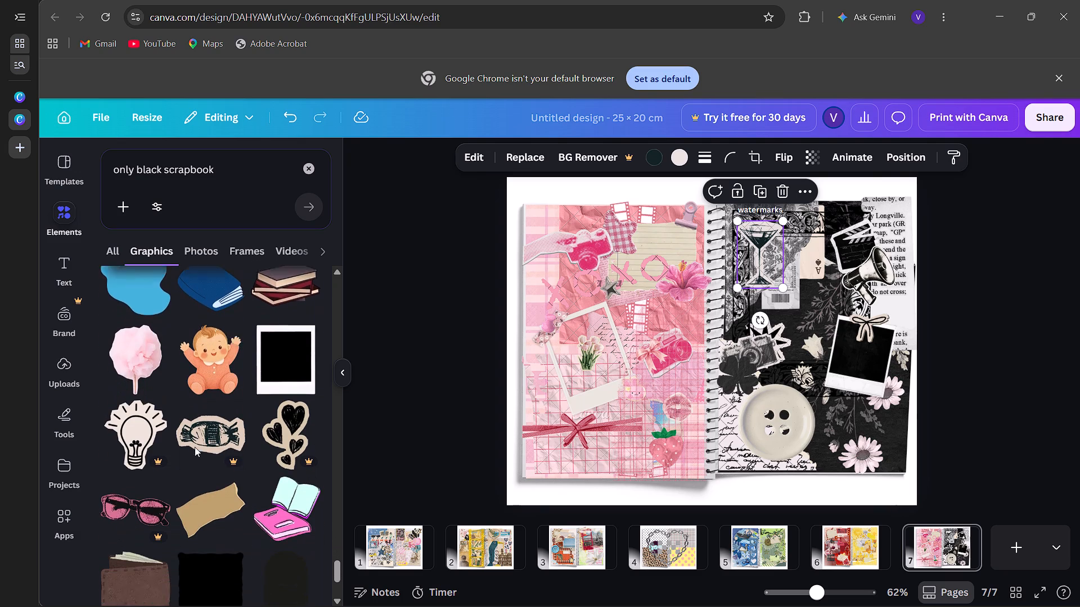
scroll(195, 447, "down", 2)
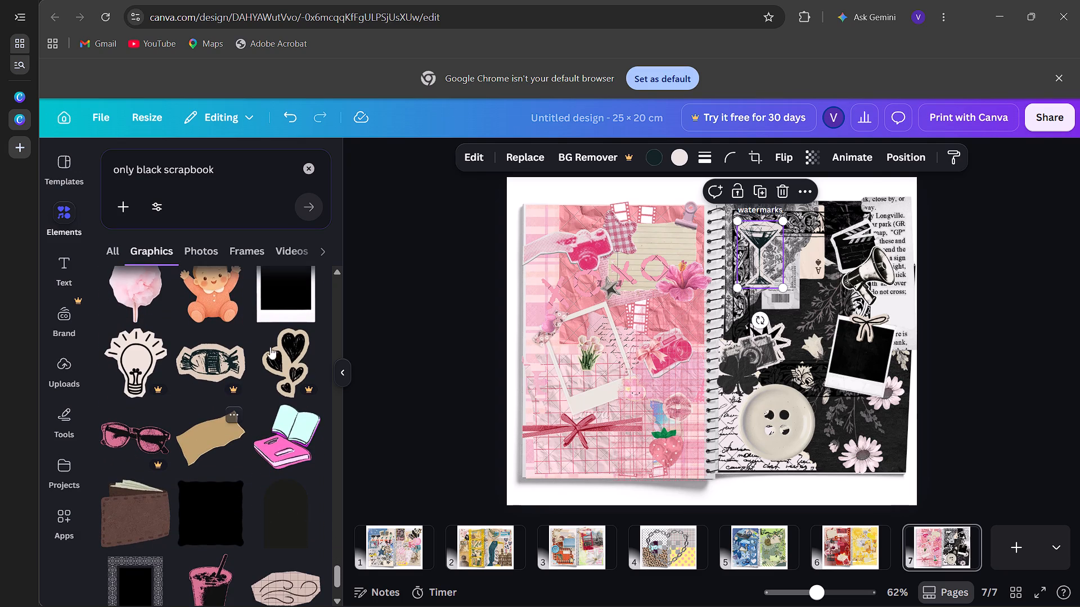
Delete the black polaroid frame and the bow above it from the right page.
left_click(854, 372)
key("BackSpace")
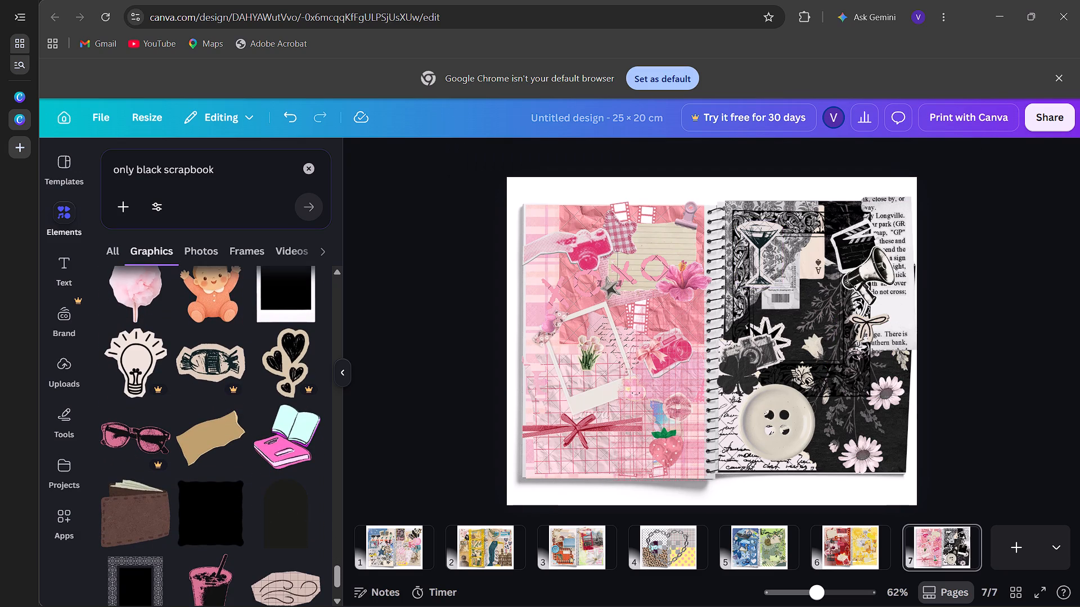
left_click(856, 328)
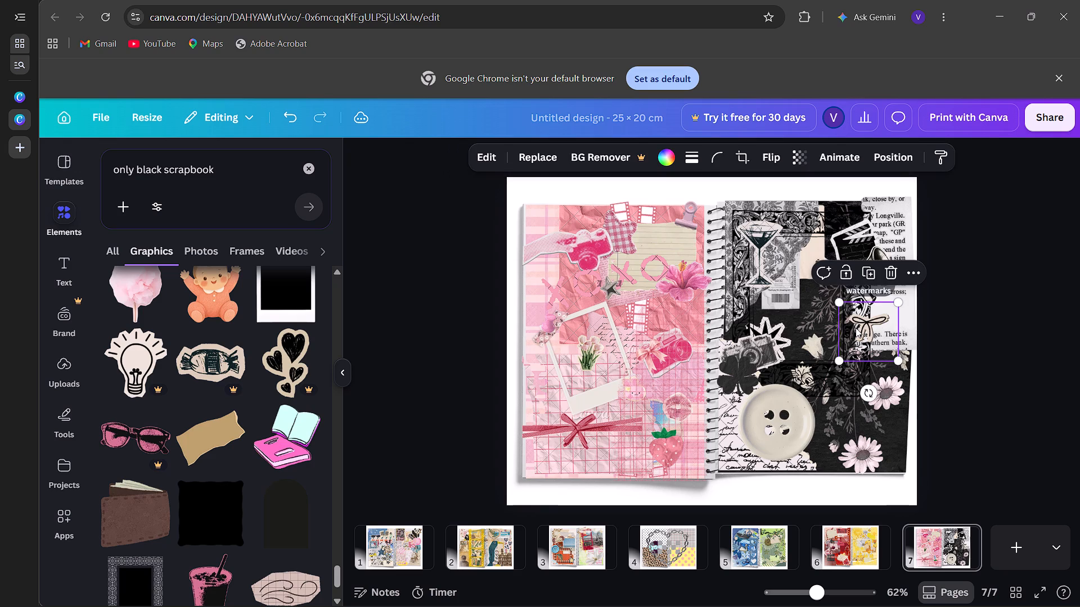
key("BackSpace")
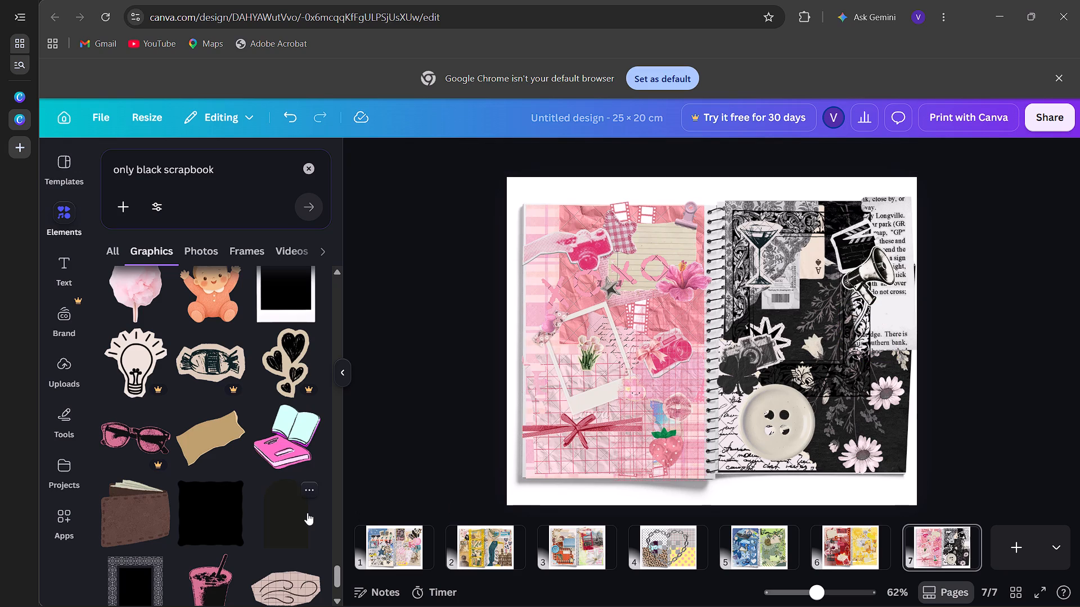
Add the pink and black ladybug graphic, shrink it to about two thirds and move it over the button on the right page.
scroll(307, 513, "down", 3)
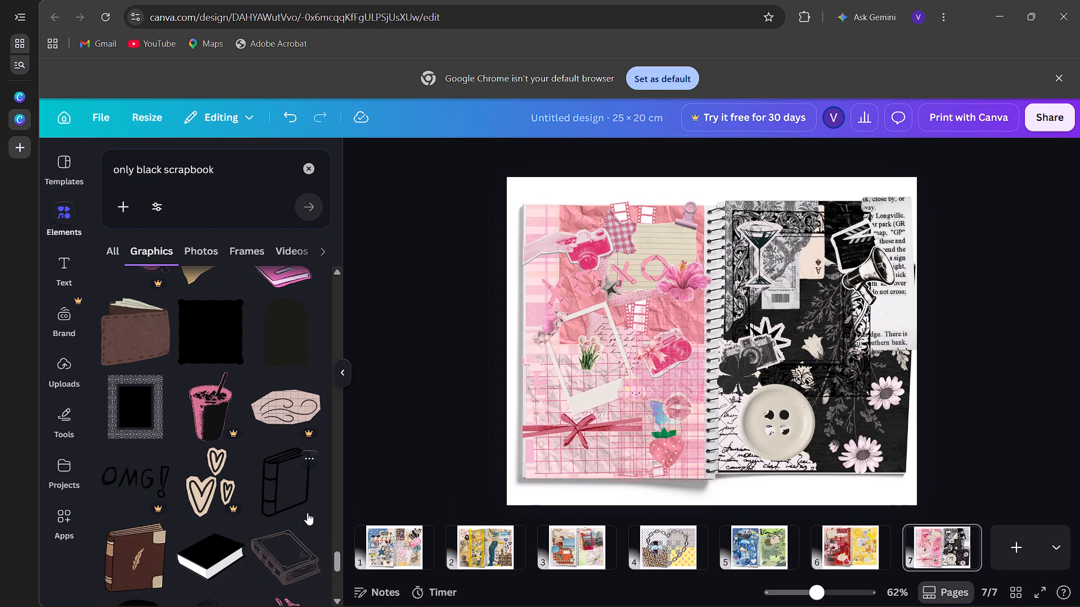
scroll(307, 513, "down", 4)
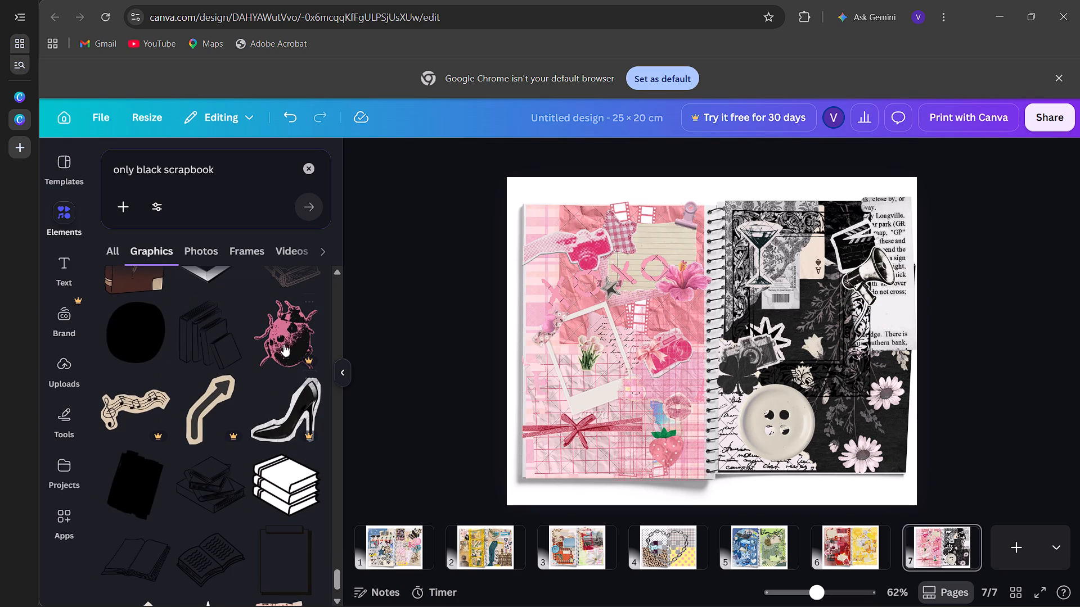
left_click(278, 339)
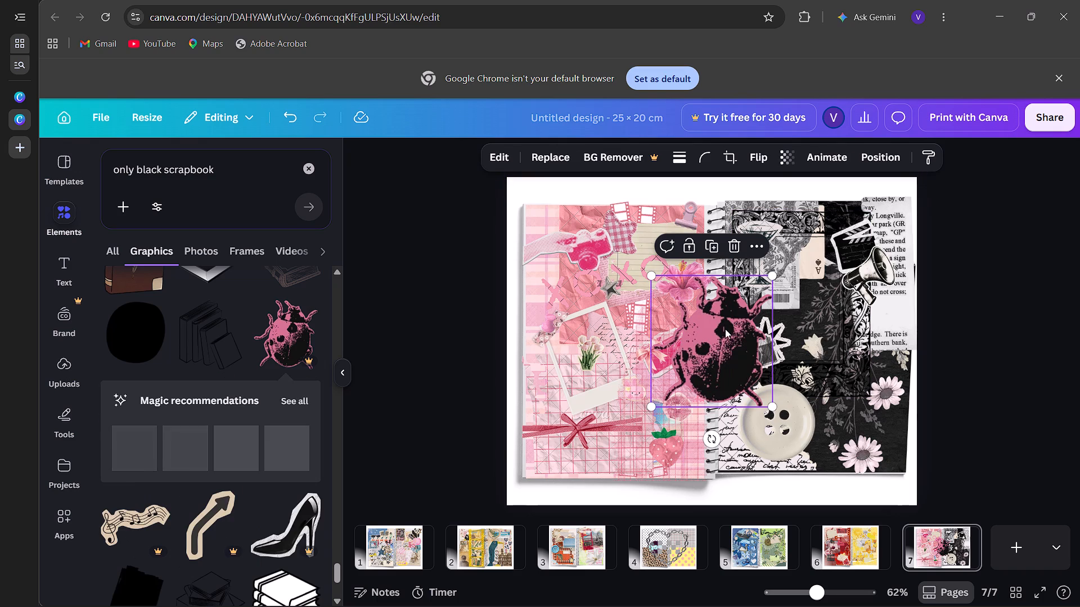
left_click_drag(725, 329, 849, 372)
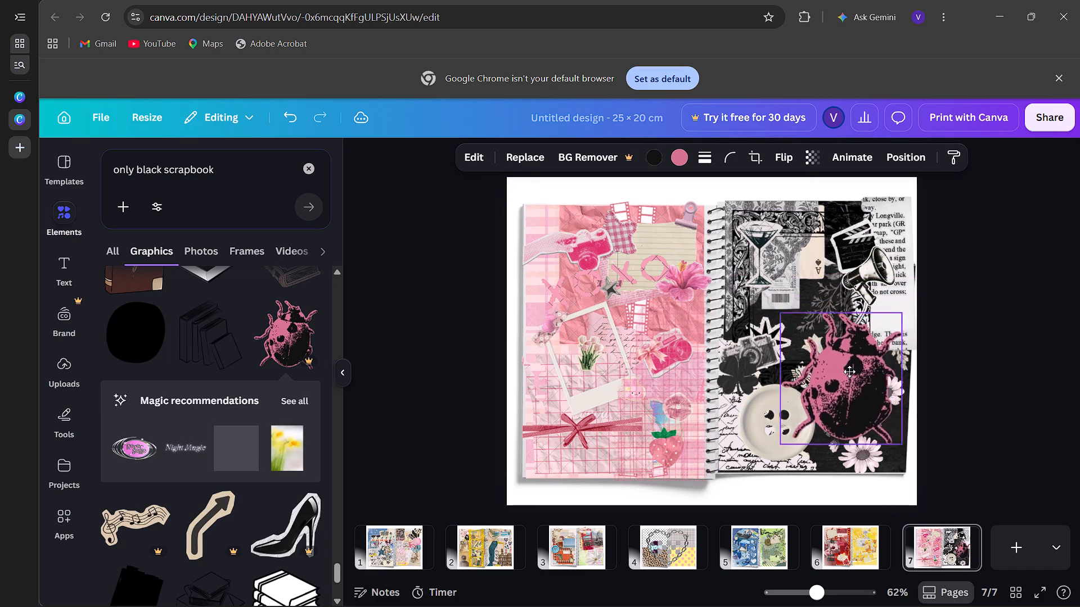
left_click_drag(849, 372, 803, 395)
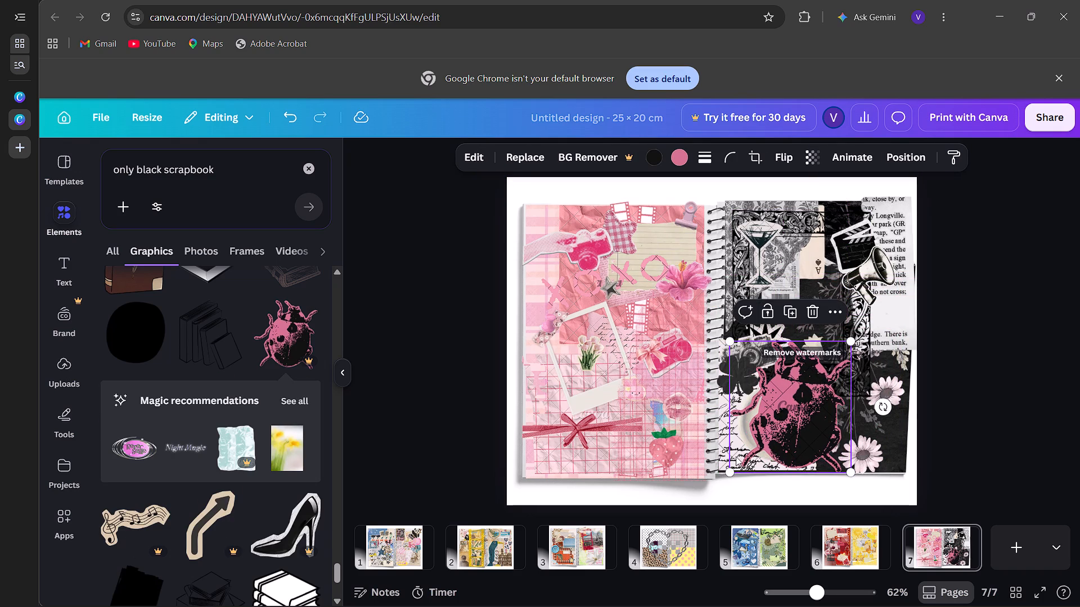
left_click_drag(731, 470, 784, 432)
left_click_drag(807, 382, 780, 404)
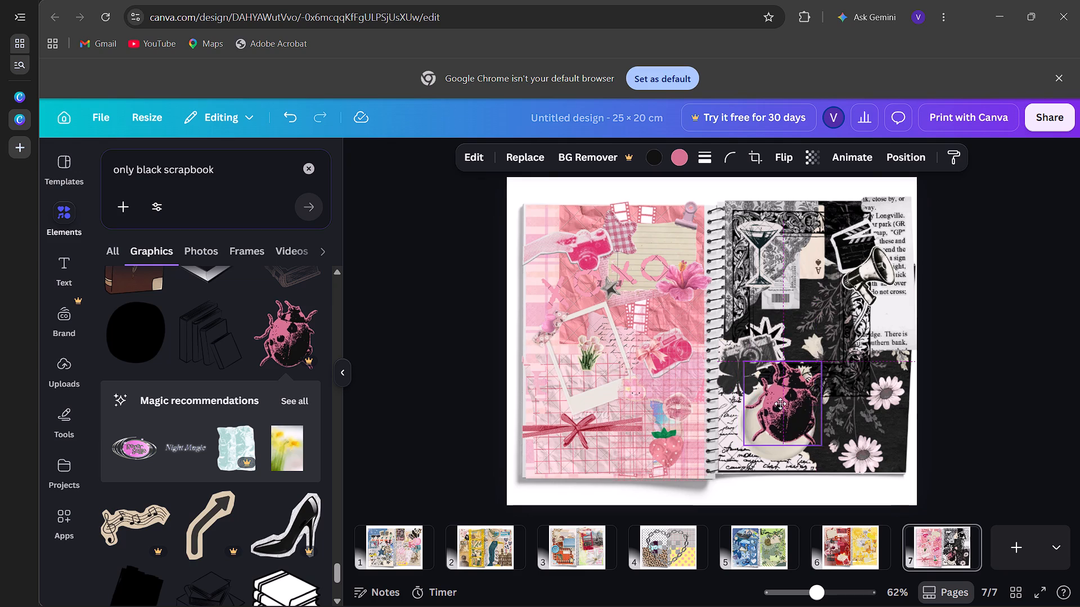
Tilt the ladybug slightly, shrink it to about two thirds and place it just below the martini glass's bowl on the right page.
left_click_drag(780, 404, 786, 404)
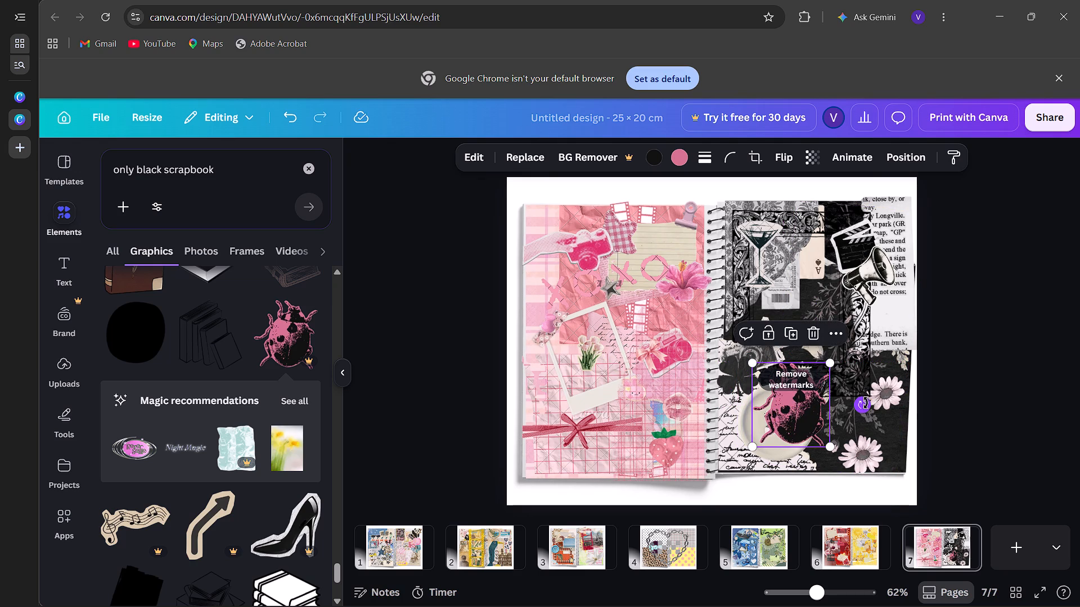
left_click_drag(866, 403, 879, 407)
left_click_drag(801, 418, 781, 261)
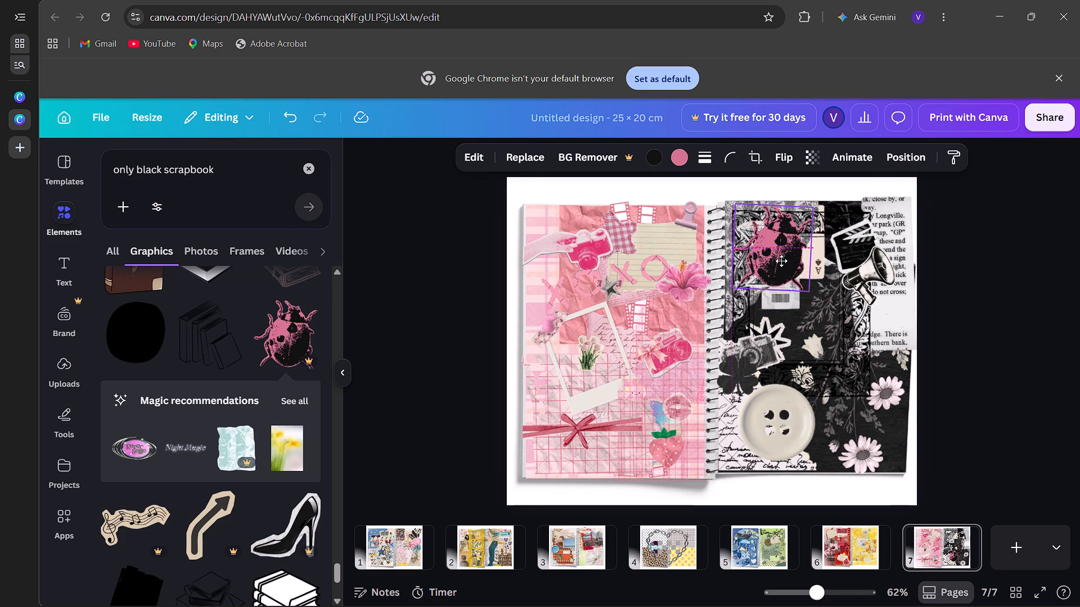
left_click_drag(781, 261, 781, 263)
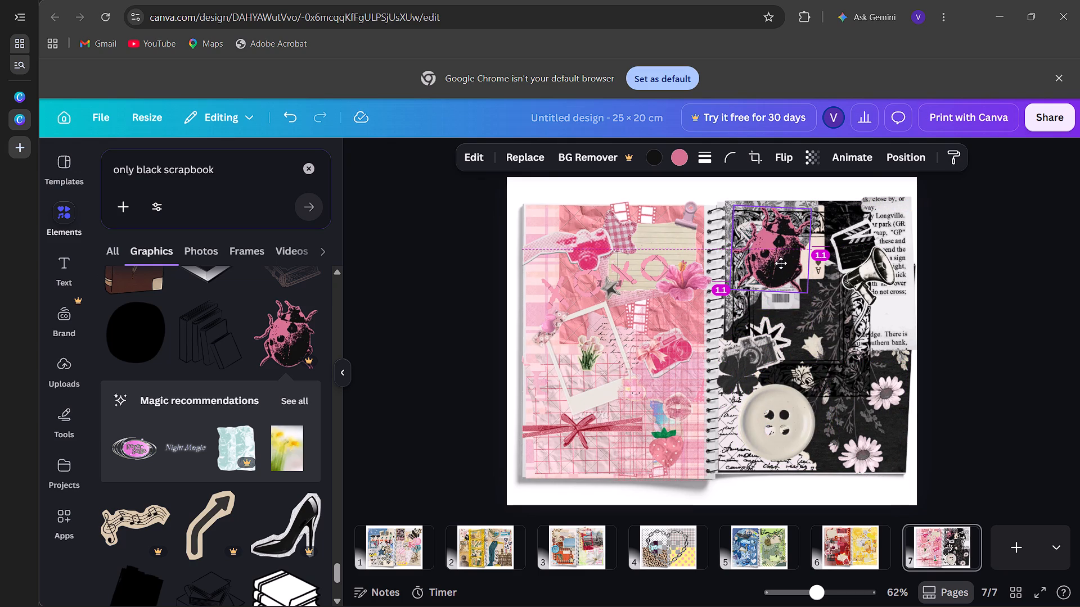
left_click_drag(781, 263, 785, 265)
left_click_drag(737, 285, 760, 266)
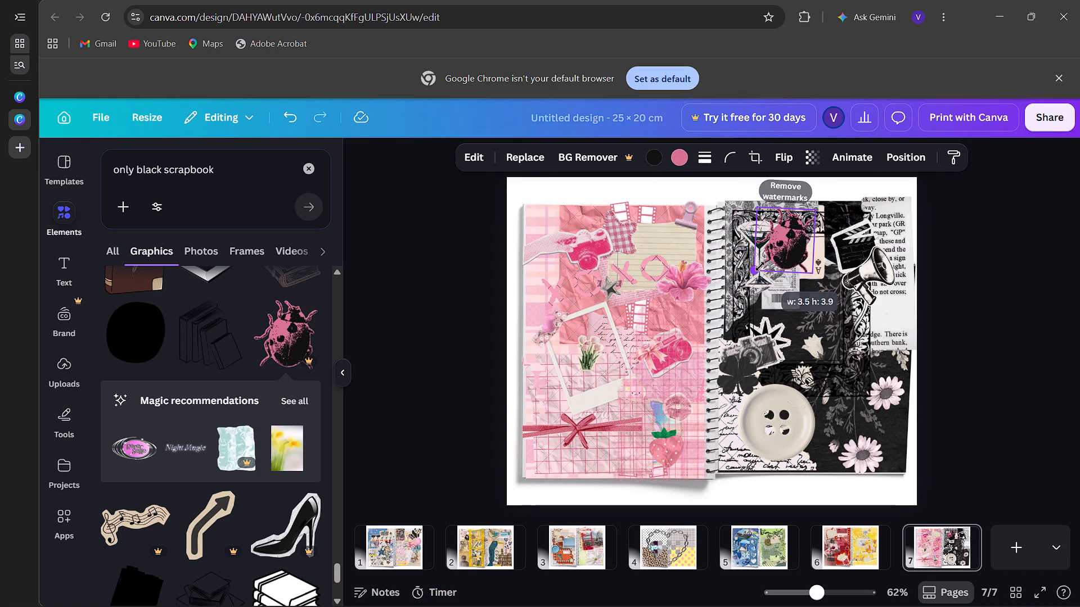
left_click_drag(760, 266, 768, 259)
left_click_drag(786, 241, 804, 239)
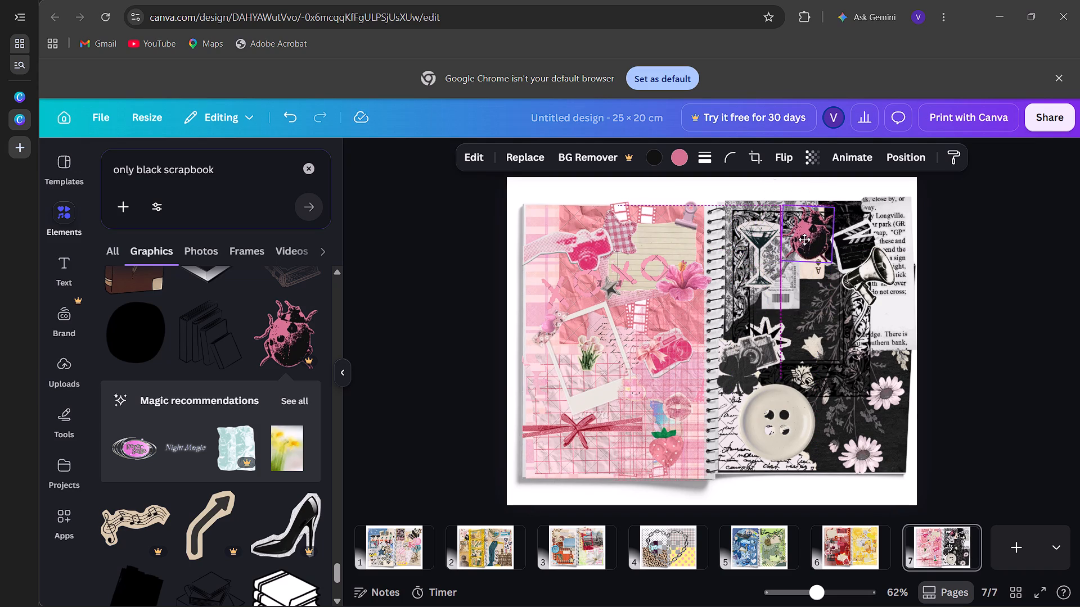
left_click_drag(804, 239, 768, 270)
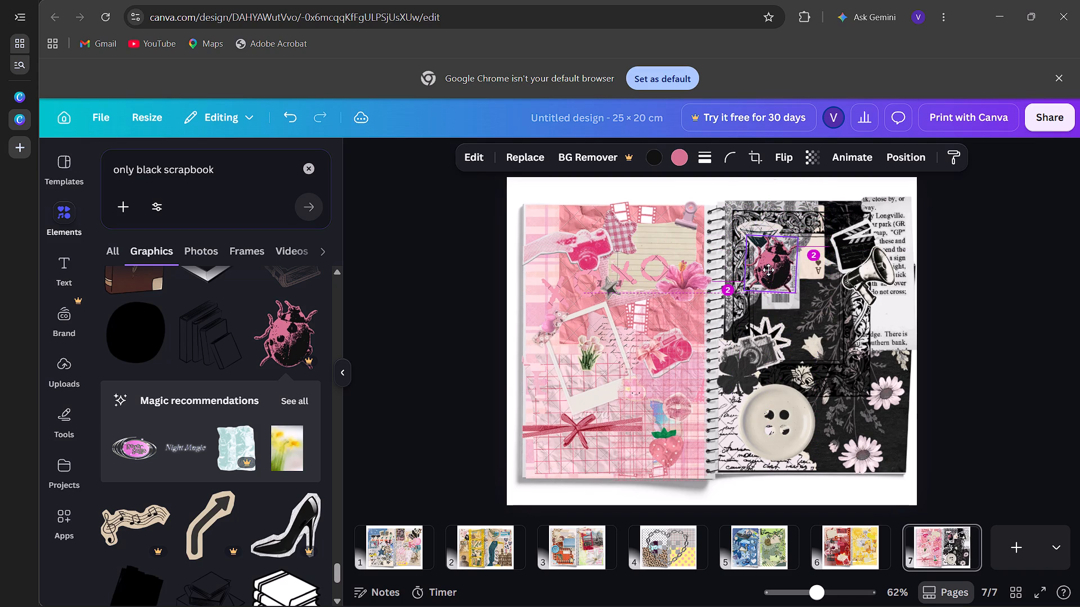
left_click_drag(768, 270, 755, 287)
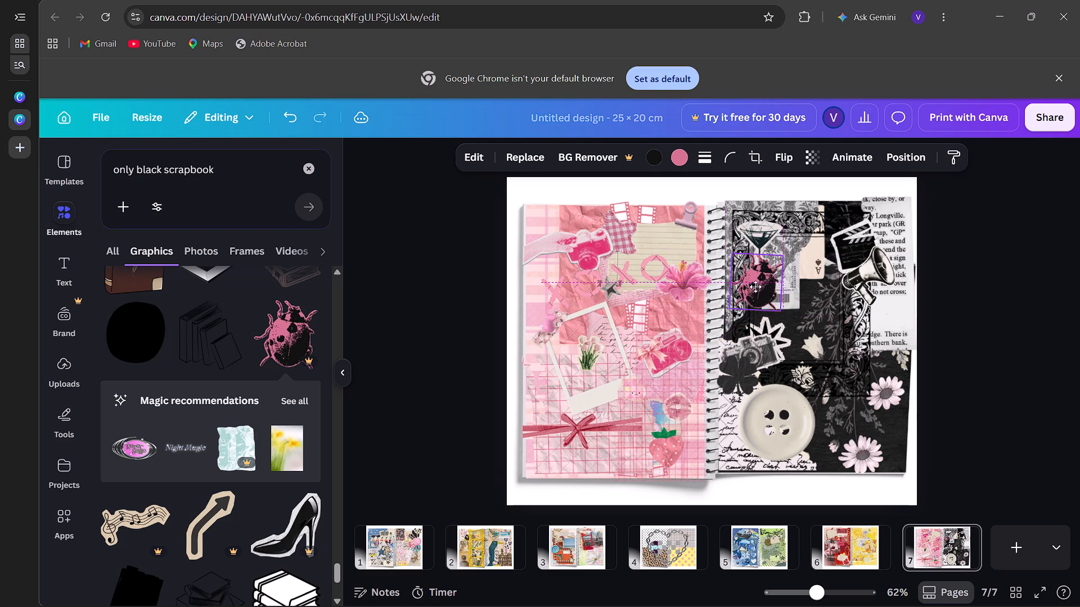
left_click_drag(755, 287, 766, 283)
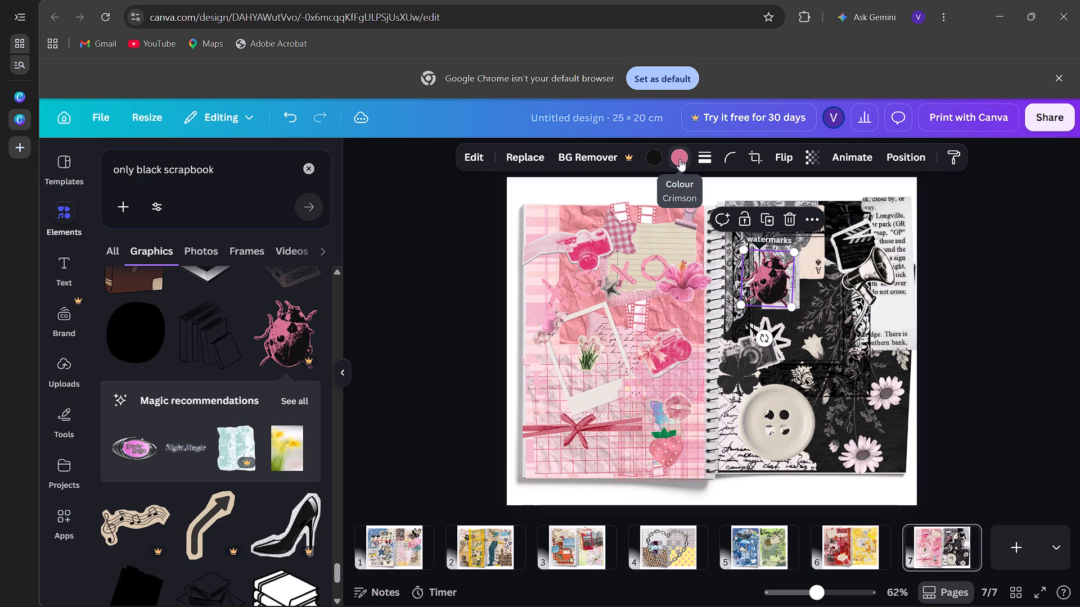
Recolour the pink part of the ladybug to a pale pinkish off-white.
left_click(679, 159)
left_click(308, 452)
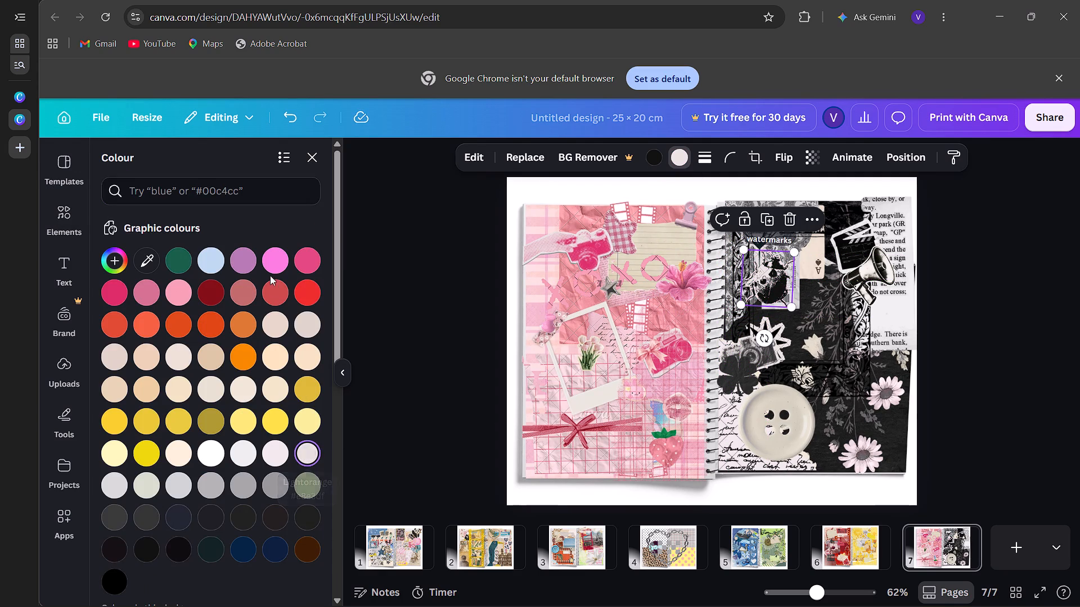
left_click(316, 155)
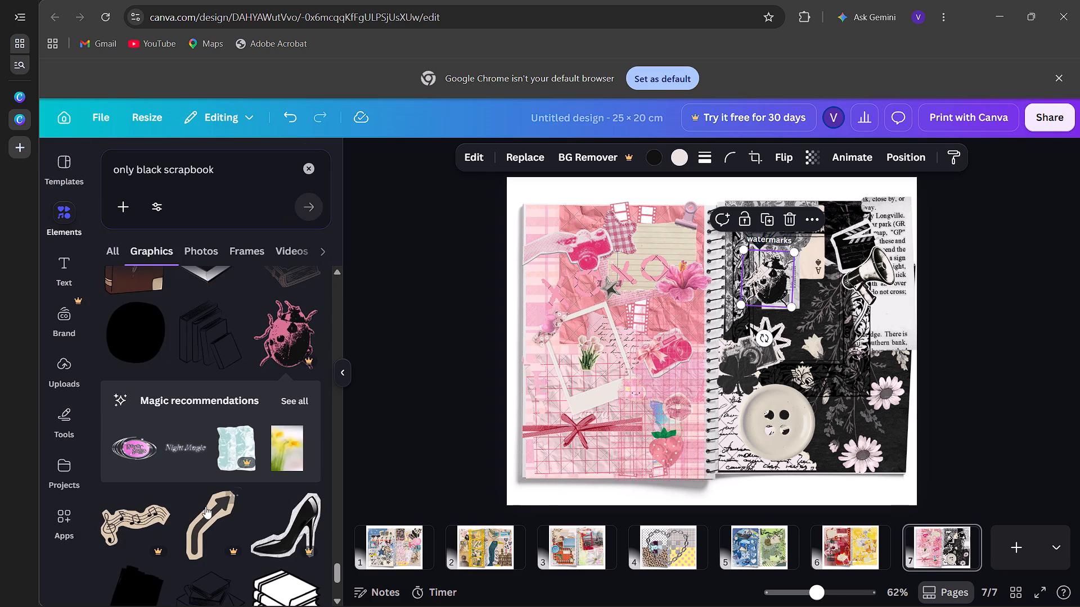
Add the black high-heel shoe graphic, shrink it to about 3.5 × 3.3 cm and place it over the clover above the button.
scroll(205, 506, "down", 2)
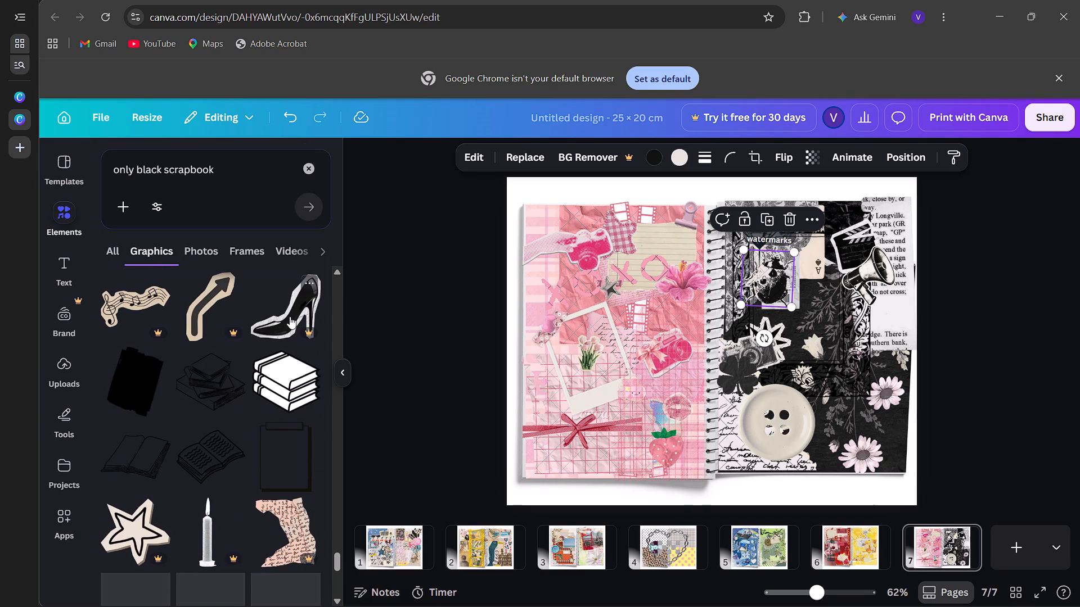
left_click(290, 316)
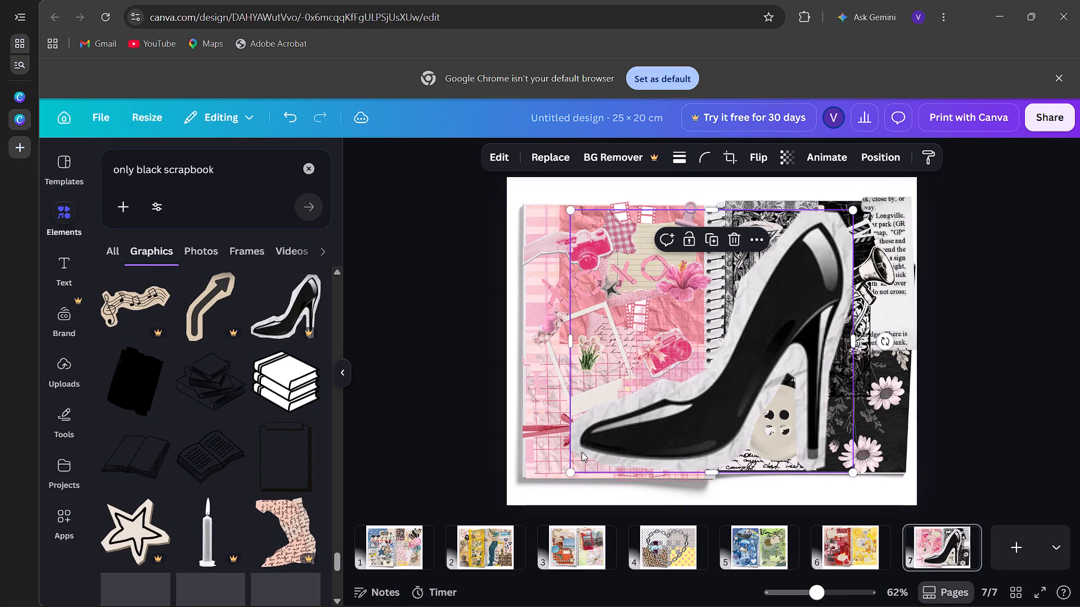
left_click_drag(570, 473, 784, 253)
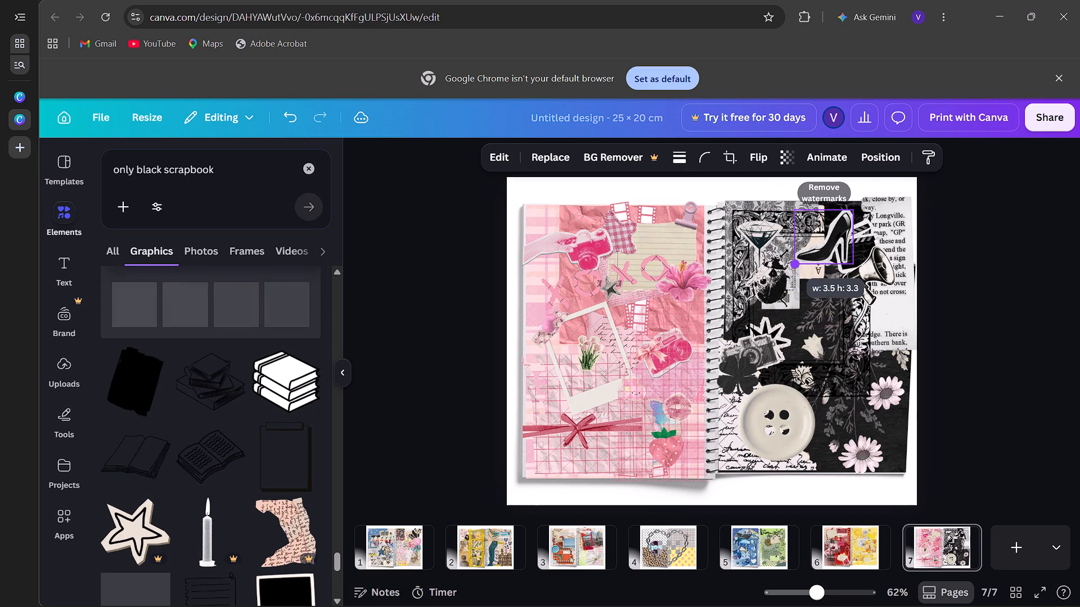
left_click_drag(828, 241, 749, 396)
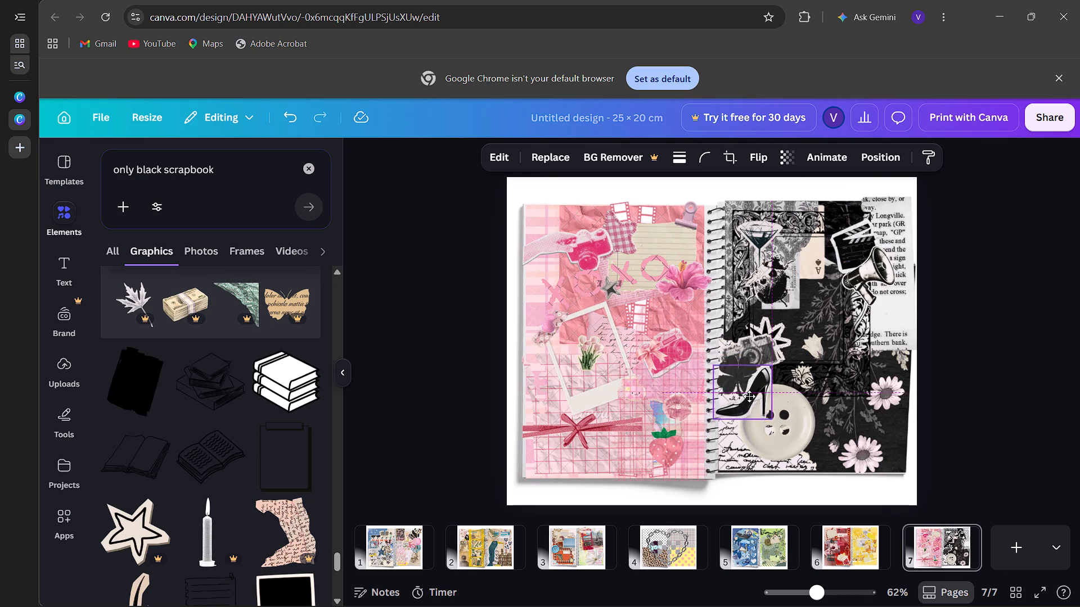
left_click_drag(749, 396, 748, 395)
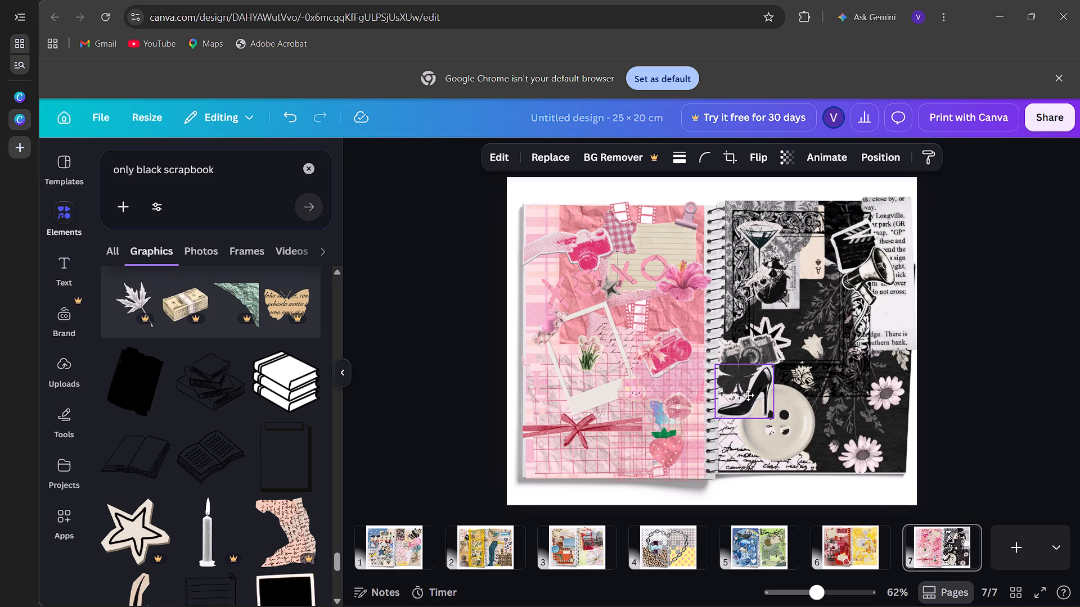
left_click_drag(748, 395, 754, 392)
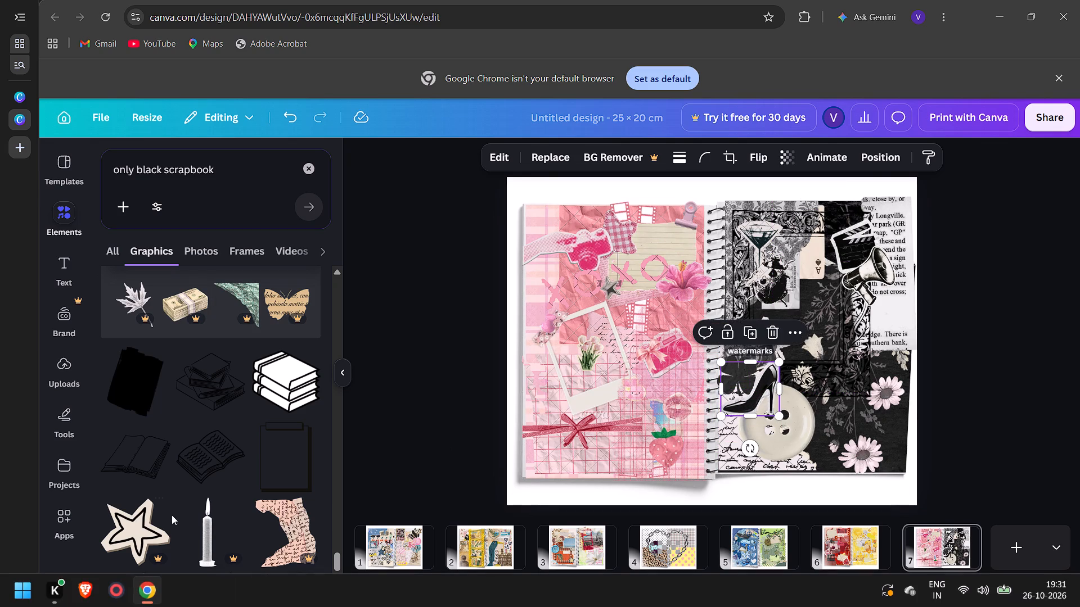
Browse further through the black scrapbook graphics for more decorations for the right page.
scroll(183, 506, "down", 3)
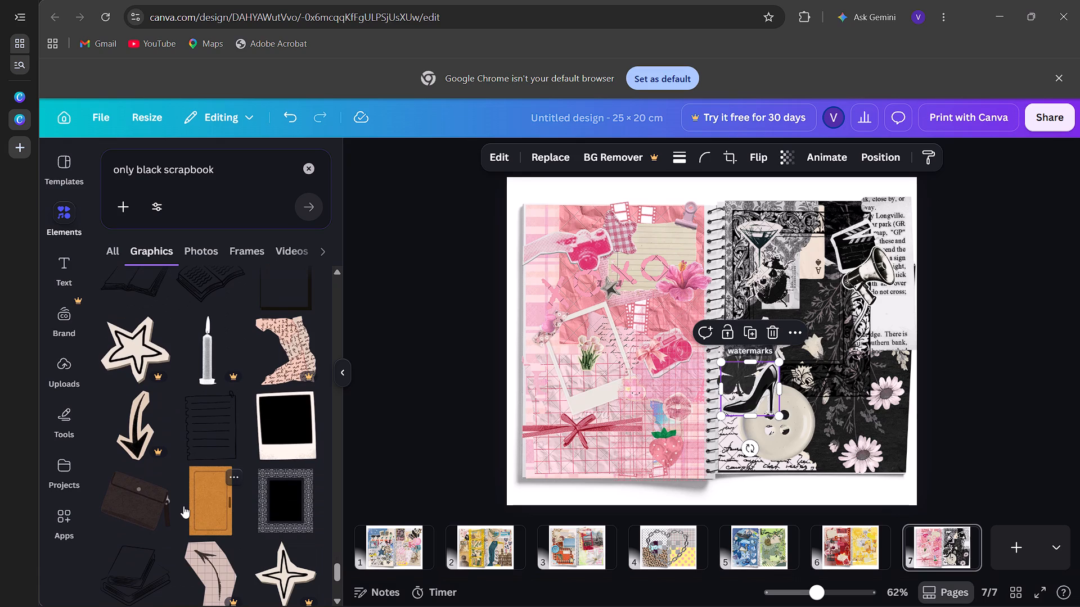
scroll(183, 506, "down", 3)
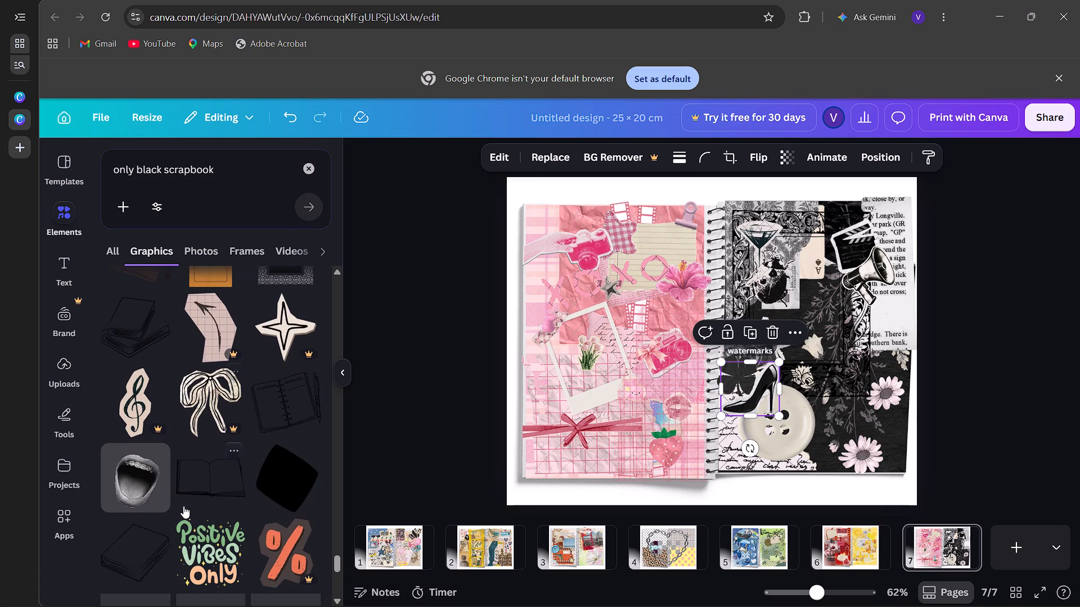
scroll(183, 506, "down", 3)
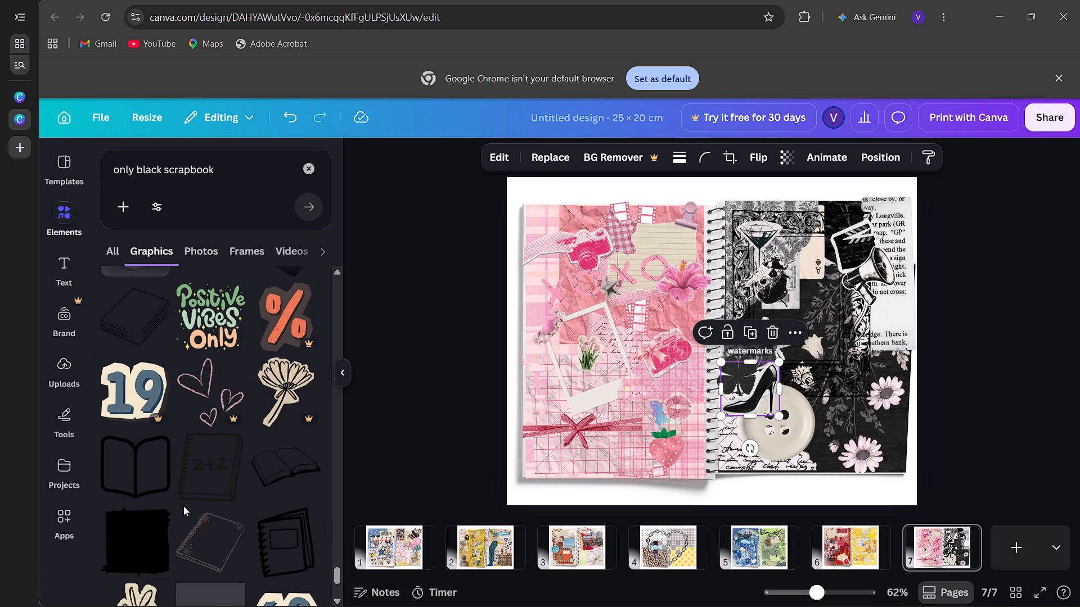
scroll(183, 506, "down", 3)
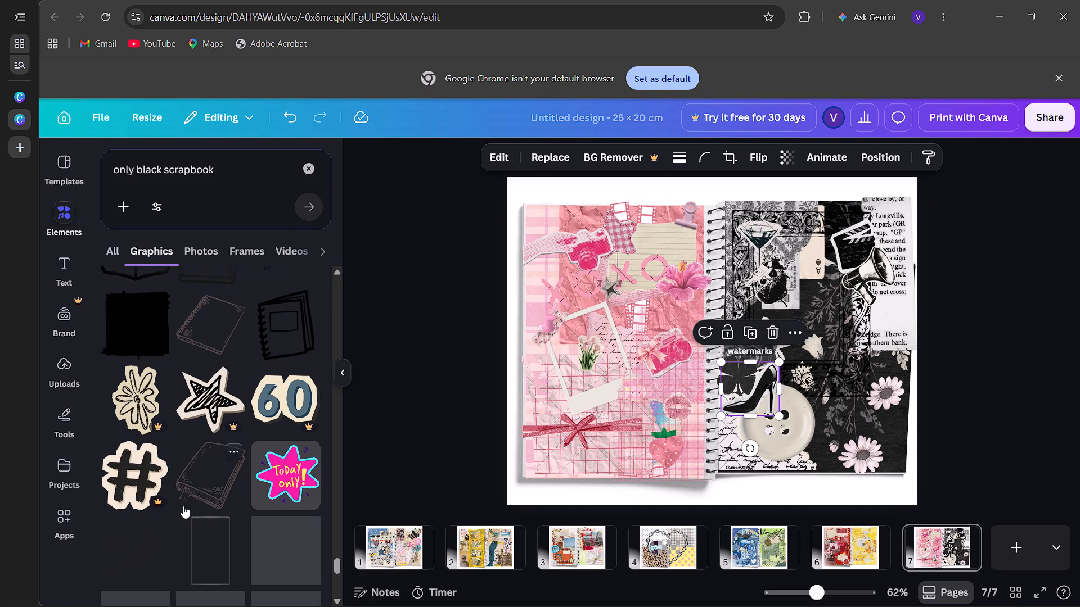
scroll(183, 506, "down", 3)
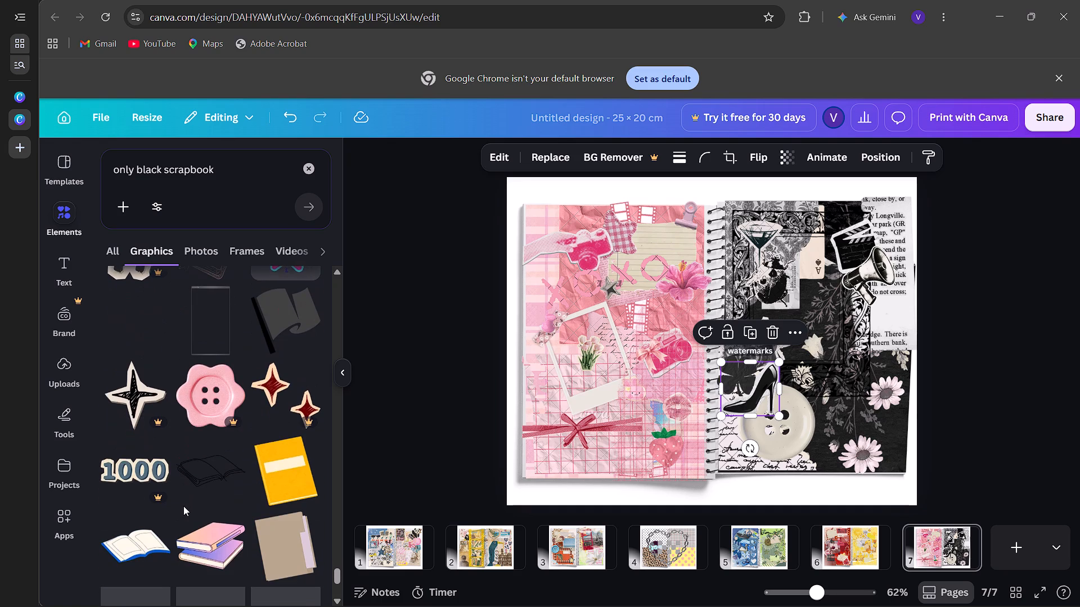
scroll(183, 506, "down", 4)
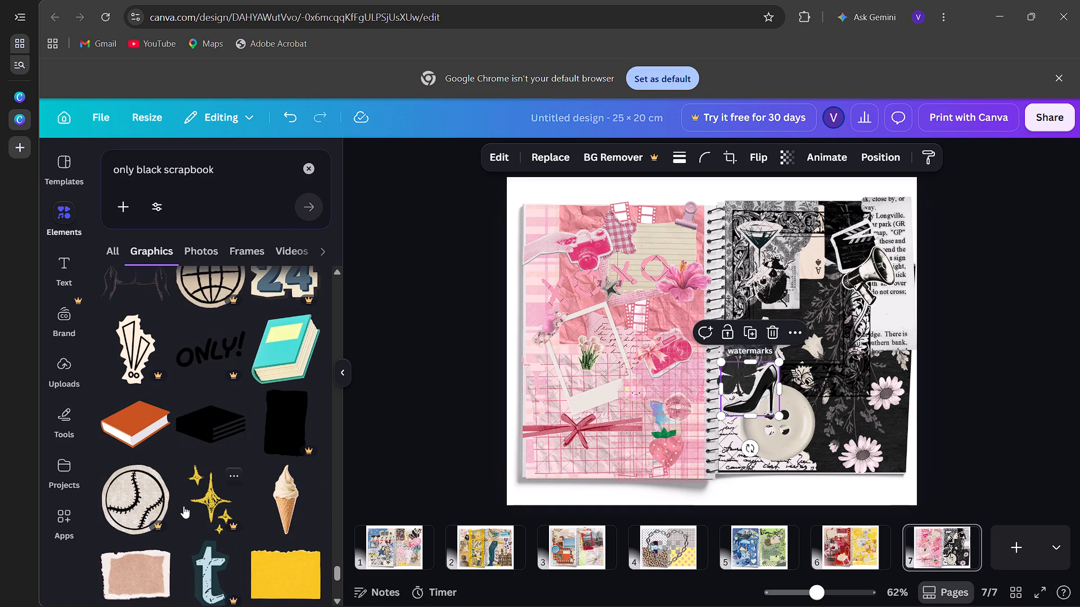
scroll(183, 506, "down", 3)
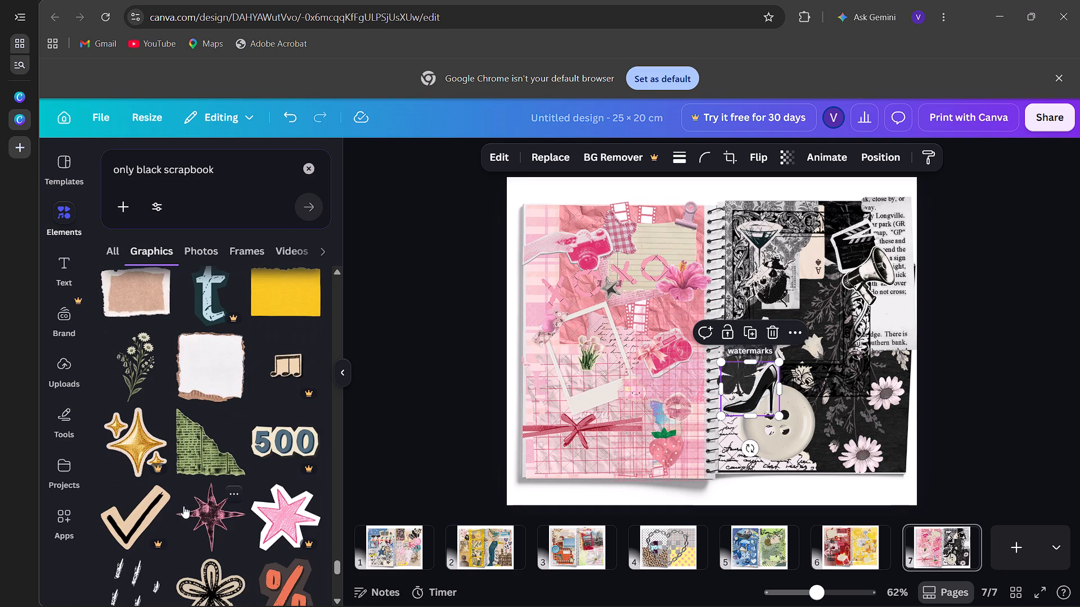
scroll(183, 506, "down", 3)
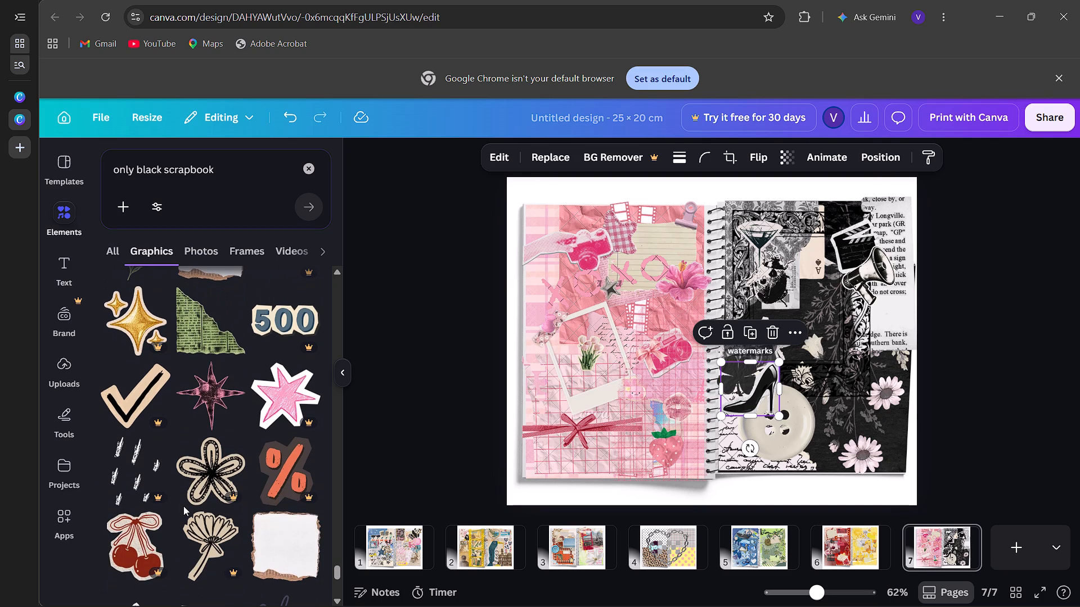
scroll(183, 506, "down", 2)
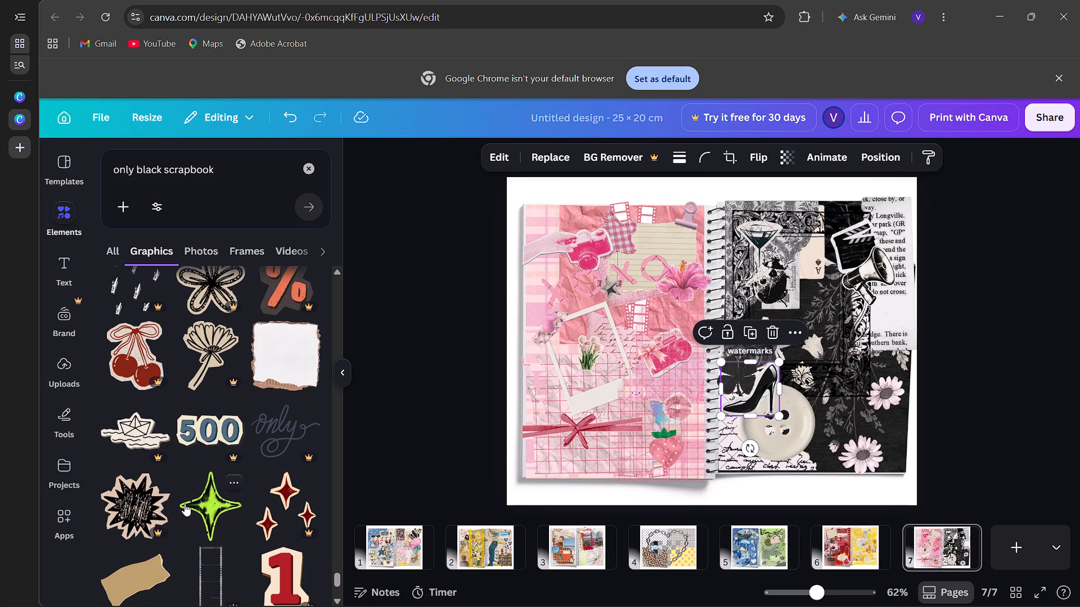
Add the dark "only" script lettering, shrink it to about half size and place it over the high heel on the right page.
left_click(280, 423)
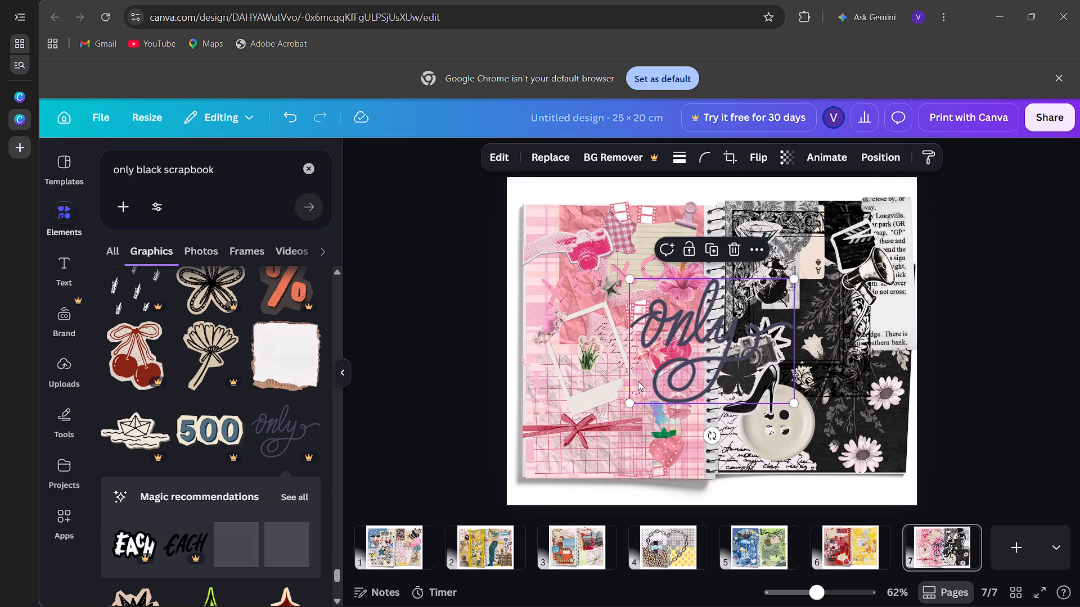
left_click_drag(627, 404, 701, 327)
left_click_drag(742, 316, 841, 257)
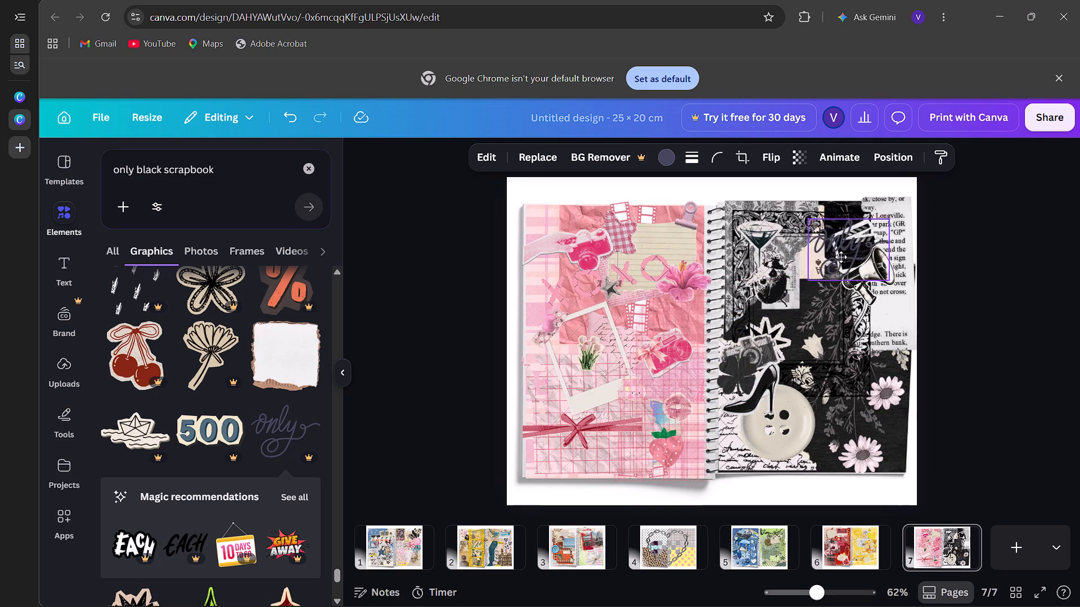
left_click_drag(841, 257, 814, 423)
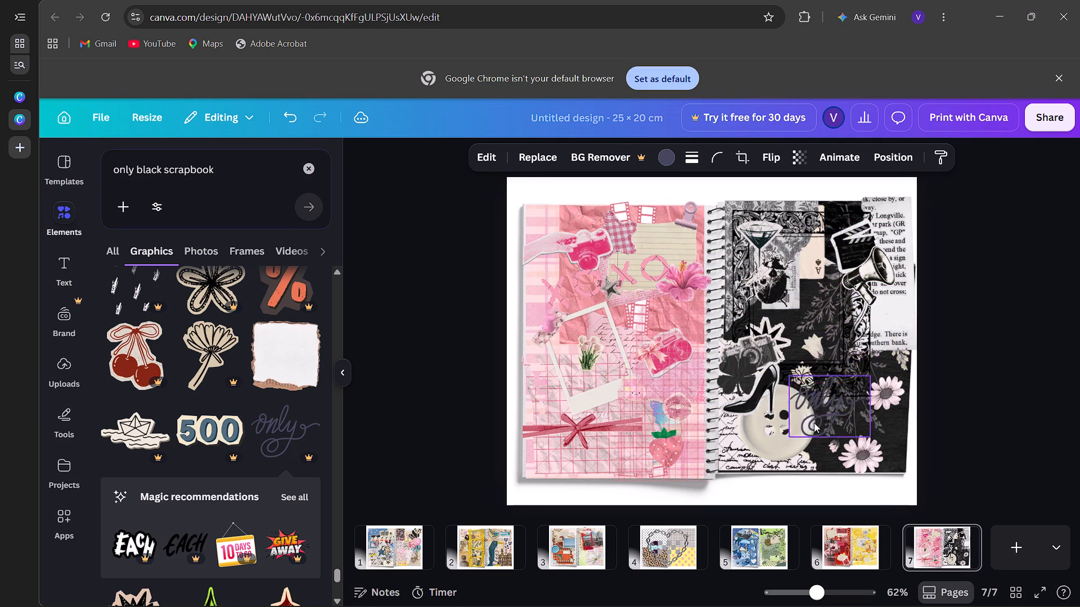
left_click_drag(814, 423, 752, 373)
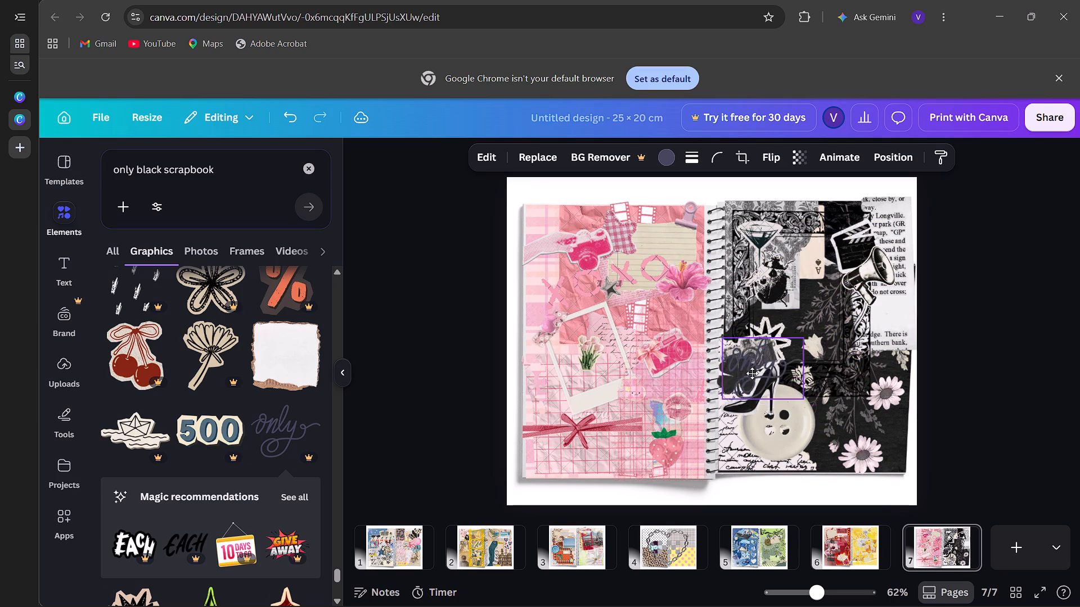
left_click_drag(752, 373, 762, 385)
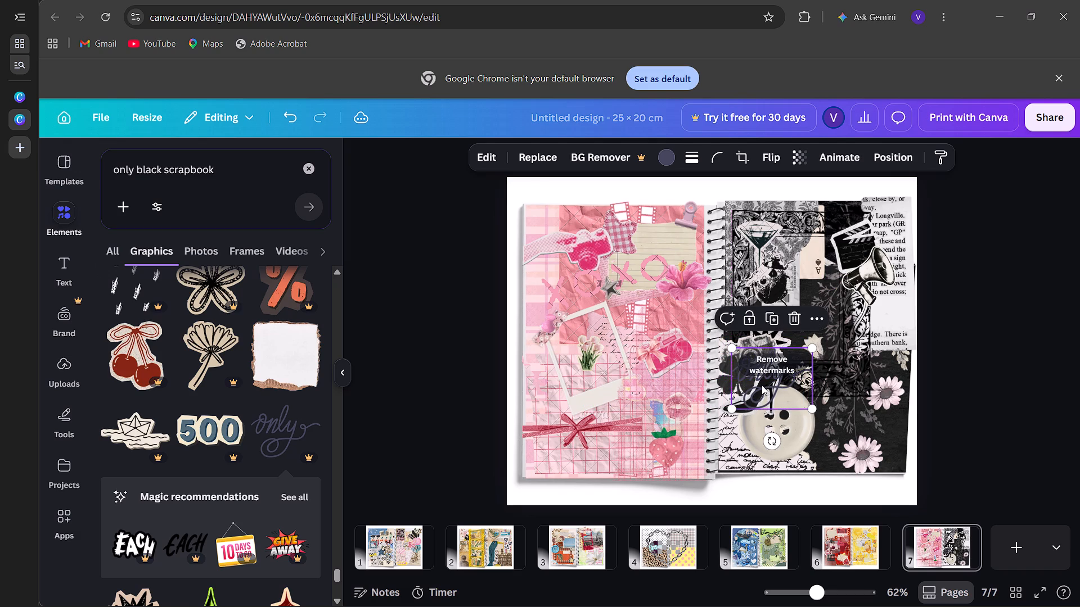
Add the vertical black film strip graphic over the outer half of the right page and extend it to about 16.4 cm high.
scroll(292, 449, "down", 2)
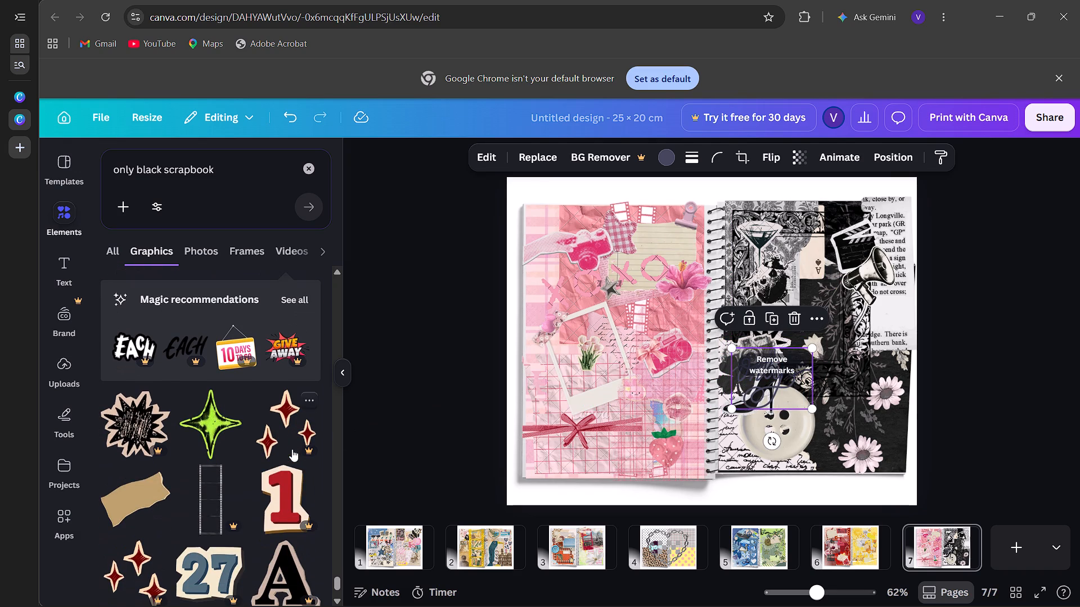
left_click(209, 519)
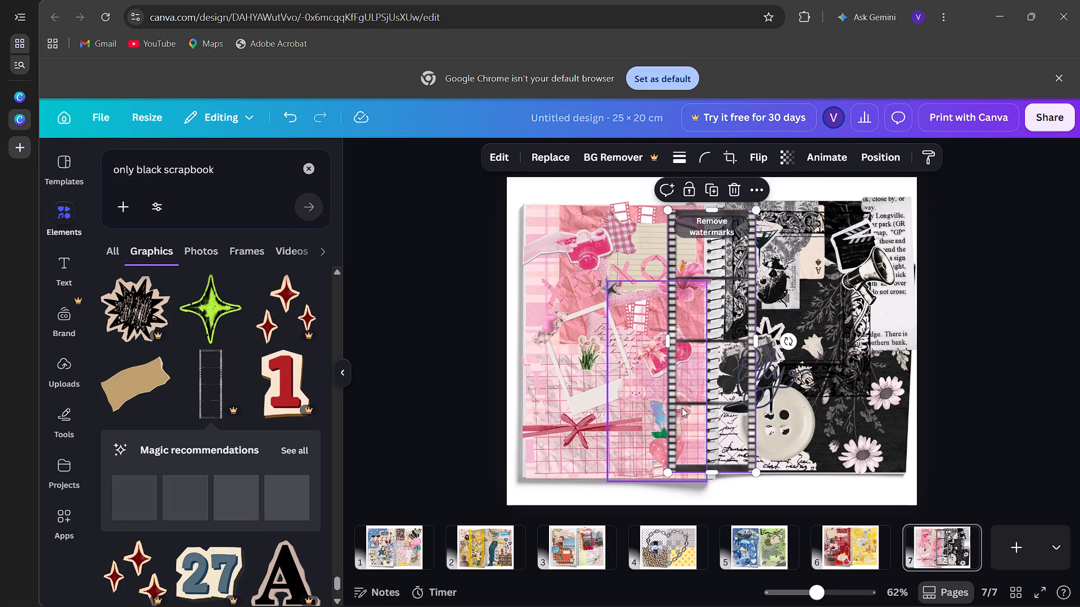
left_click_drag(694, 404, 814, 400)
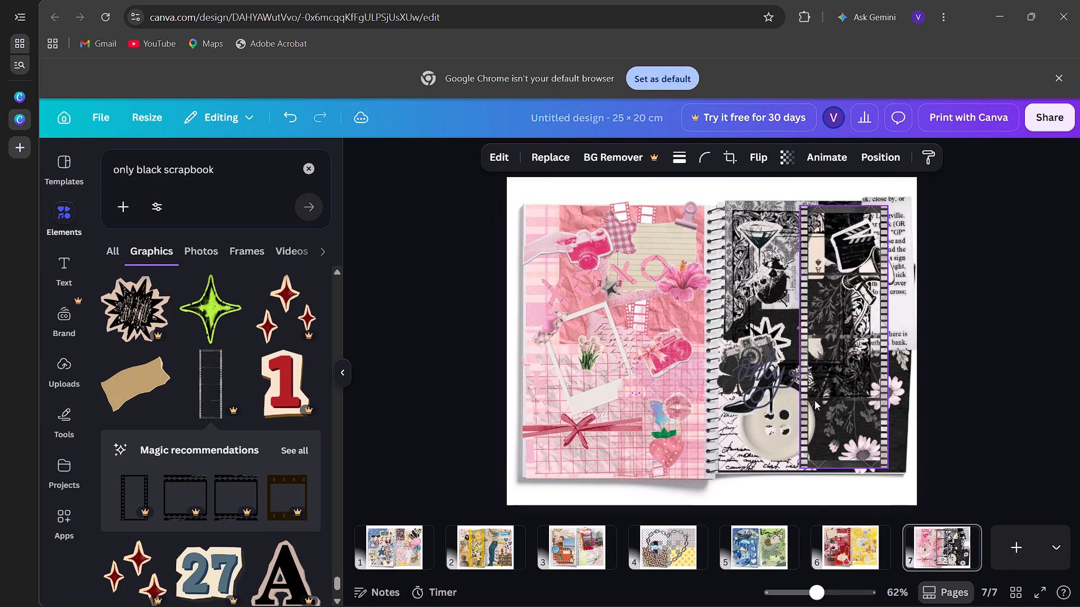
left_click_drag(814, 400, 824, 395)
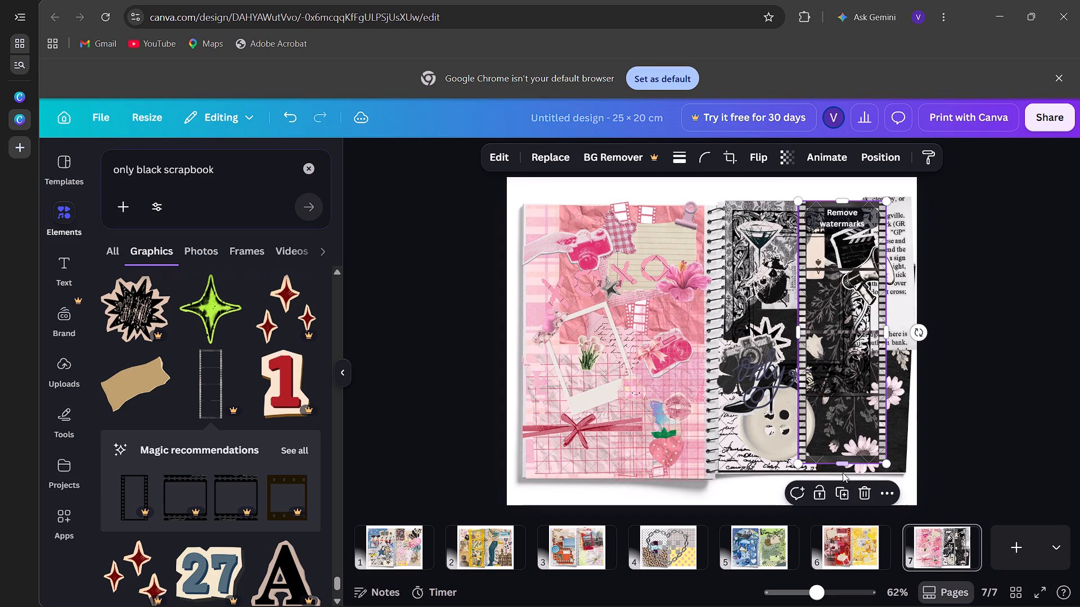
left_click_drag(841, 466, 841, 474)
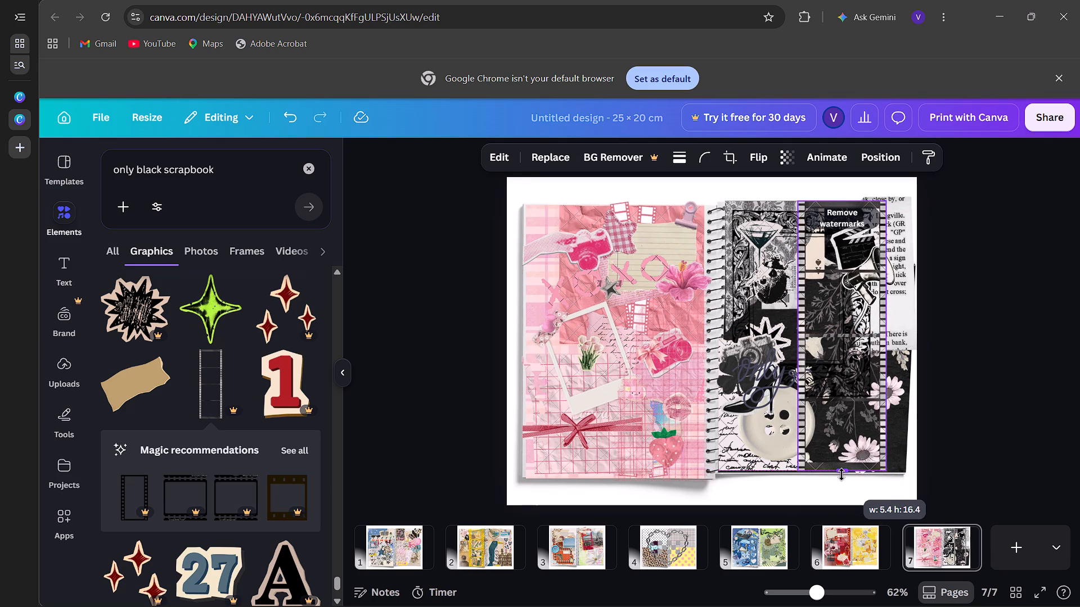
left_click_drag(841, 474, 841, 474)
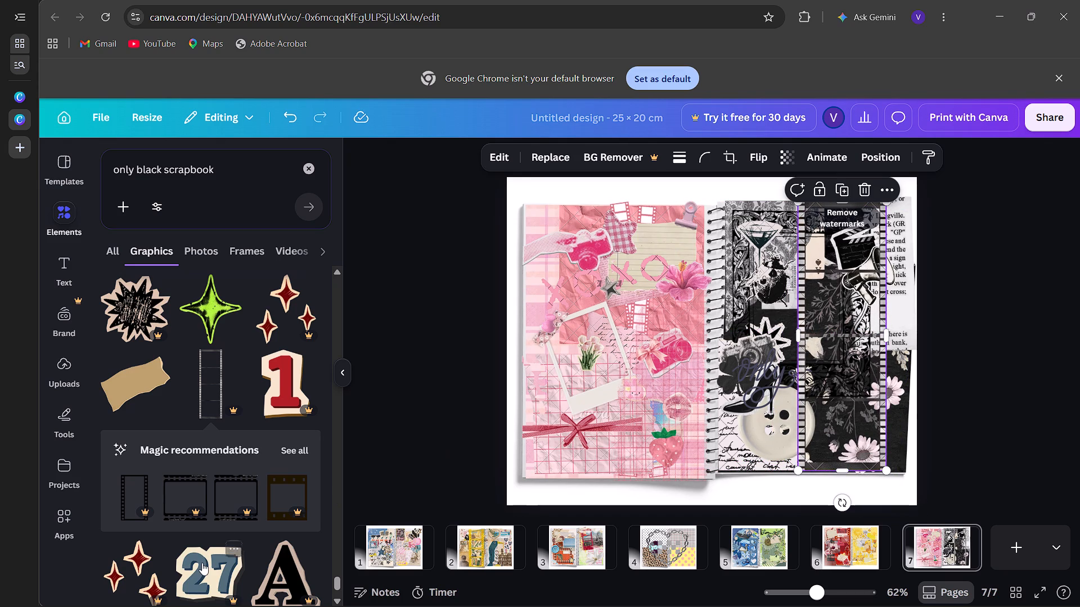
Show all the recommended graphics similar to the film strip.
scroll(202, 563, "down", 1)
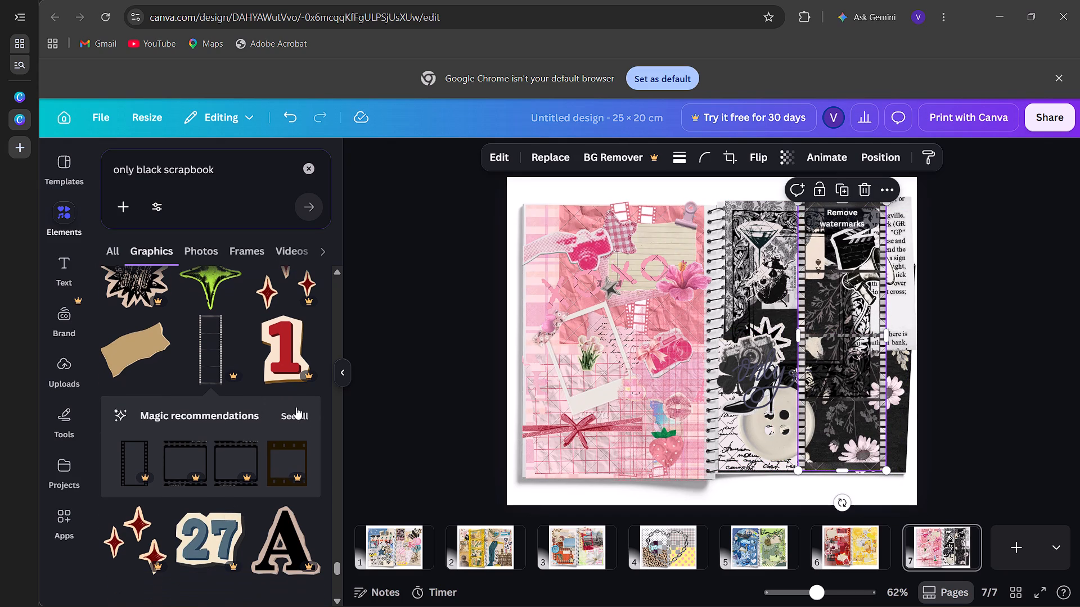
left_click(296, 407)
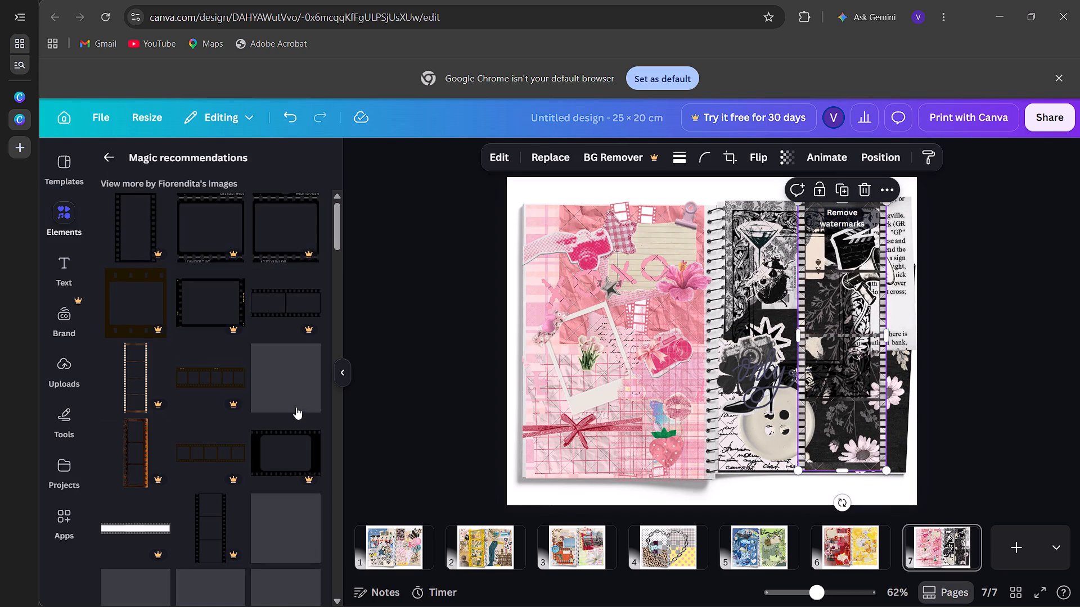
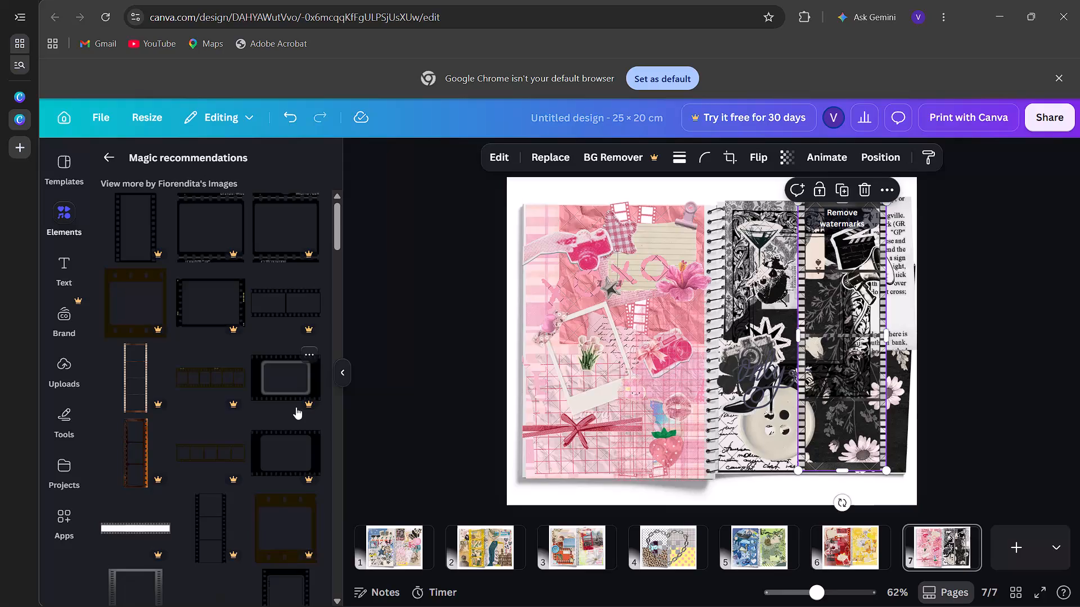
Add the wide black film frame graphic, shrink it to about 7.9 × 5.26 cm and place it mid-height on the right page.
left_click(299, 446)
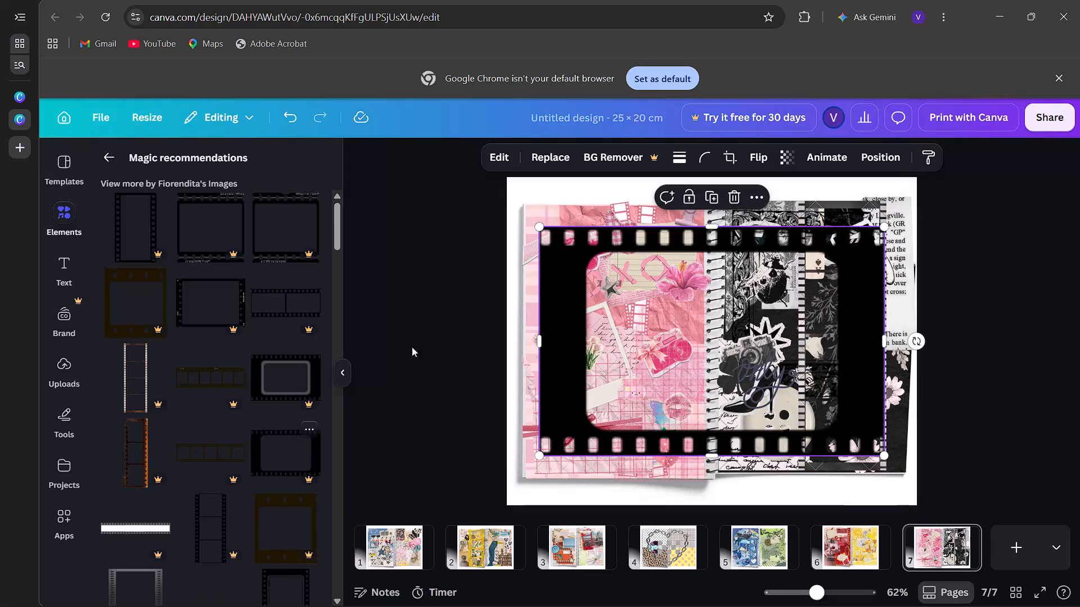
left_click_drag(542, 453, 670, 356)
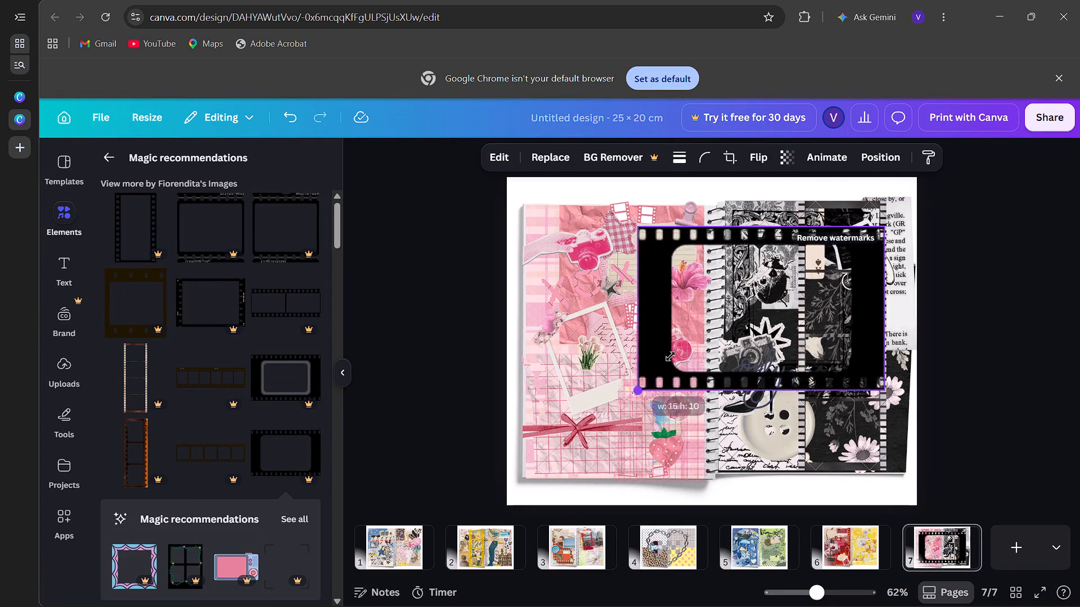
left_click_drag(670, 356, 773, 336)
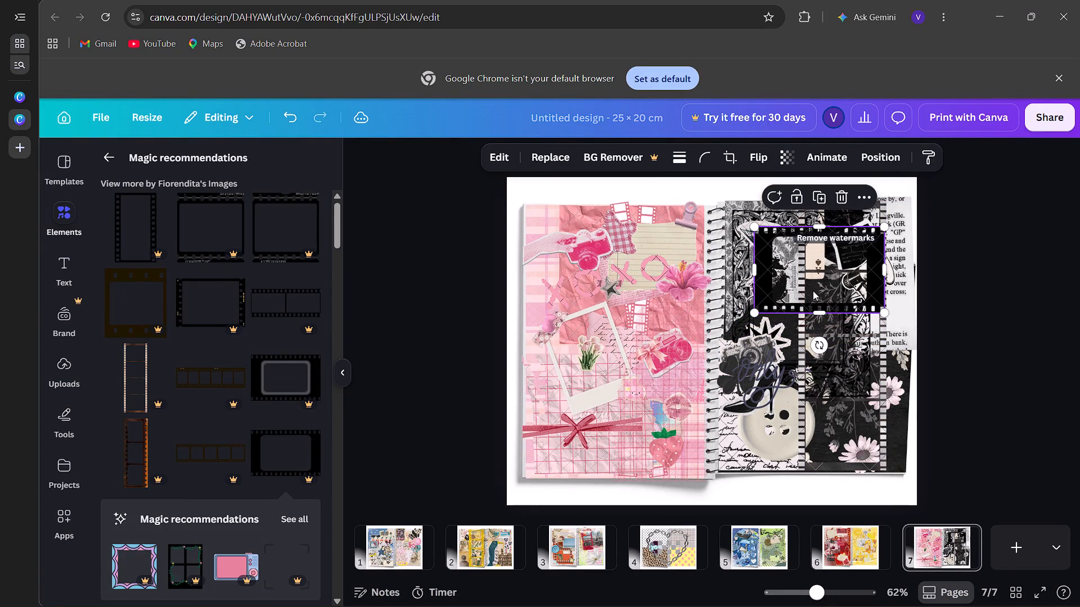
left_click_drag(813, 290, 815, 360)
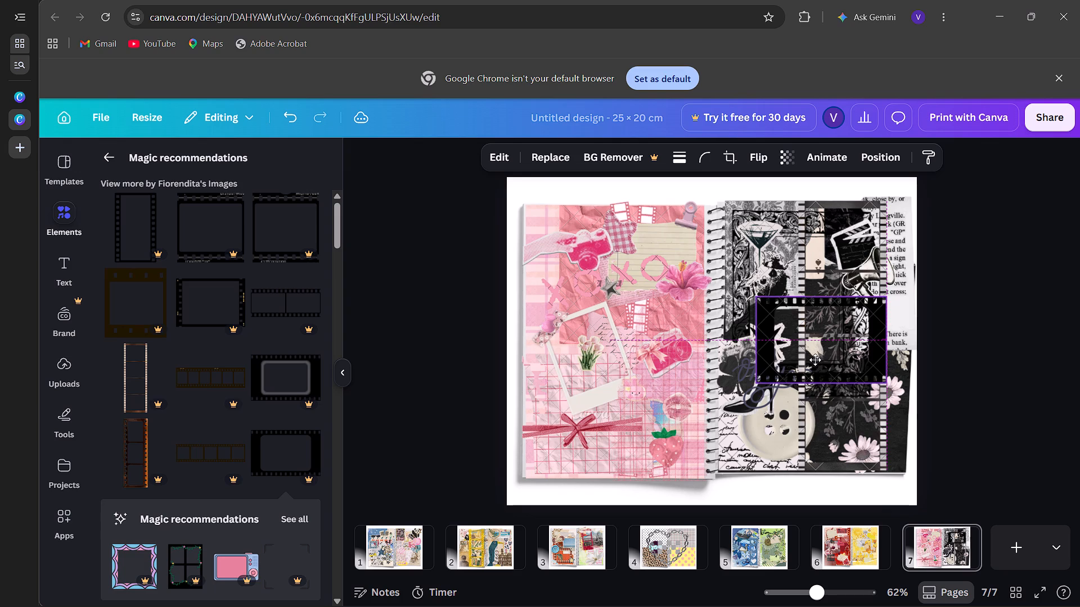
left_click_drag(815, 360, 813, 347)
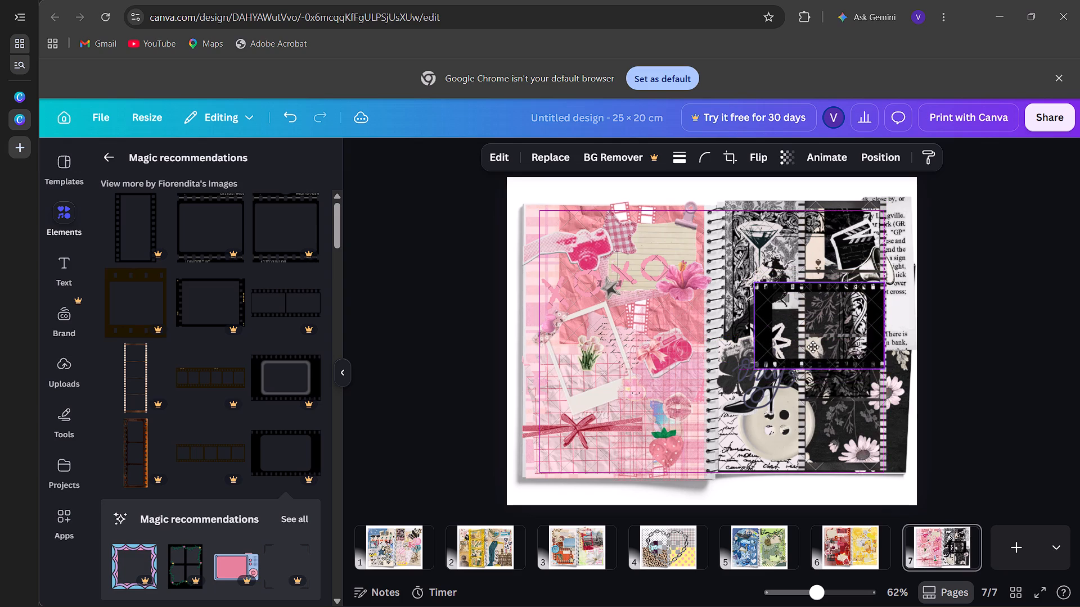
left_click_drag(813, 347, 813, 350)
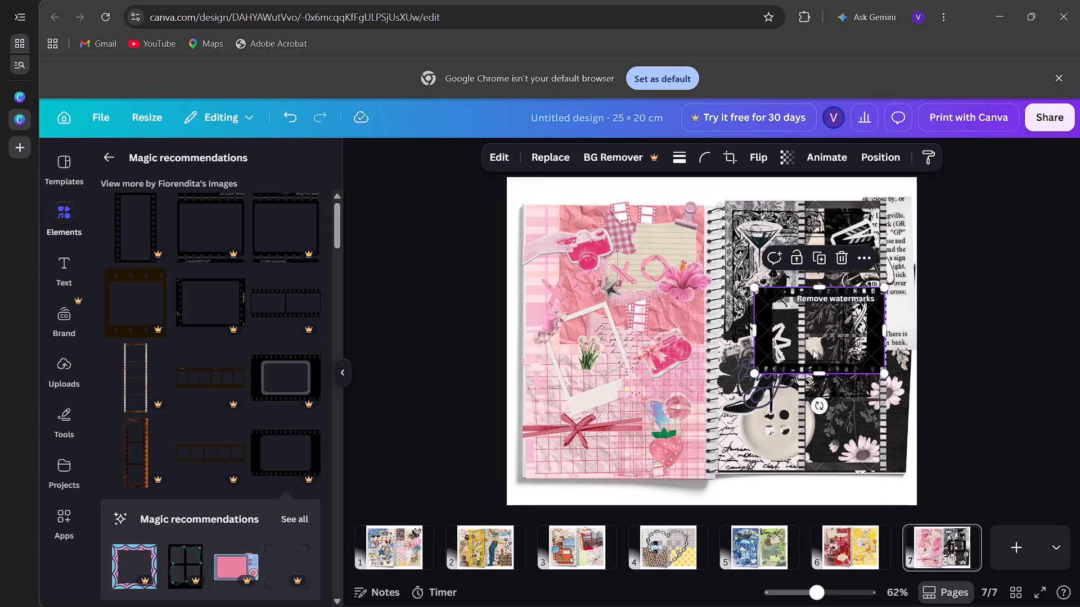
Send the black film frame to the back, bring it forward seven levels, and return to the "only black scrapbook" graphics.
left_click(883, 154)
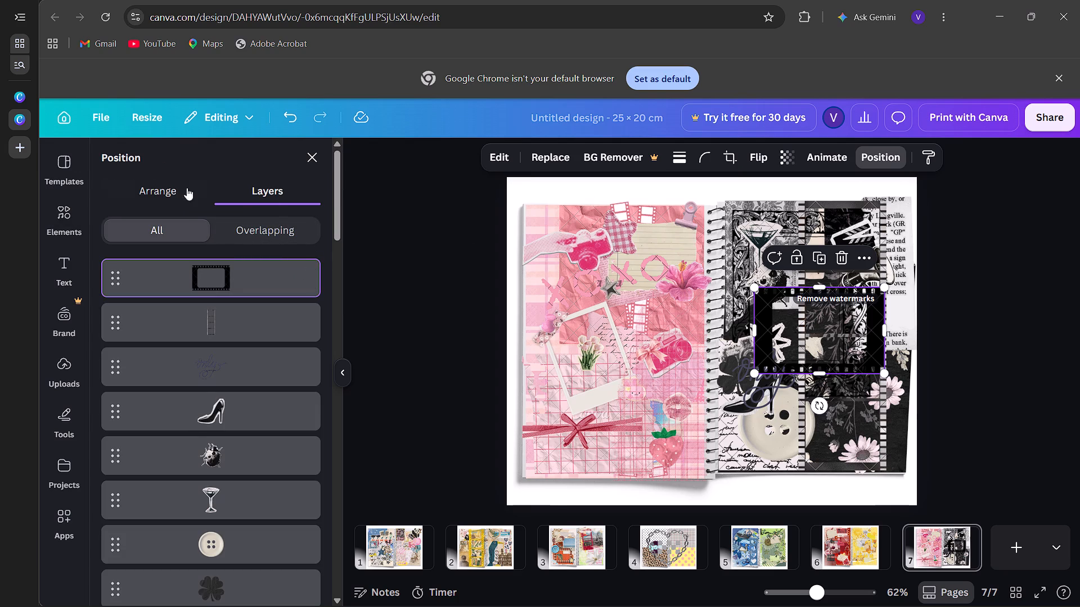
left_click(172, 188)
left_click(287, 267)
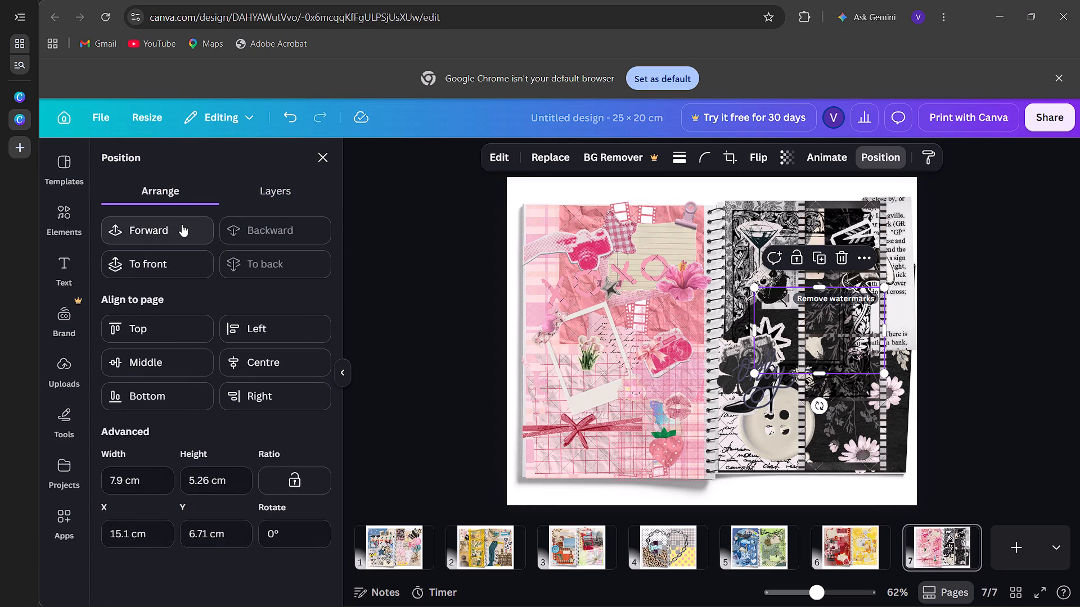
left_click(182, 224)
left_click(182, 224)
left_click(182, 224)
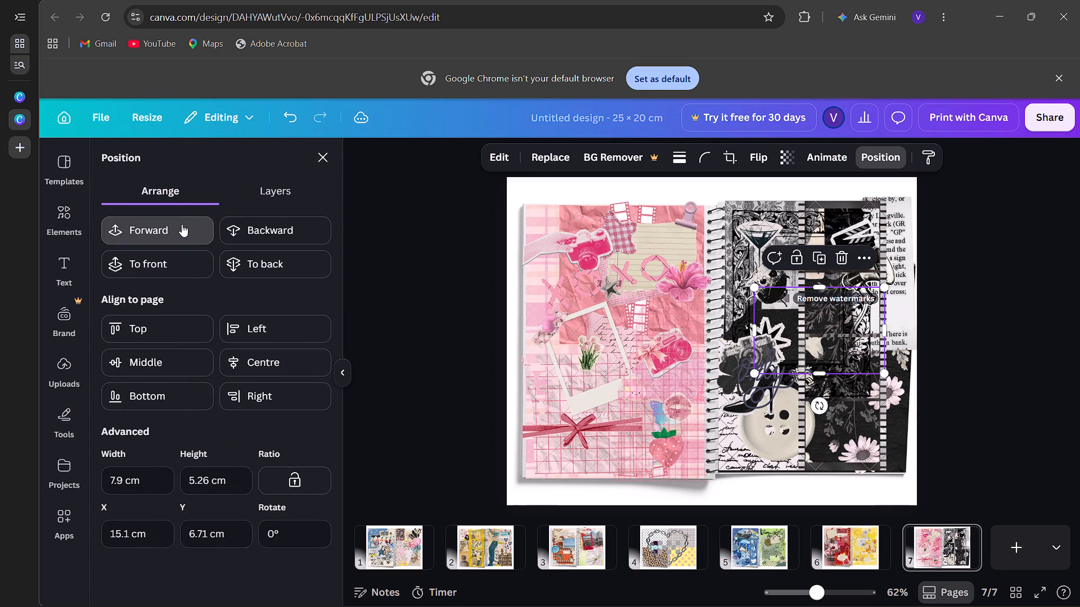
left_click(182, 224)
left_click(182, 224)
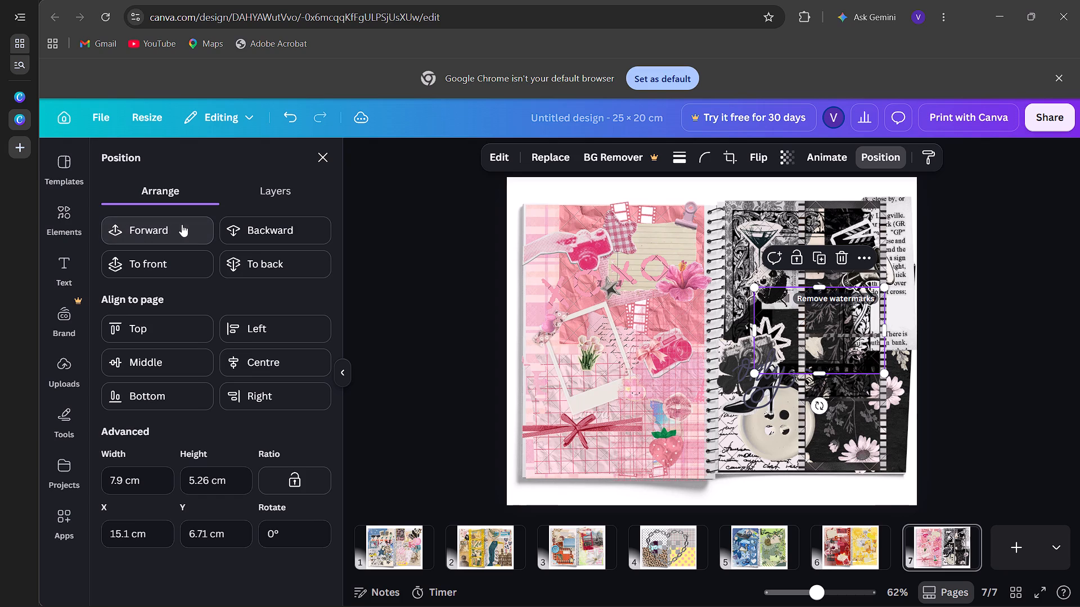
left_click(182, 224)
left_click(182, 224)
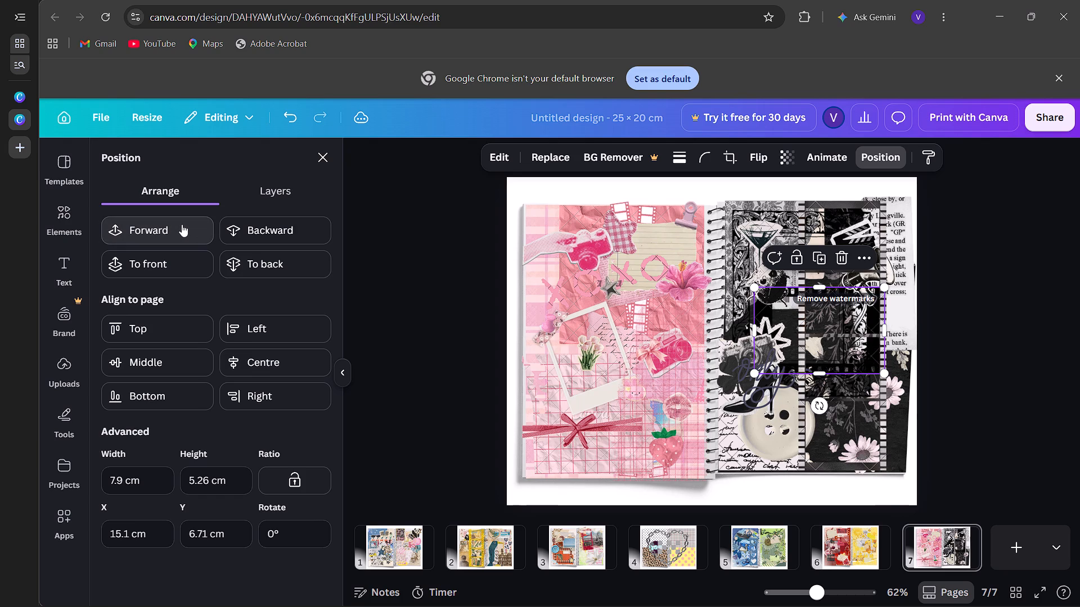
left_click(327, 156)
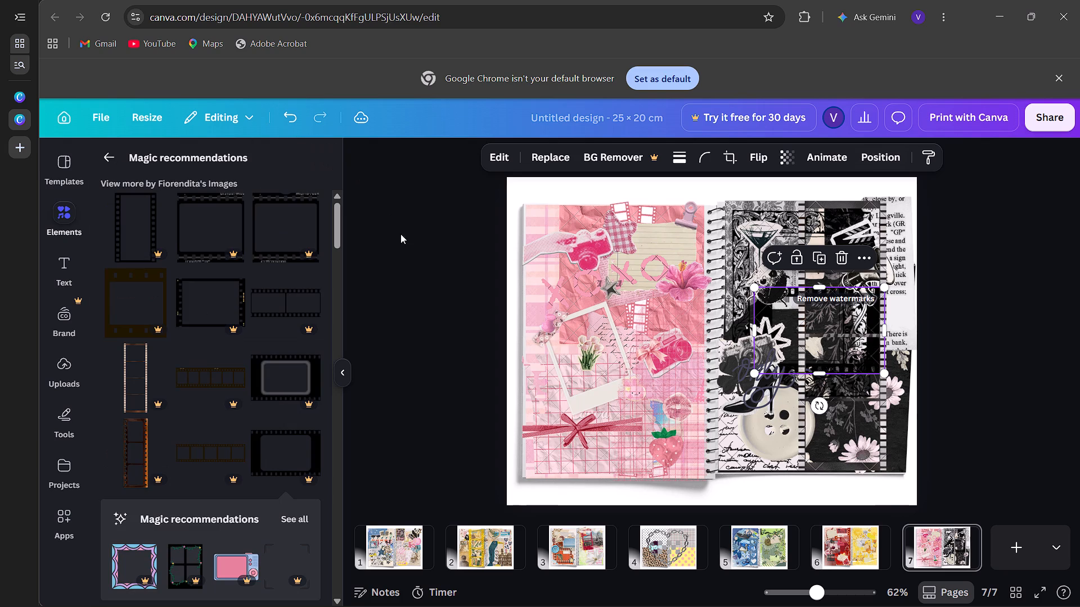
left_click(409, 343)
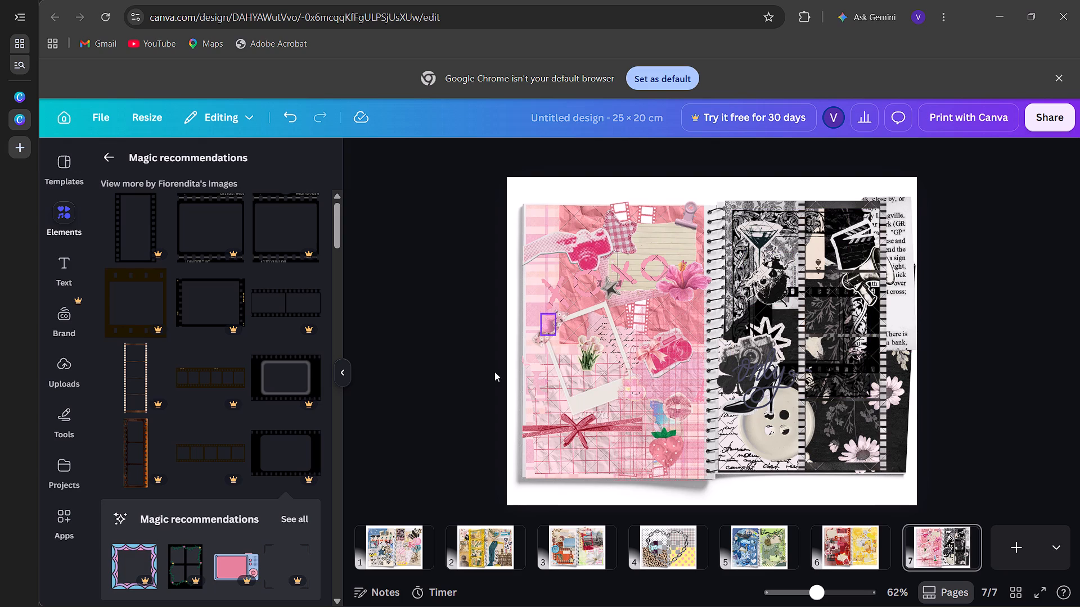
left_click(105, 158)
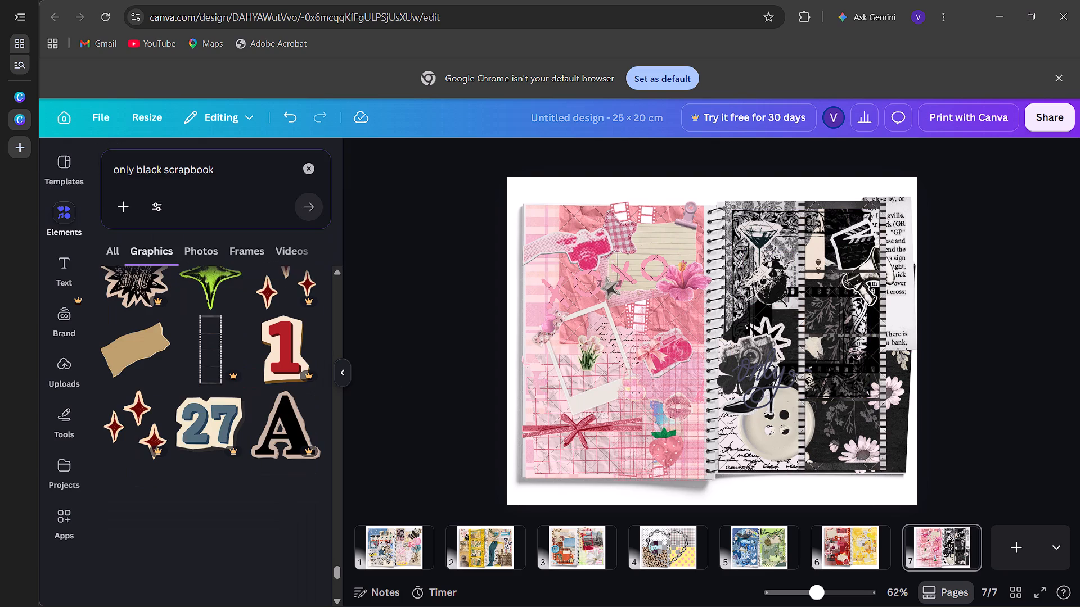
left_click(463, 300)
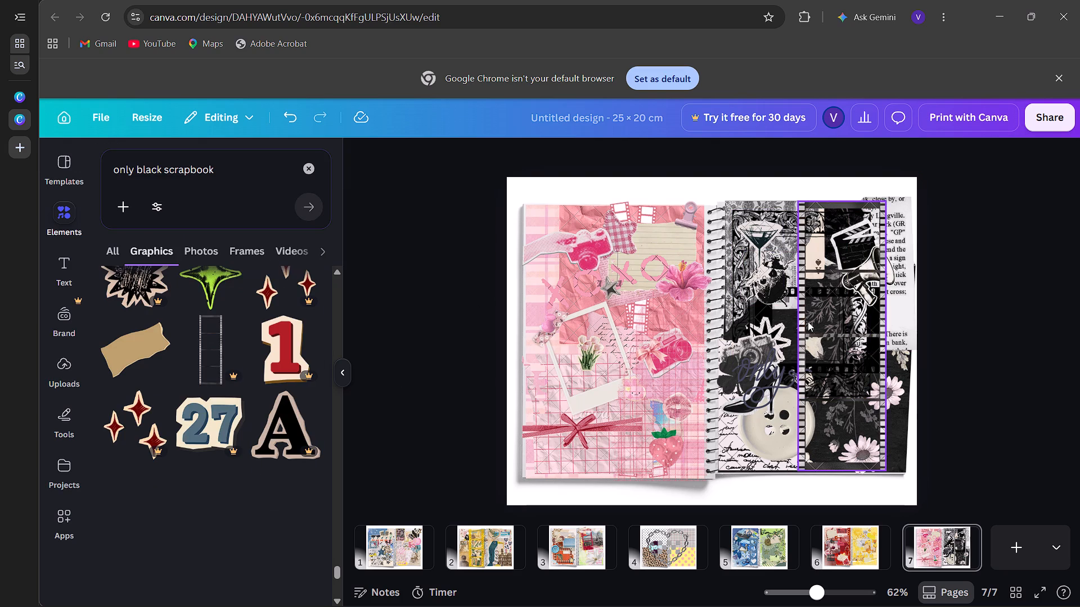
Select the black film frame from the layer list, enlarge it slightly and move it to the lower outer area of the right page.
left_click(808, 321)
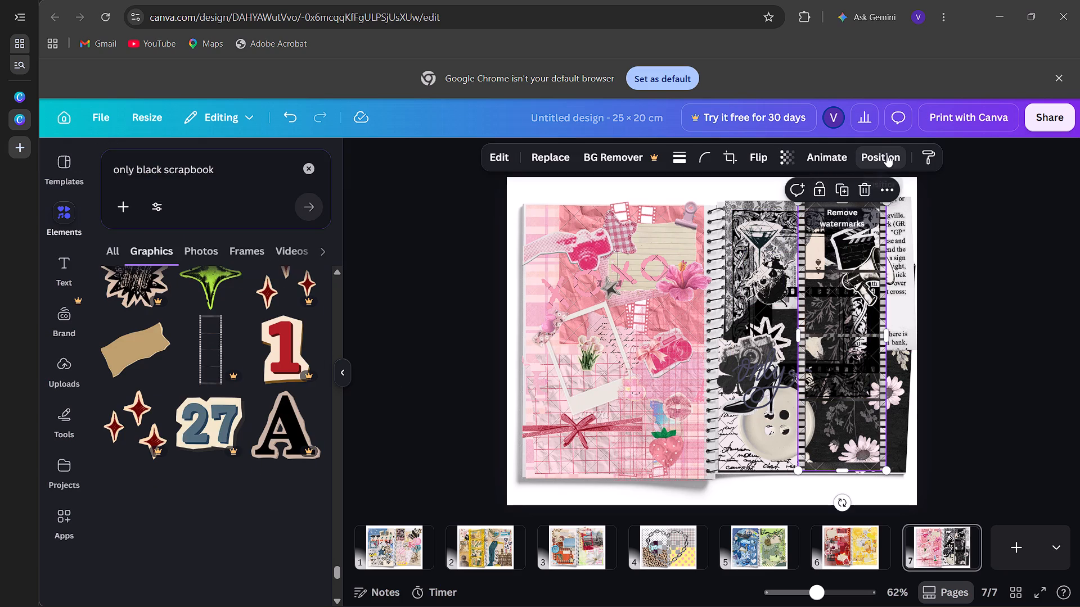
left_click(886, 155)
left_click(272, 180)
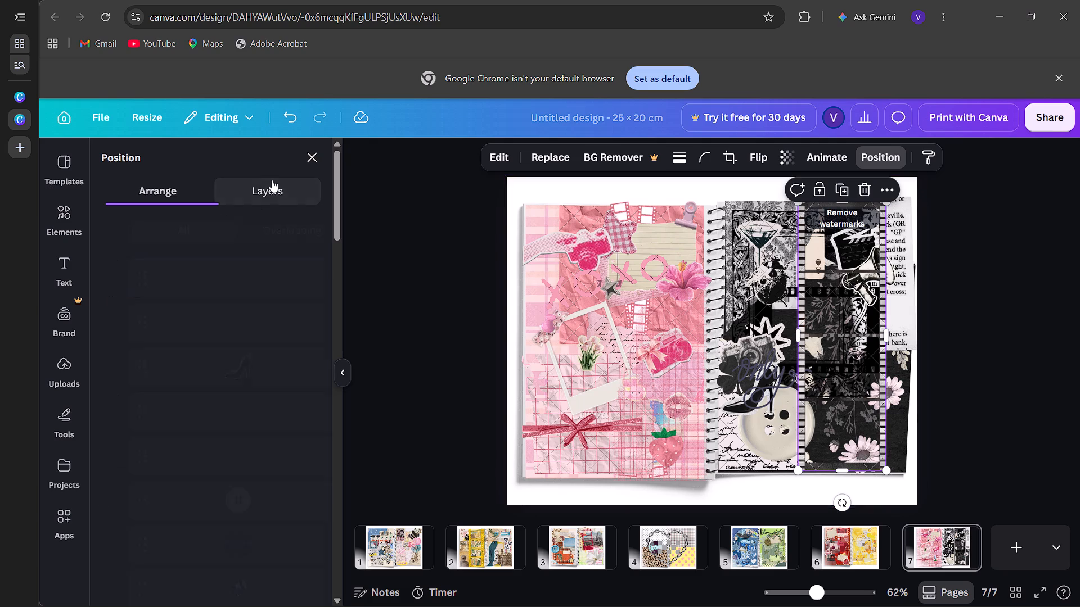
scroll(236, 264, "down", 10)
scroll(236, 264, "up", 1)
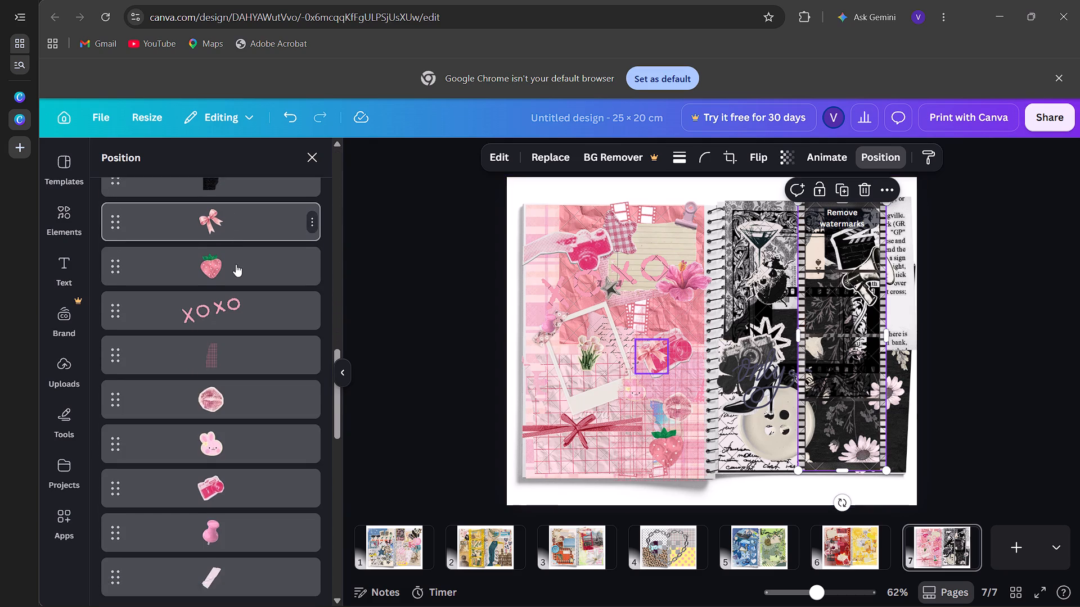
scroll(236, 264, "up", 4)
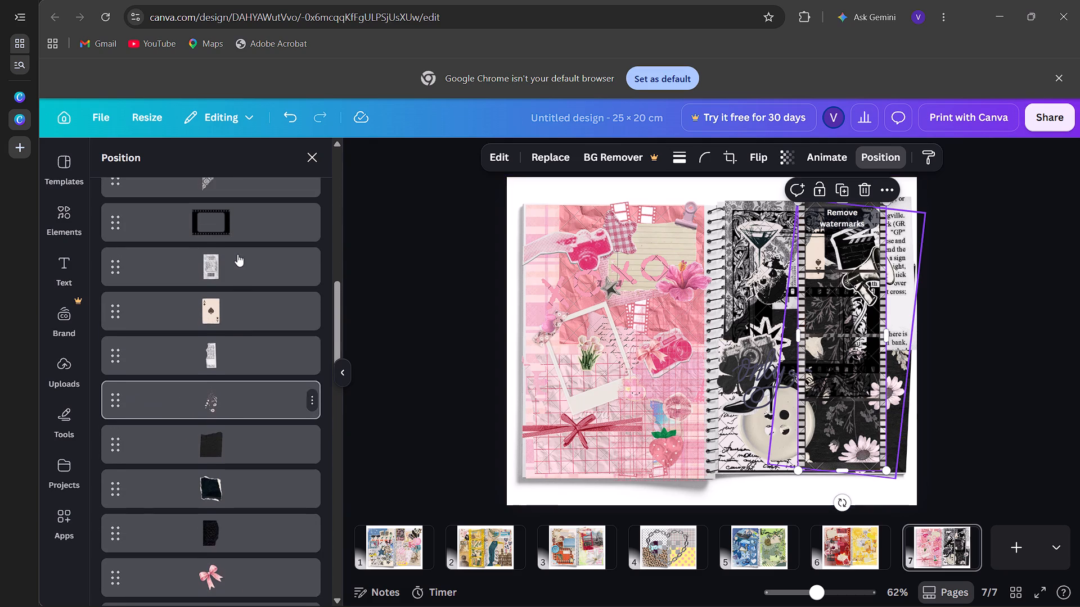
scroll(237, 254, "up", 1)
left_click(237, 256)
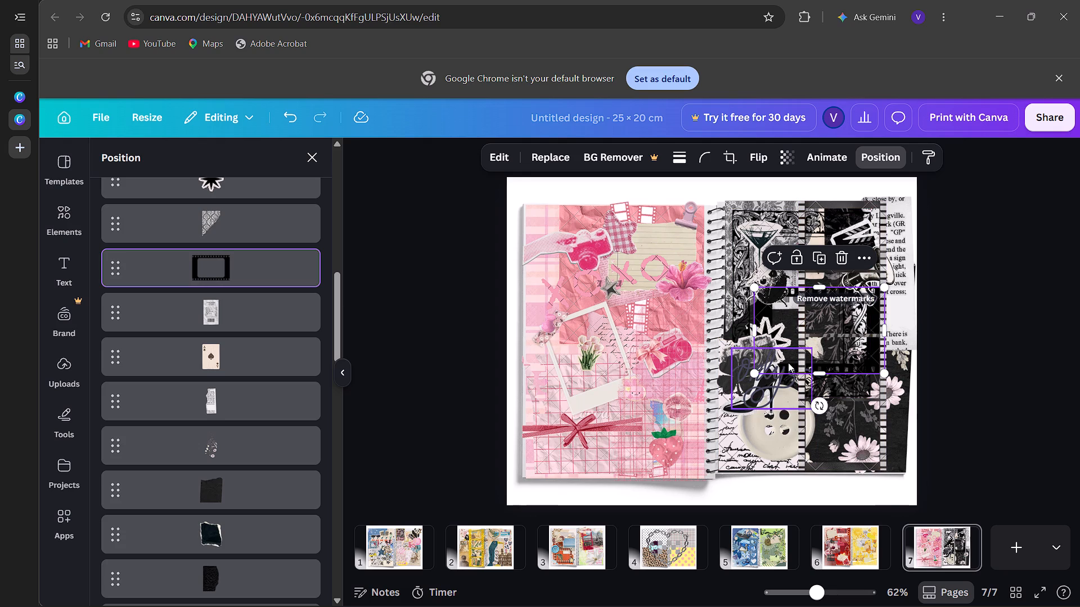
left_click_drag(753, 375, 736, 397)
left_click_drag(772, 382, 808, 415)
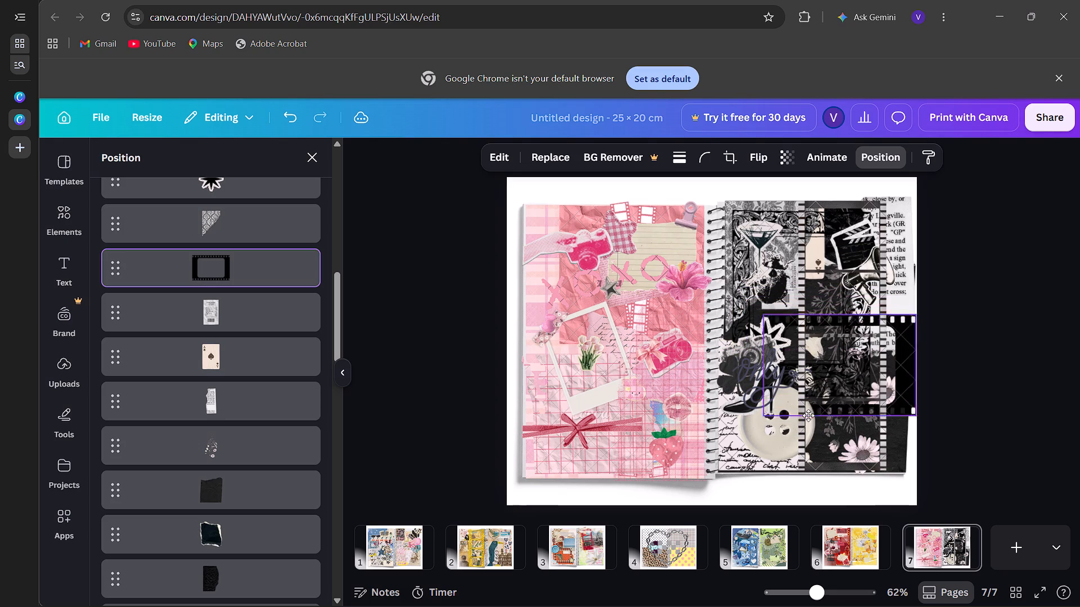
left_click_drag(808, 415, 796, 455)
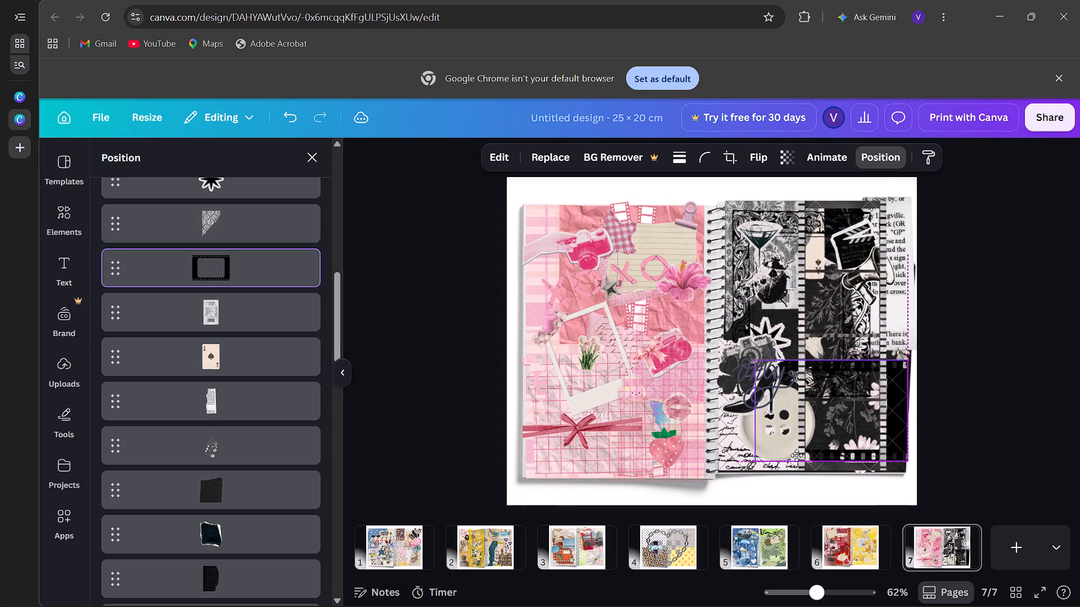
left_click_drag(796, 455, 788, 435)
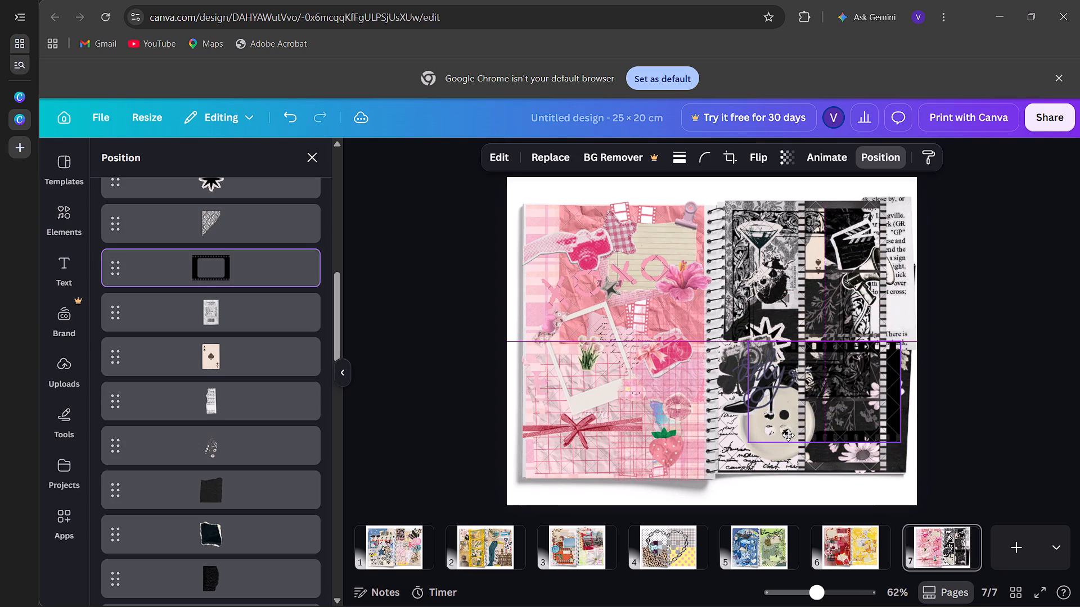
left_click_drag(788, 435, 791, 439)
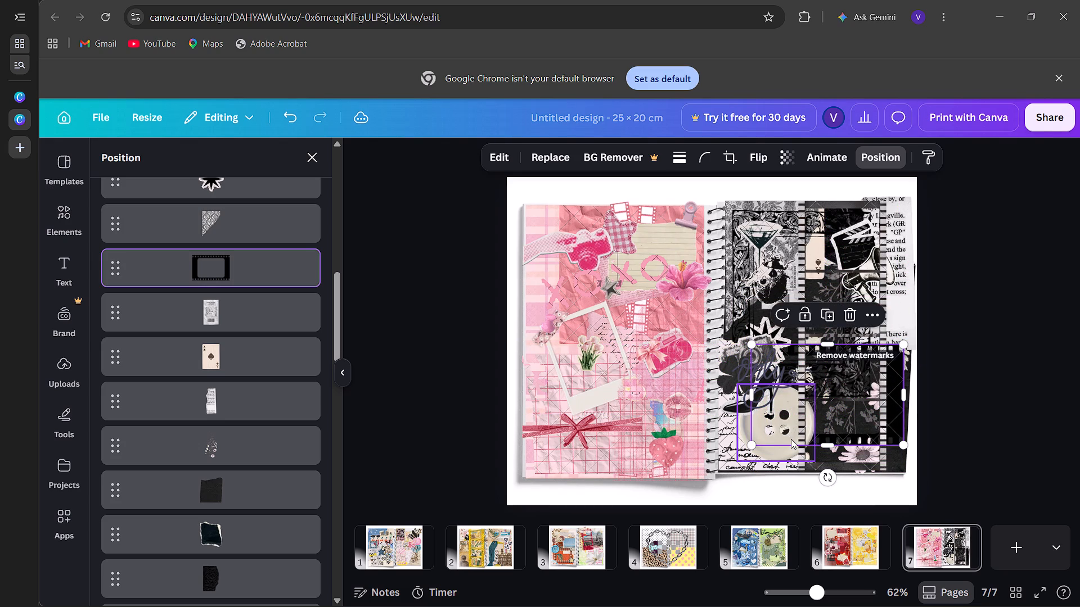
left_click(987, 340)
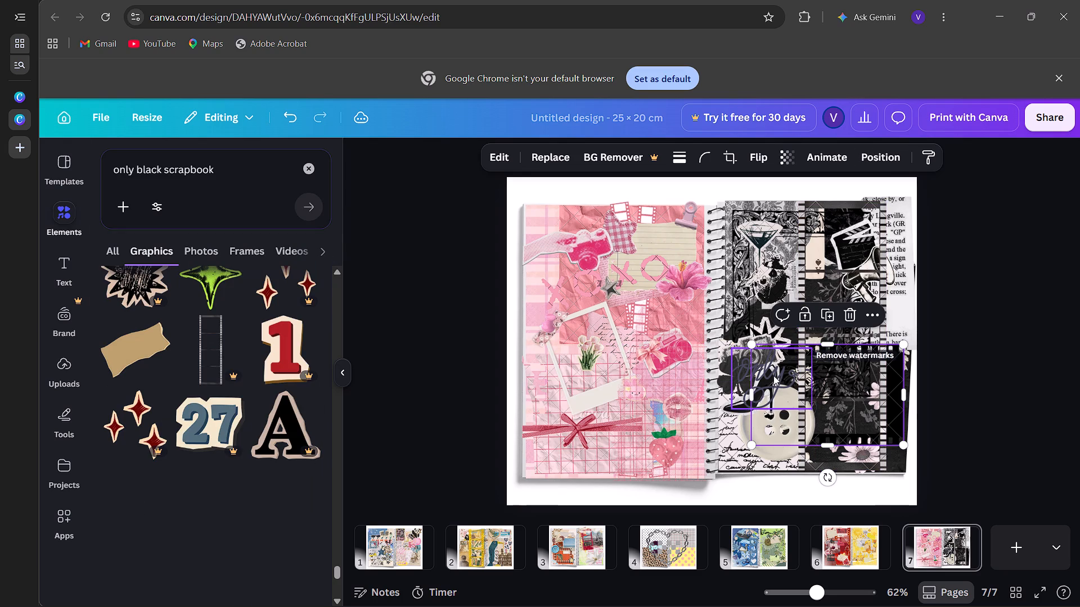
Delete the dark "only" script lettering over the high heel on the right page.
left_click(758, 379)
key("BackSpace")
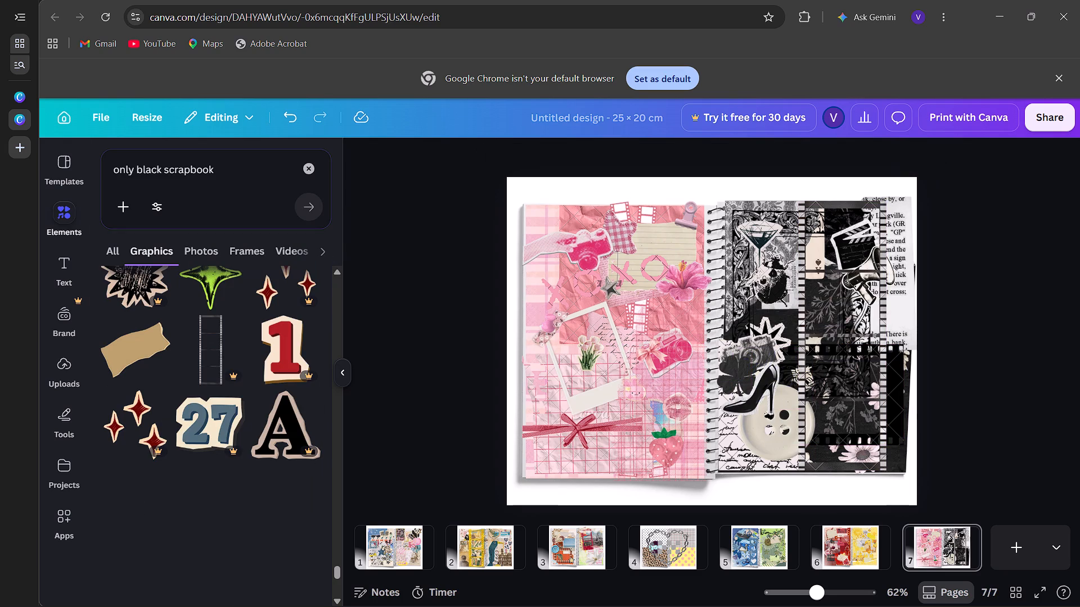